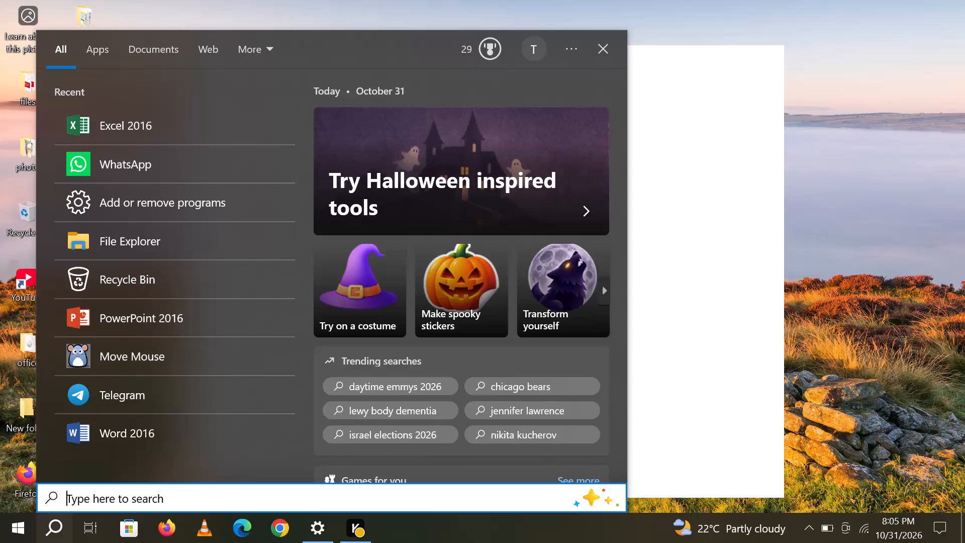
Open the Gradebook workbook from the Documents folder in File Explorer.
{"action": "left_click", "coordinate": [198, 251]}
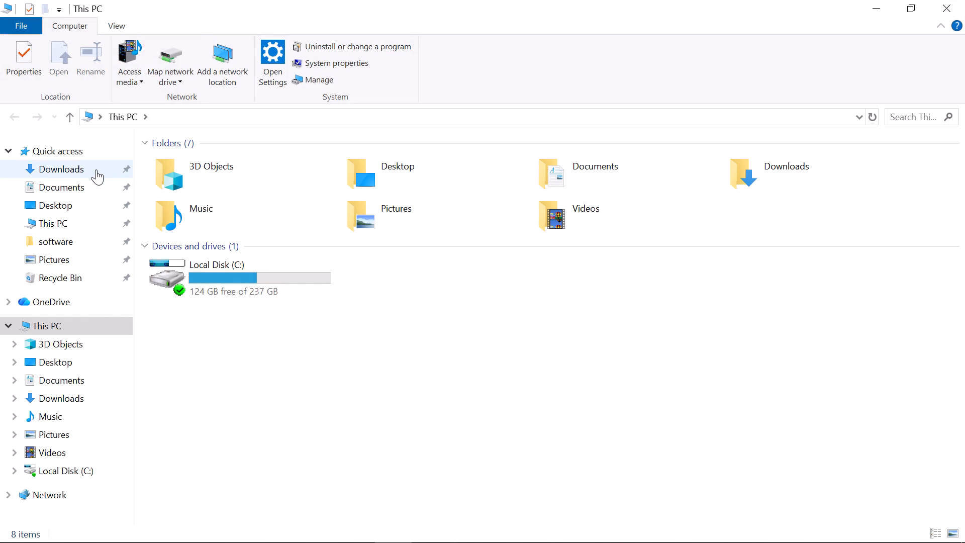
{"action": "left_click", "coordinate": [95, 195]}
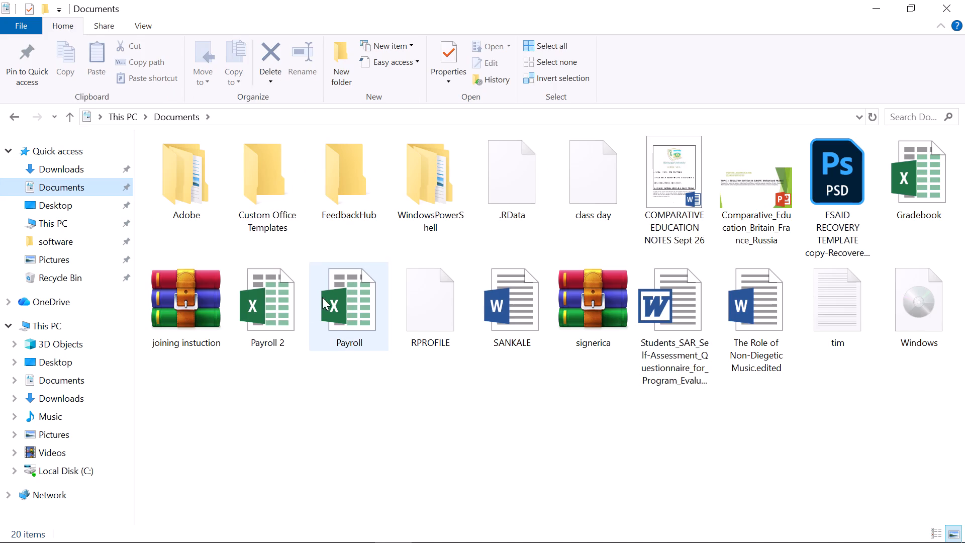
{"action": "left_click", "coordinate": [274, 322]}
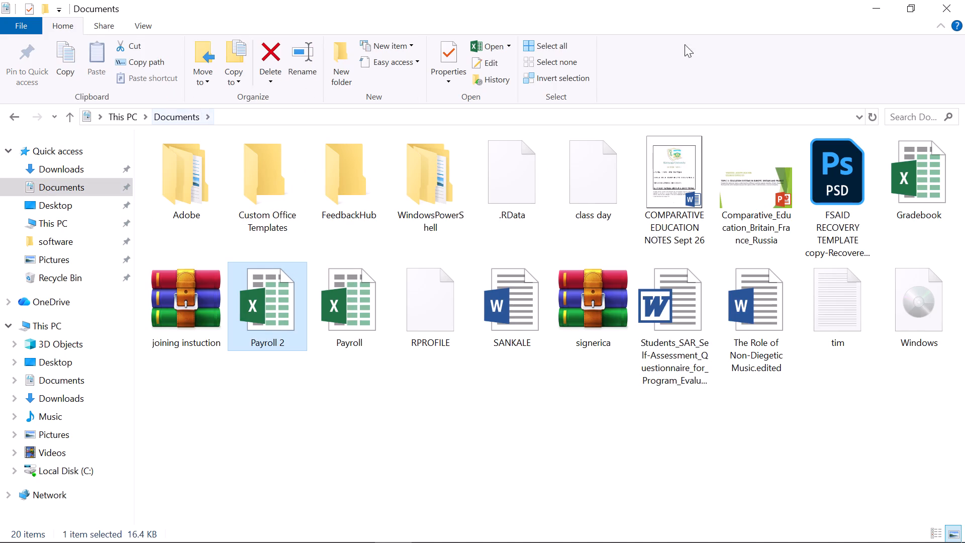
{"action": "triple_click", "coordinate": [908, 142]}
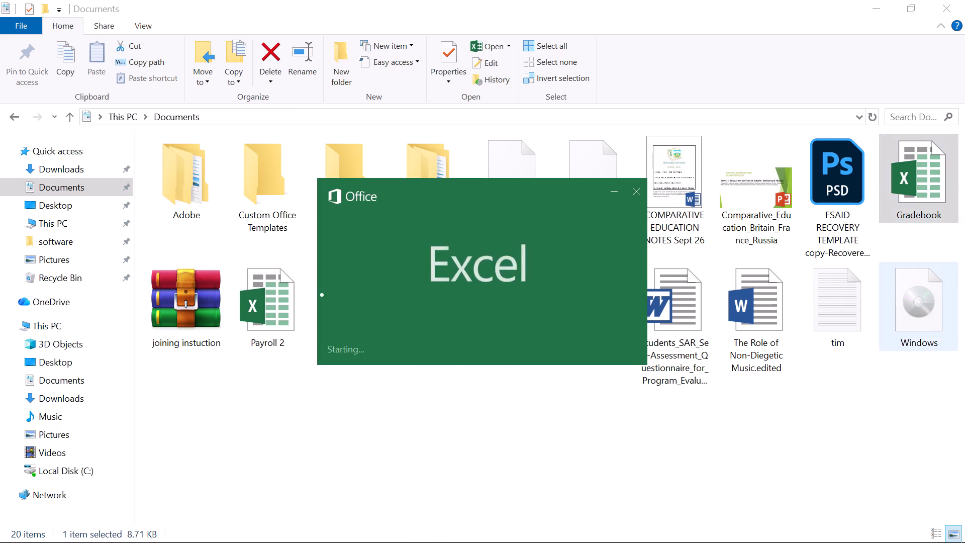
Minimize Gradebook and open the Payroll 2 workbook from the Documents folder.
{"action": "left_click", "coordinate": [886, 5]}
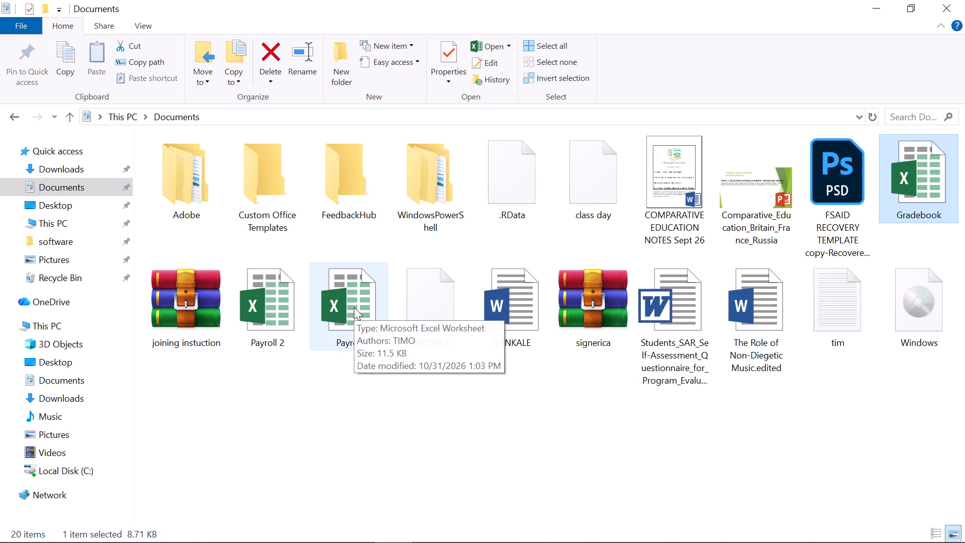
{"action": "triple_click", "coordinate": [272, 313]}
{"action": "double_click", "coordinate": [272, 313]}
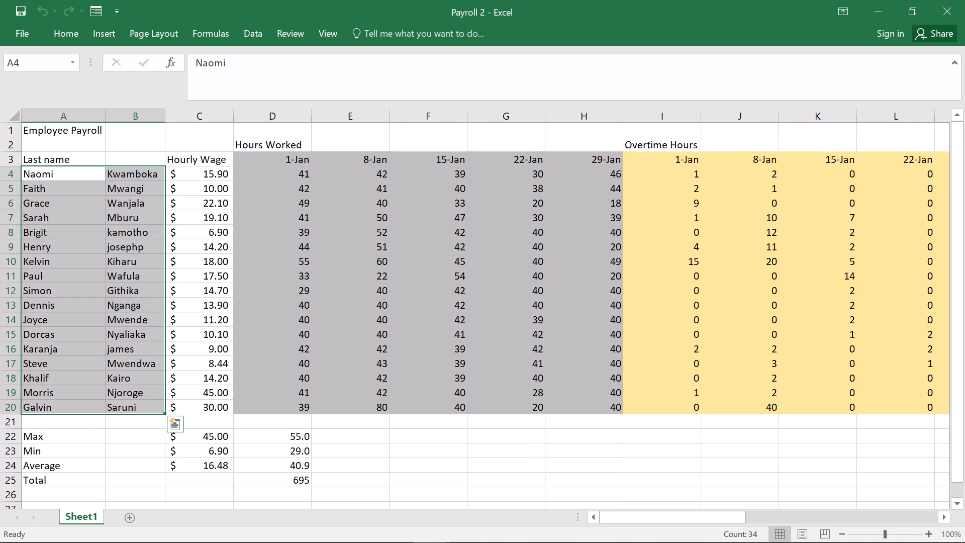
Examine the Payroll 2 sheet from the employee names and hours worked across to the JanuPay column.
{"action": "scroll", "coordinate": [316, 334], "scroll_direction": "right", "scroll_amount": 9}
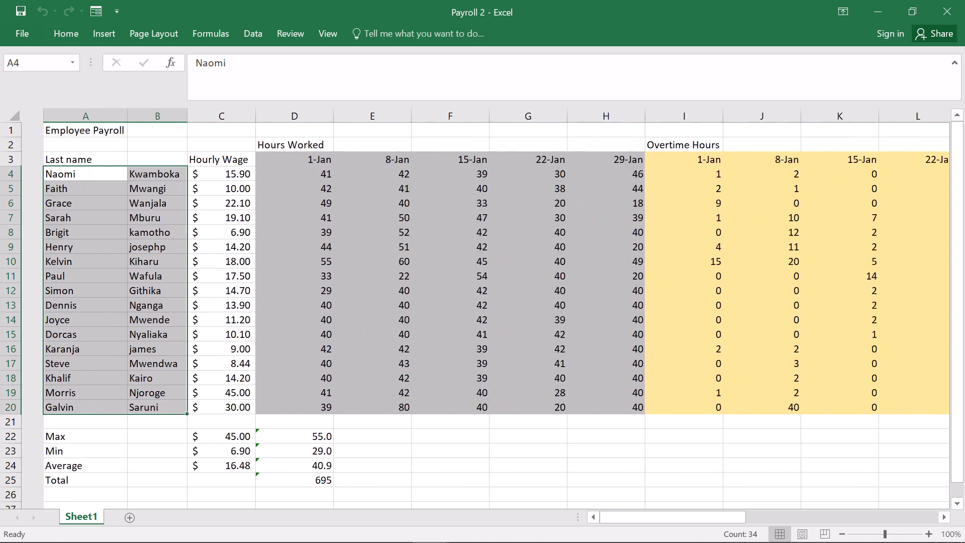
{"action": "scroll", "coordinate": [316, 334], "scroll_direction": "left", "scroll_amount": 12}
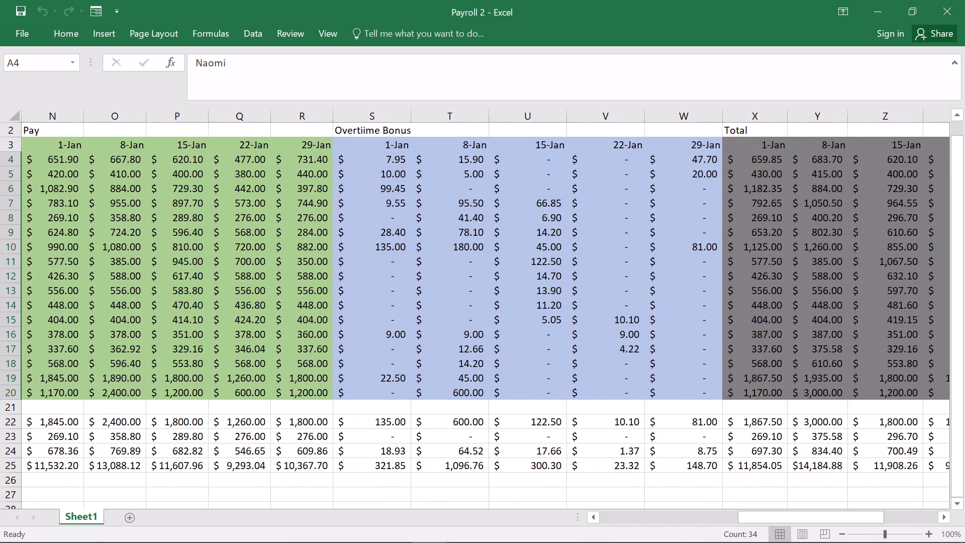
{"action": "scroll", "coordinate": [316, 334], "scroll_direction": "left", "scroll_amount": 6}
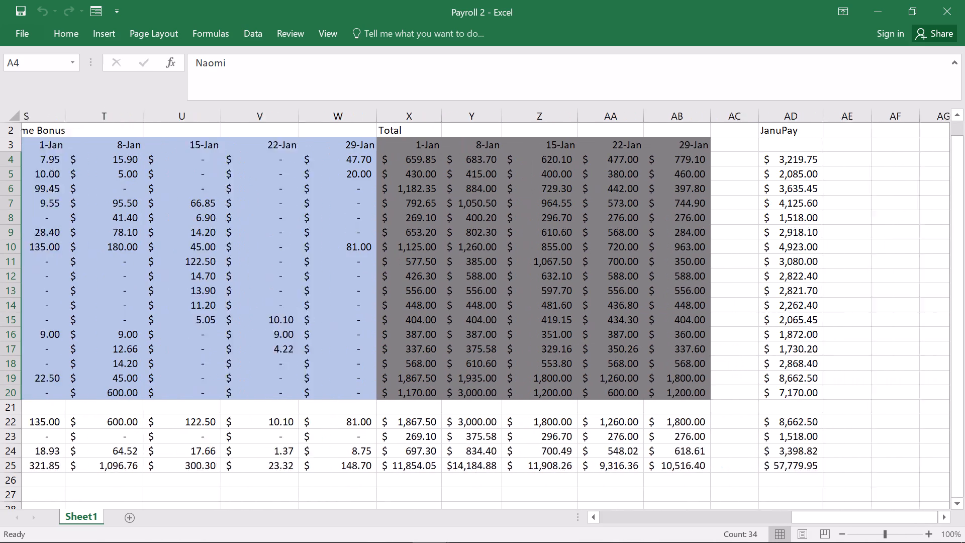
{"action": "scroll", "coordinate": [316, 334], "scroll_direction": "left", "scroll_amount": 2}
{"action": "scroll", "coordinate": [316, 334], "scroll_direction": "right", "scroll_amount": 4}
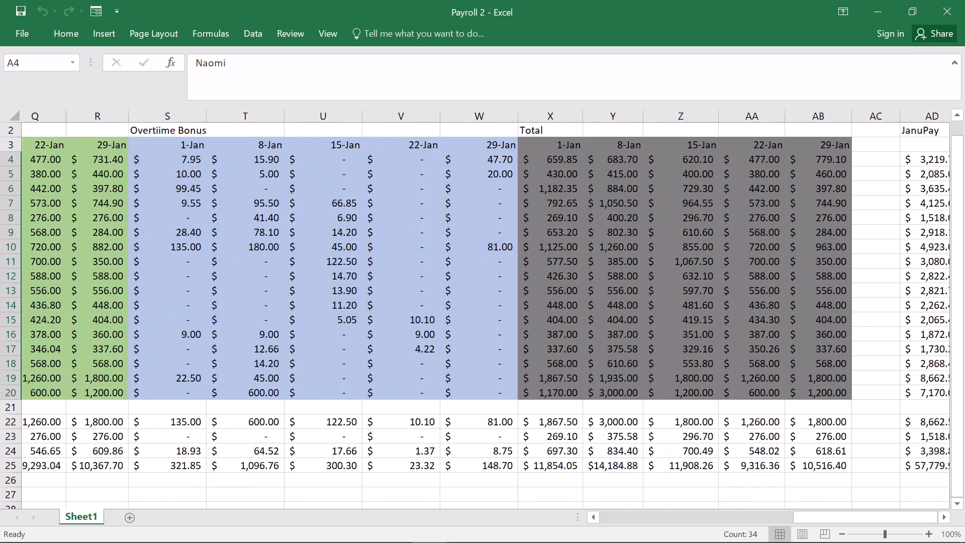
{"action": "scroll", "coordinate": [316, 334], "scroll_direction": "right", "scroll_amount": 11}
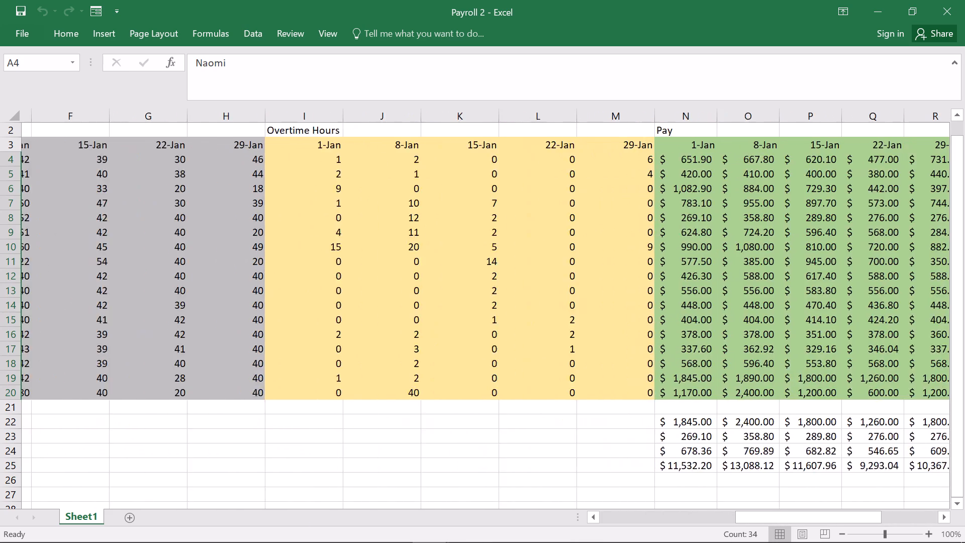
{"action": "scroll", "coordinate": [316, 334], "scroll_direction": "right", "scroll_amount": 4}
Switch back to the Gradebook workbook and enter Company Philosophy Test scores 19, 20, 17 and 10 in cells D4 to D7.
{"action": "left_click", "coordinate": [889, 0]}
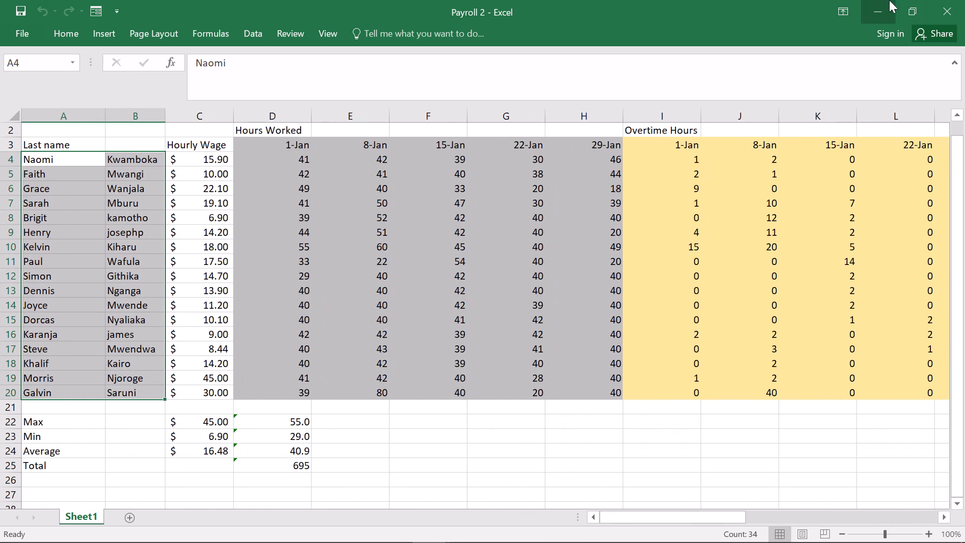
{"action": "scroll", "coordinate": [274, 352], "scroll_direction": "down", "scroll_amount": 1}
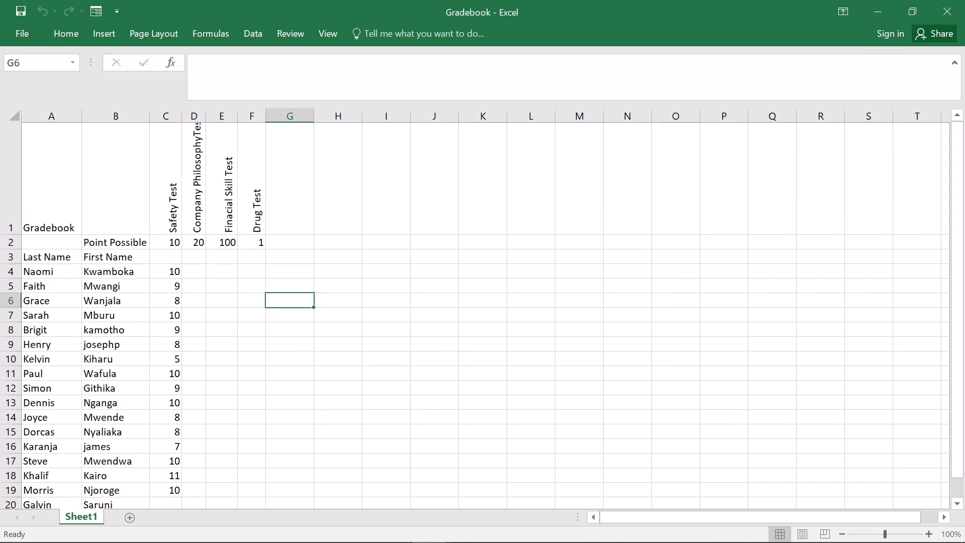
{"action": "scroll", "coordinate": [274, 352], "scroll_direction": "down", "scroll_amount": 1}
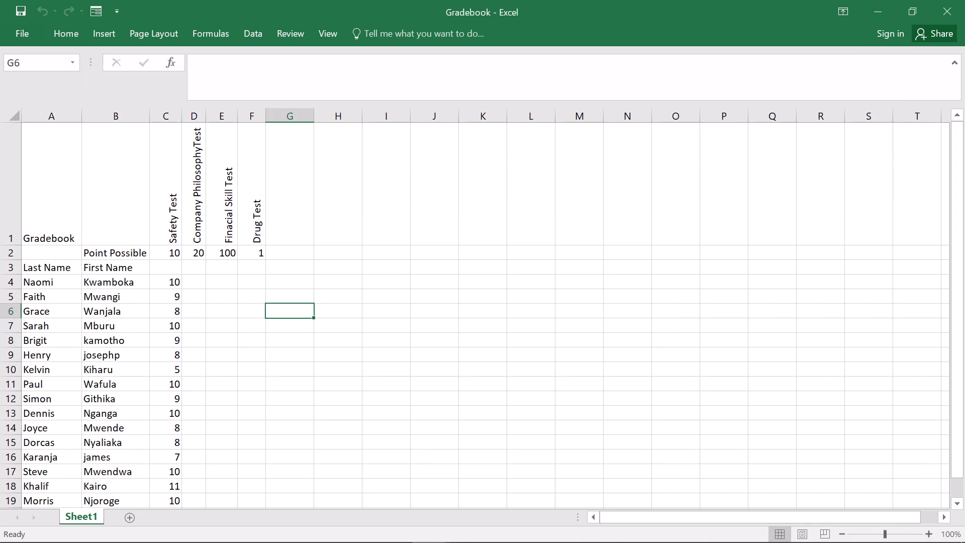
{"action": "scroll", "coordinate": [191, 280], "scroll_direction": "down", "scroll_amount": 1}
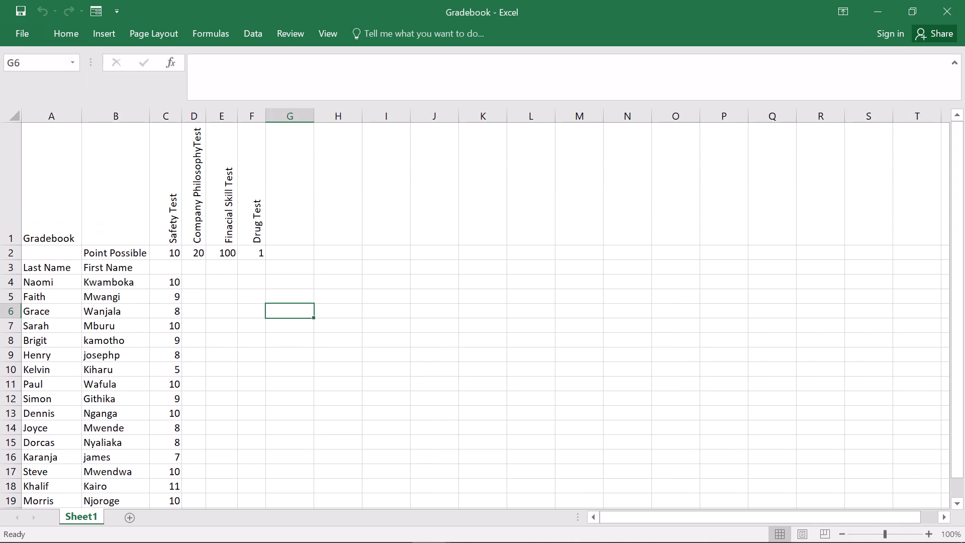
{"action": "left_click", "coordinate": [191, 280]}
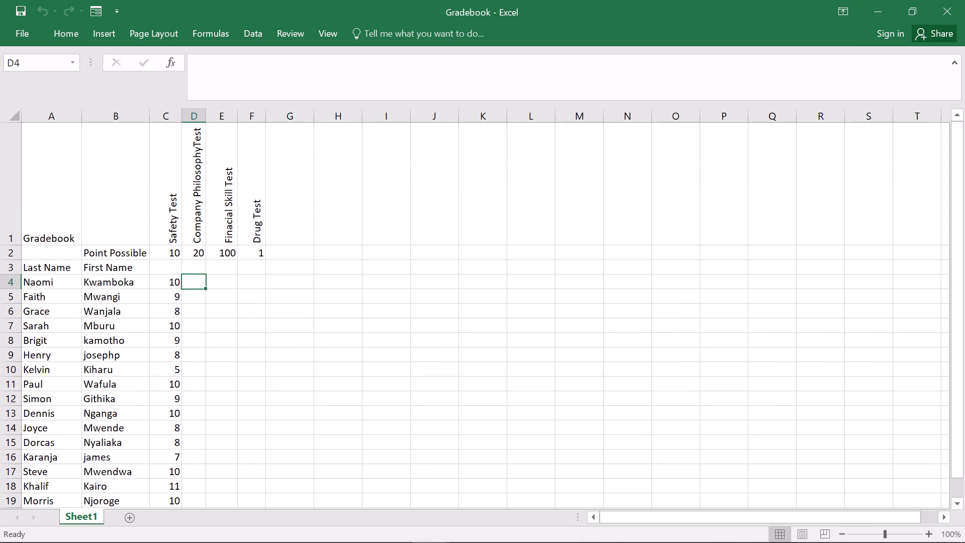
{"action": "key", "text": "1"}
{"action": "key", "text": "9"}
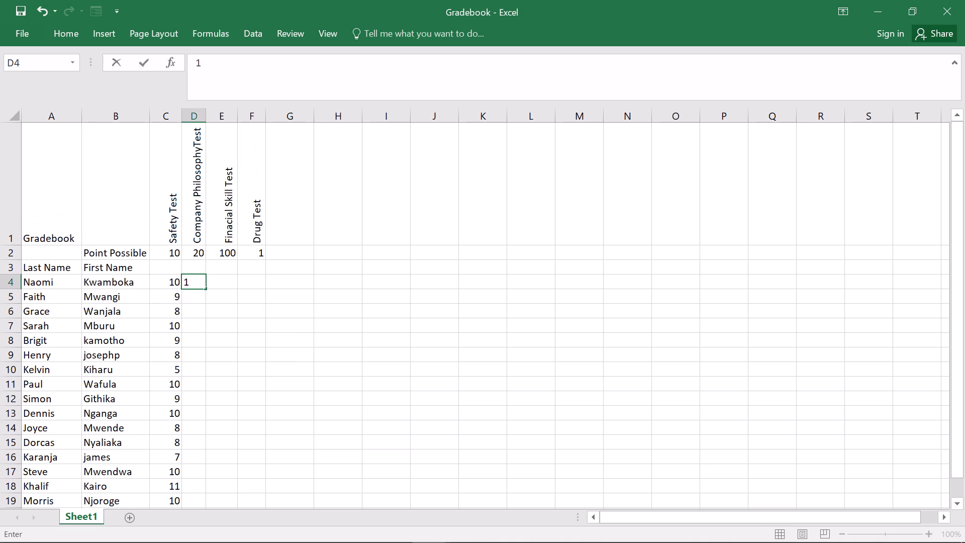
{"action": "key", "text": "Return"}
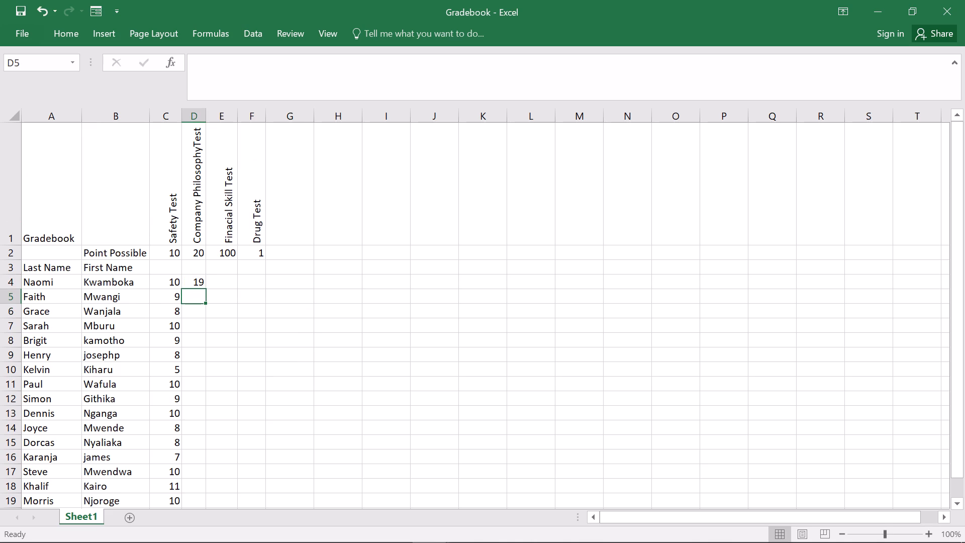
{"action": "type", "text": "20"}
{"action": "key", "text": "Return"}
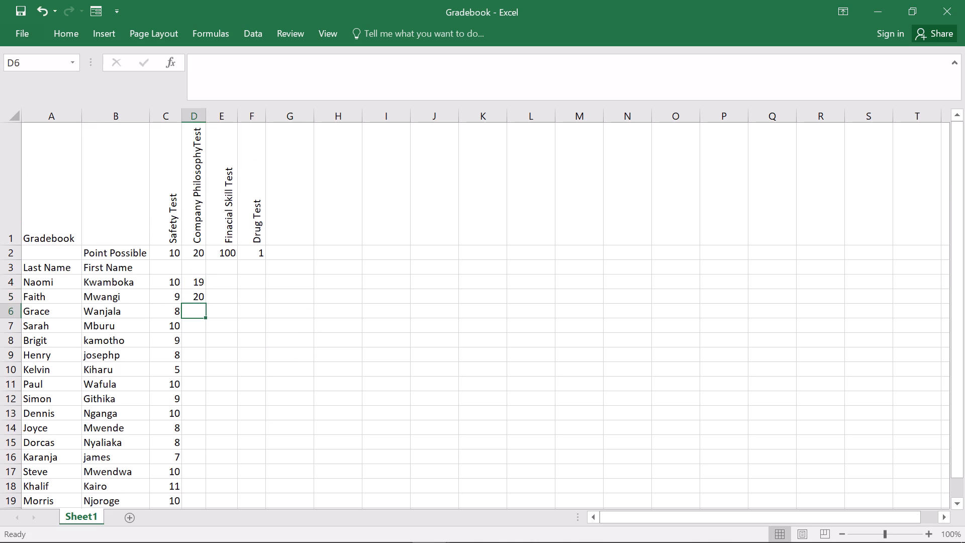
{"action": "type", "text": "17"}
{"action": "key", "text": "Return"}
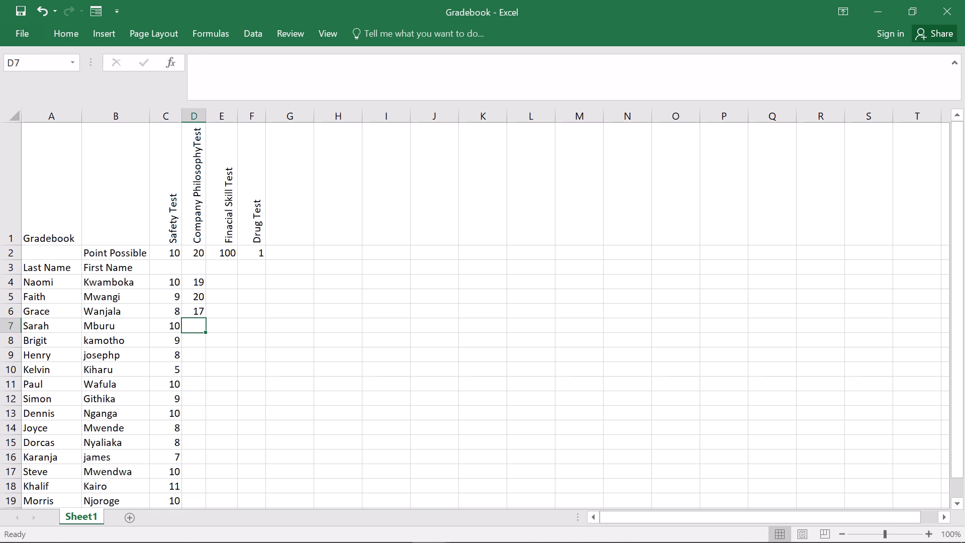
{"action": "type", "text": "10"}
{"action": "key", "text": "Return"}
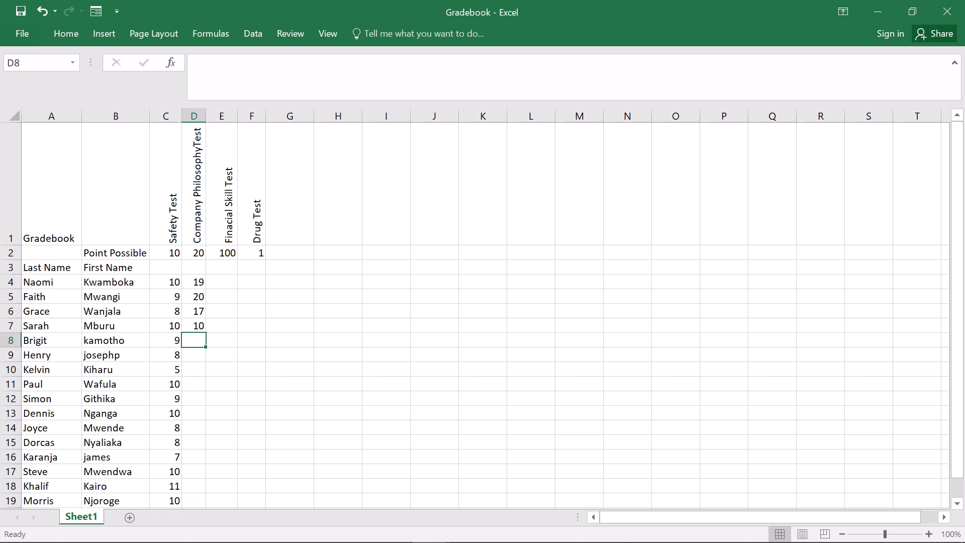
Enter Company Philosophy Test scores 20, 17, 20, 6 and 20 in cells D8 to D12.
{"action": "type", "text": "20"}
{"action": "key", "text": "Return"}
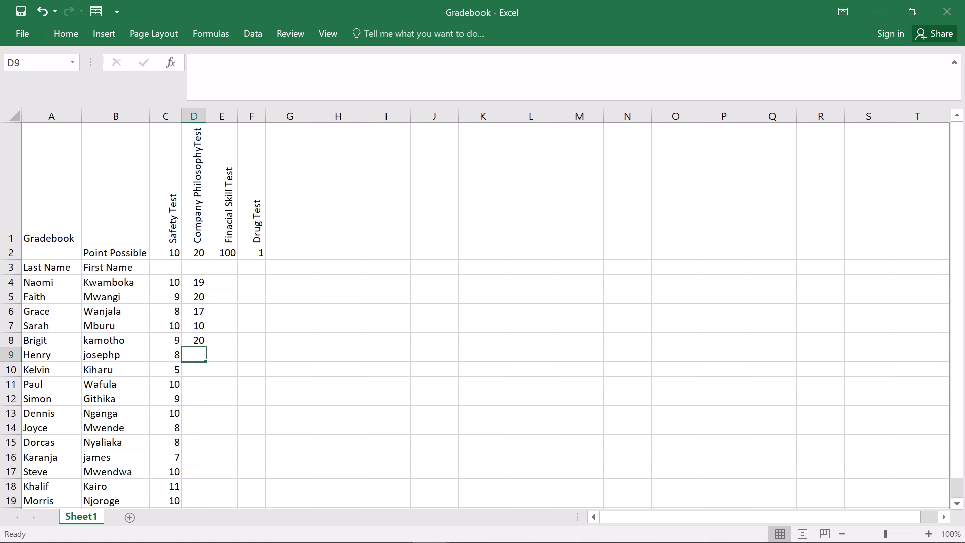
{"action": "type", "text": "17"}
{"action": "key", "text": "Return"}
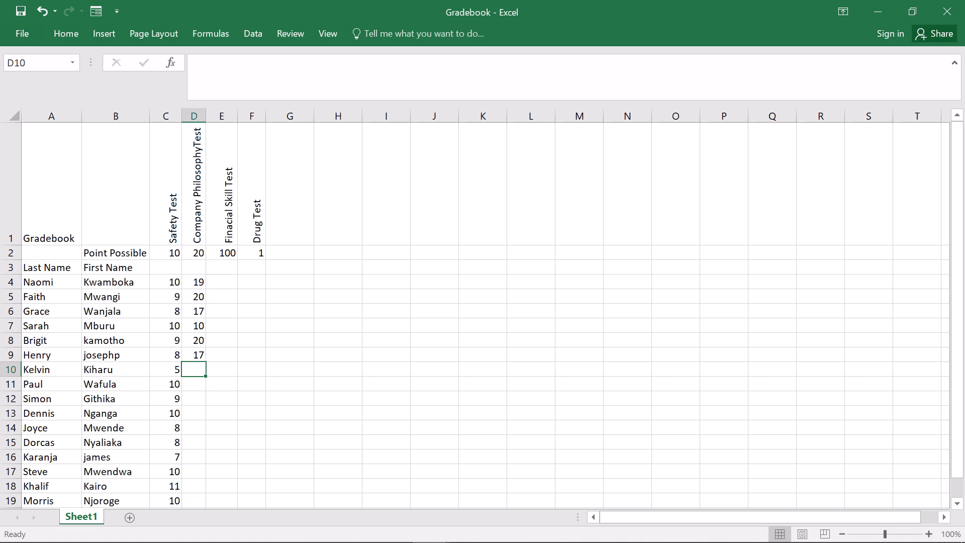
{"action": "key", "text": "2"}
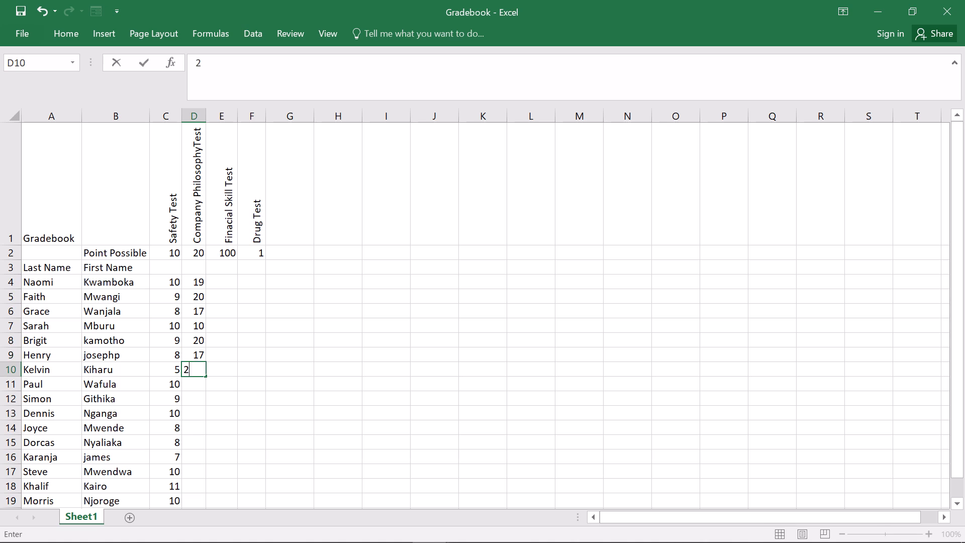
{"action": "key", "text": "0"}
{"action": "key", "text": "Return"}
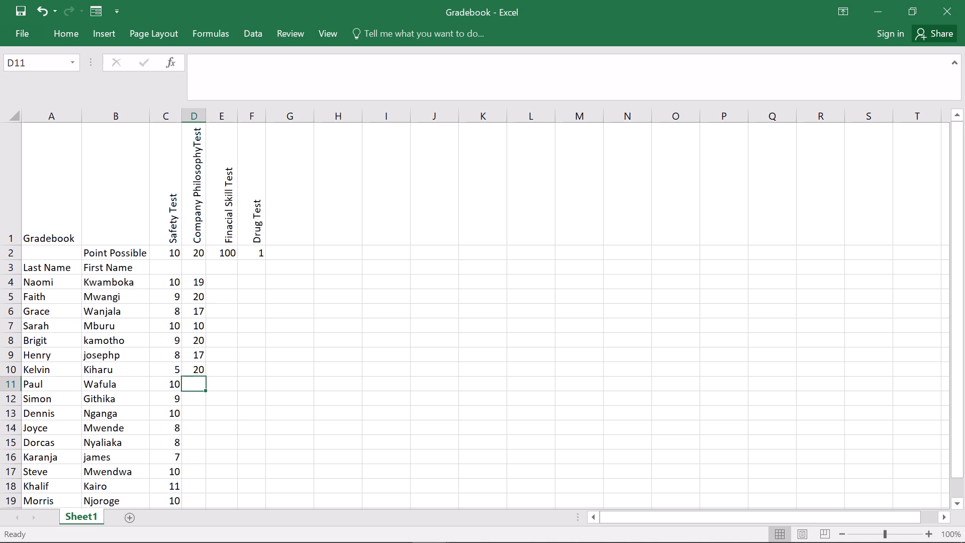
{"action": "key", "text": "6"}
{"action": "key", "text": "Return"}
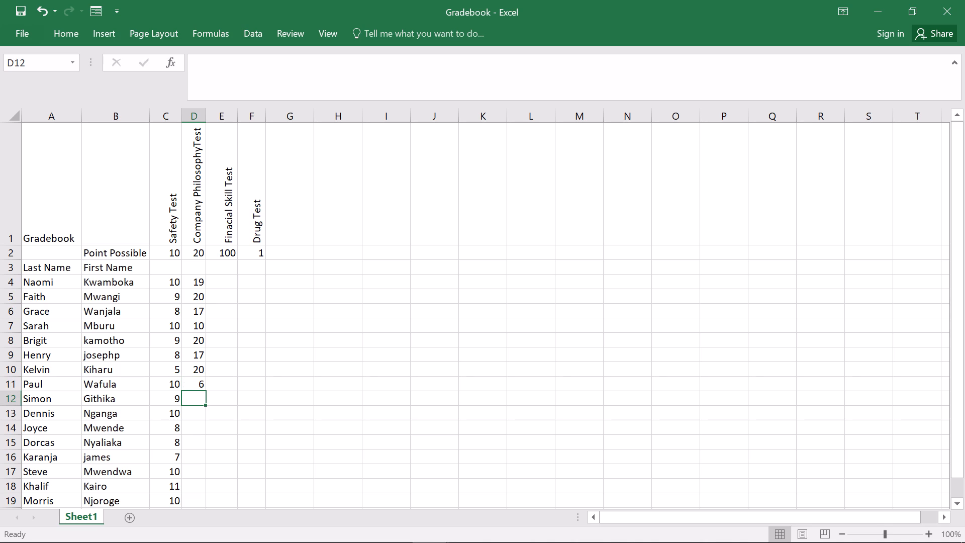
{"action": "type", "text": "20"}
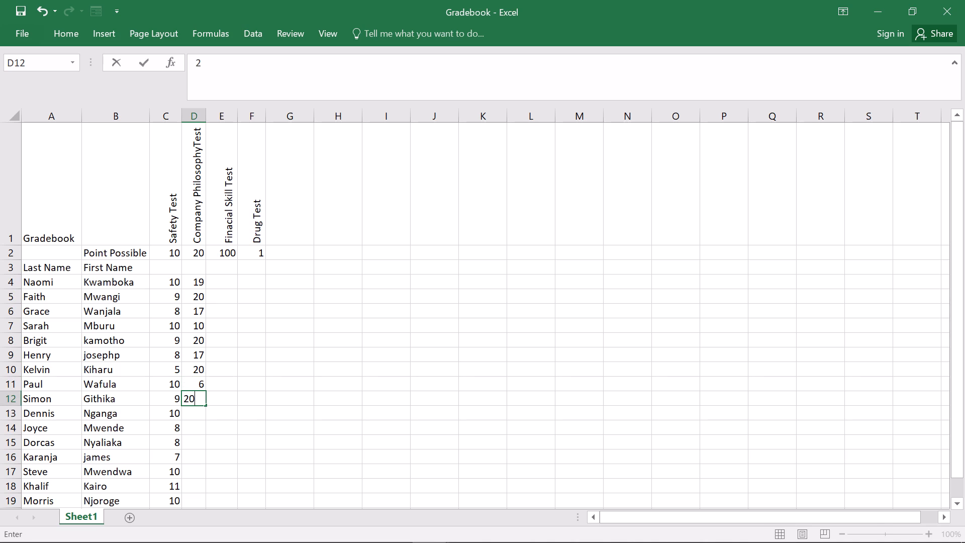
{"action": "key", "text": "Return"}
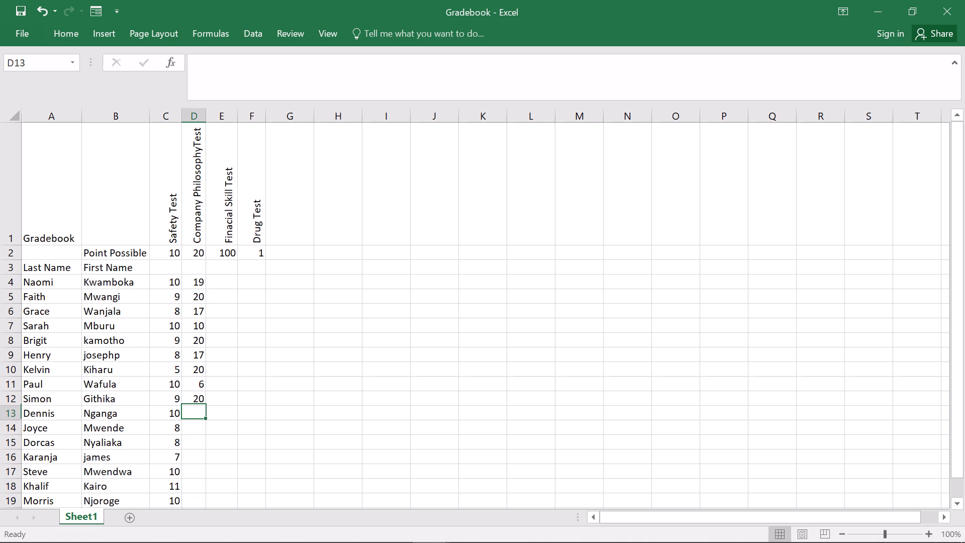
Enter Company Philosophy Test scores 20, 19 and 17 in cells D13 to D15.
{"action": "key", "text": "2"}
{"action": "key", "text": "0"}
{"action": "key", "text": "Return"}
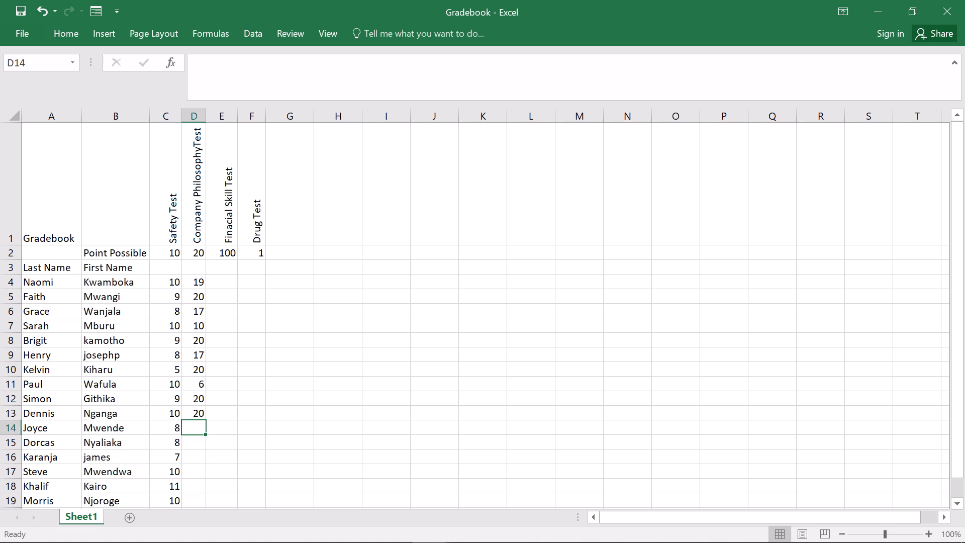
{"action": "key", "text": "1"}
{"action": "key", "text": "9"}
{"action": "type", "text": "17"}
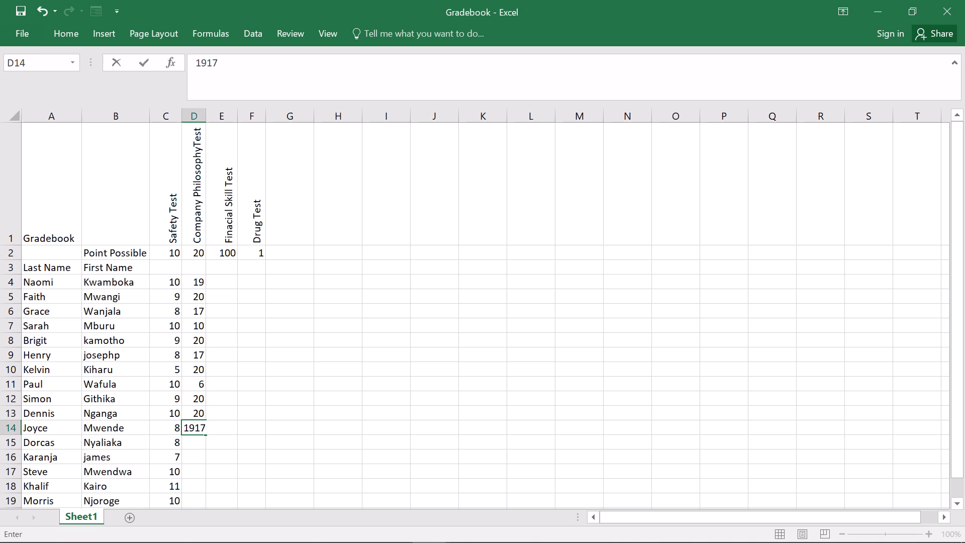
{"action": "key", "text": "BackSpace"}
{"action": "key", "text": "BackSpace"}
{"action": "key", "text": "Return"}
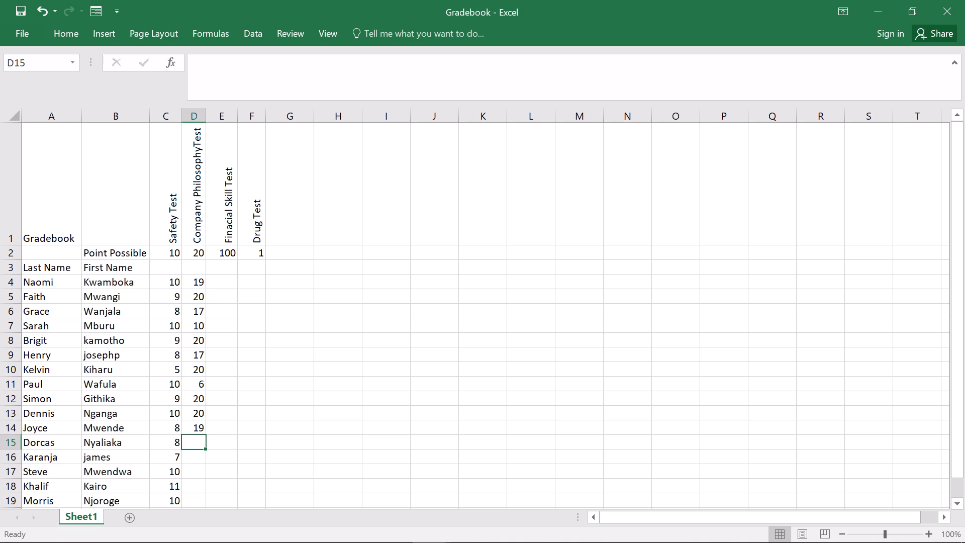
{"action": "type", "text": "17"}
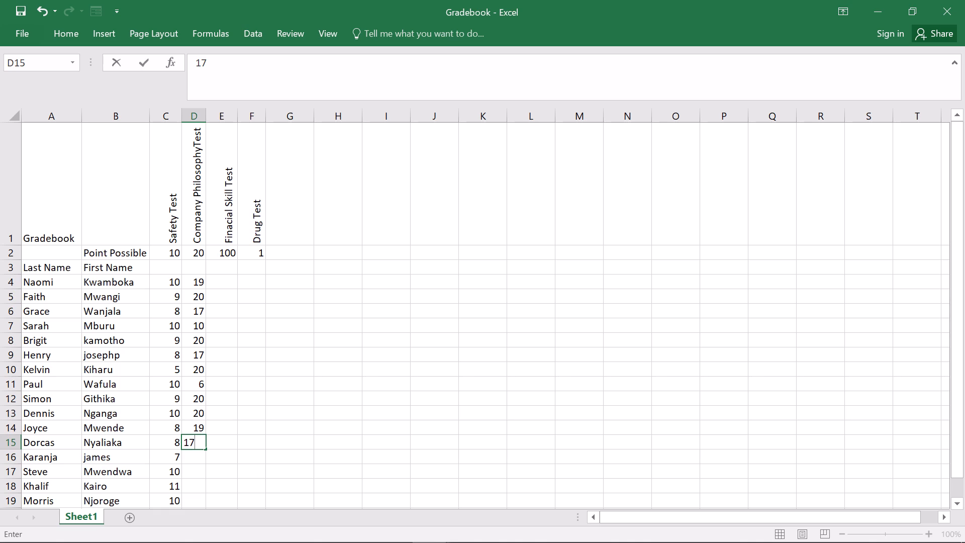
{"action": "key", "text": "Return"}
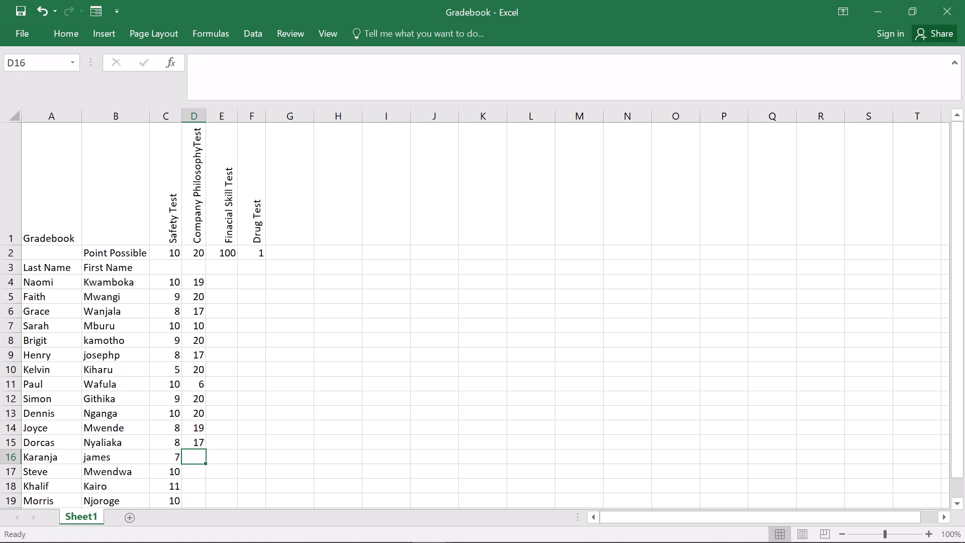
Enter Company Philosophy Test scores 19, 20 and 10 in cells D16 to D18.
{"action": "type", "text": "19"}
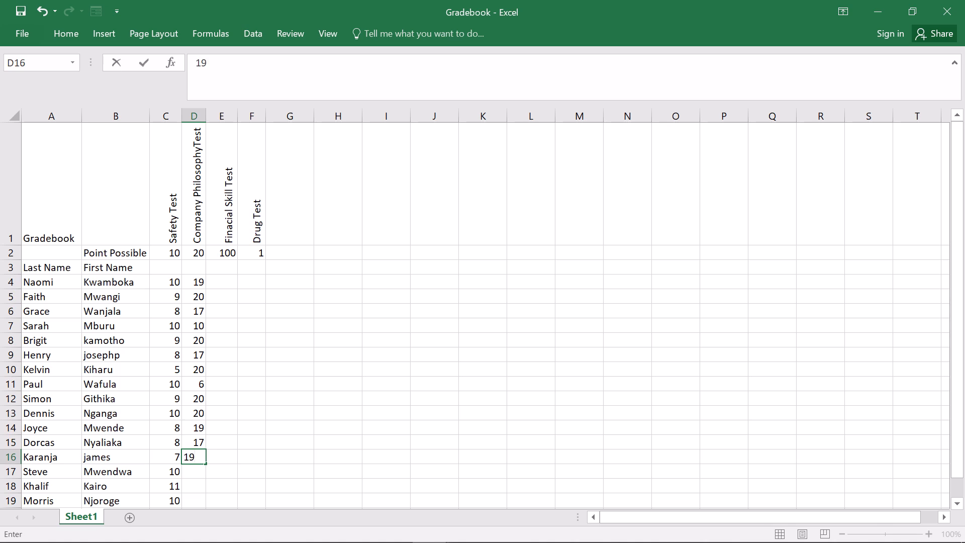
{"action": "key", "text": "Return"}
{"action": "type", "text": "20"}
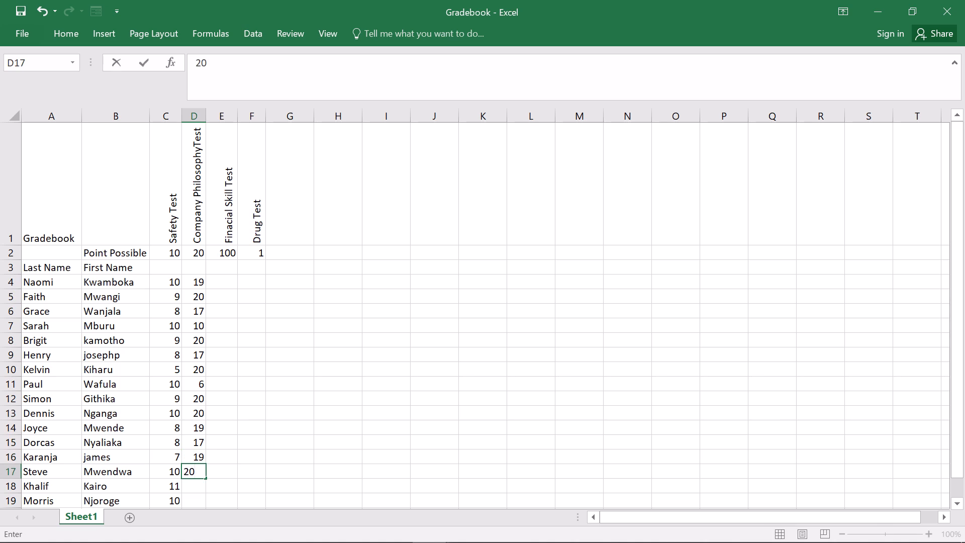
{"action": "key", "text": "Return"}
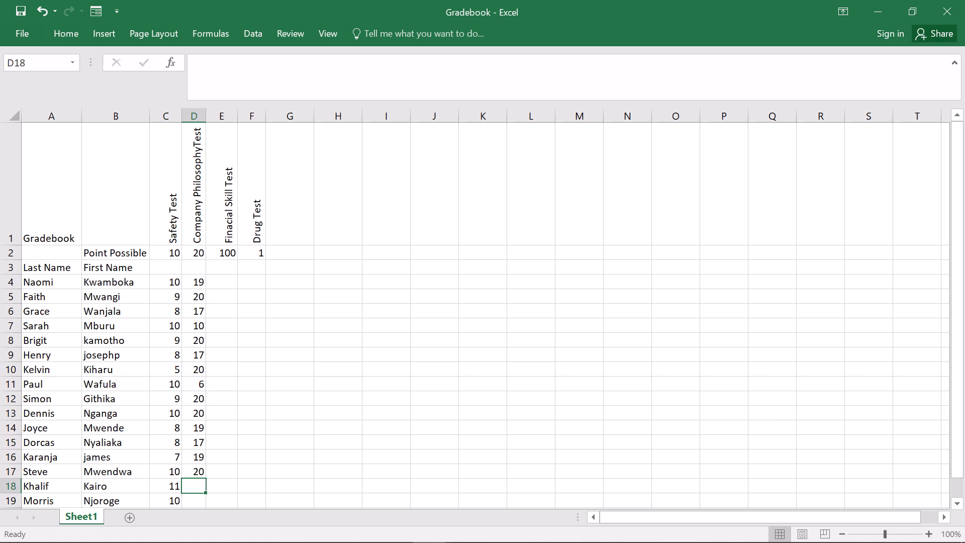
{"action": "type", "text": "10"}
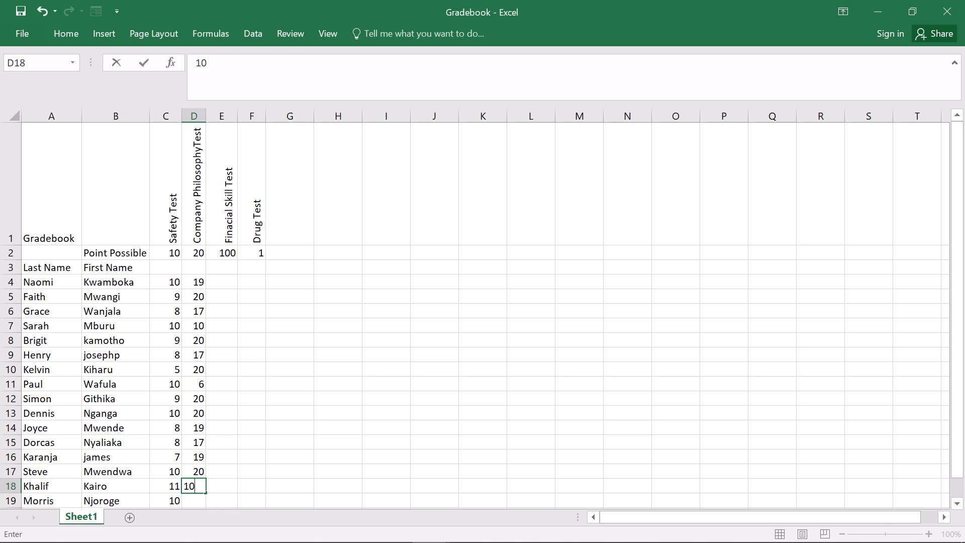
{"action": "key", "text": "Return"}
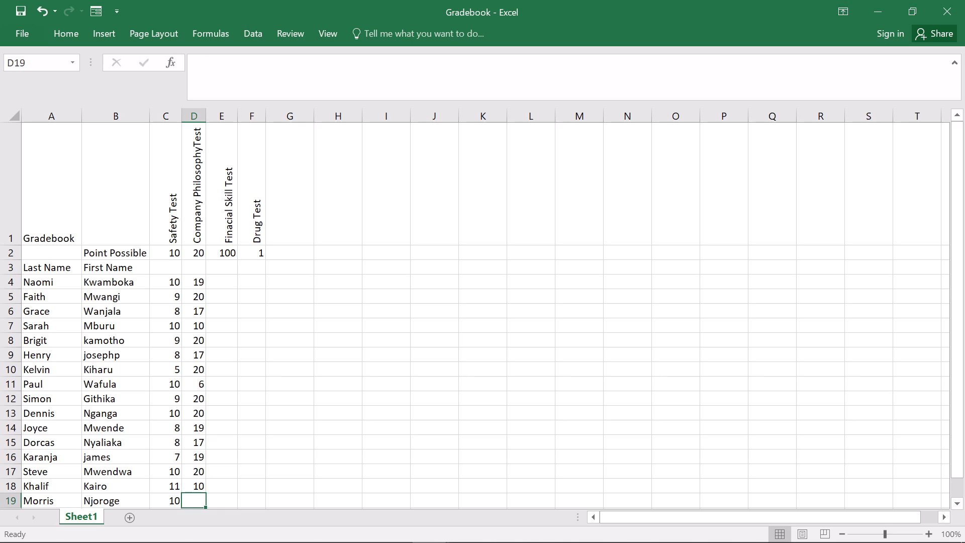
Clear the Safety Test scores in cells C7 to C19.
{"action": "scroll", "coordinate": [191, 280], "scroll_direction": "down", "scroll_amount": 1}
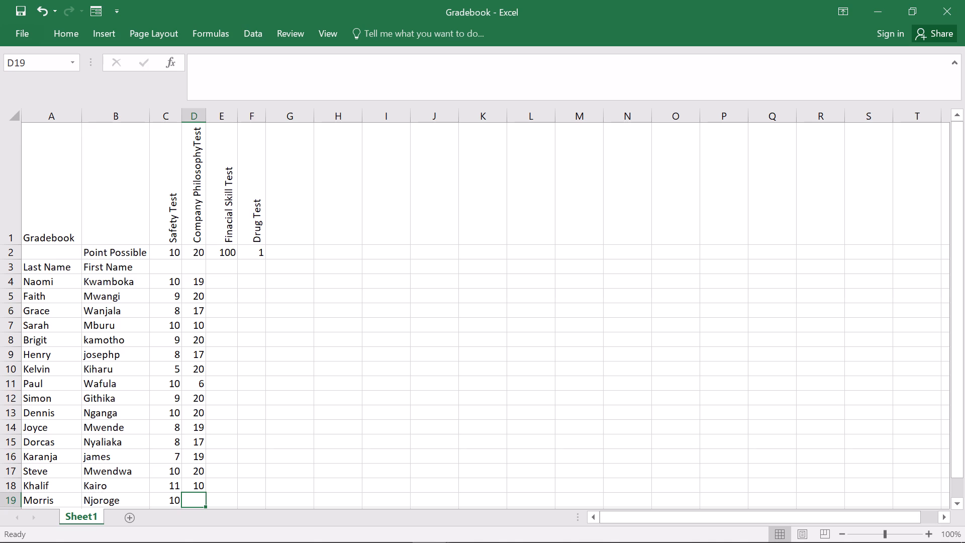
{"action": "scroll", "coordinate": [206, 452], "scroll_direction": "down", "scroll_amount": 2}
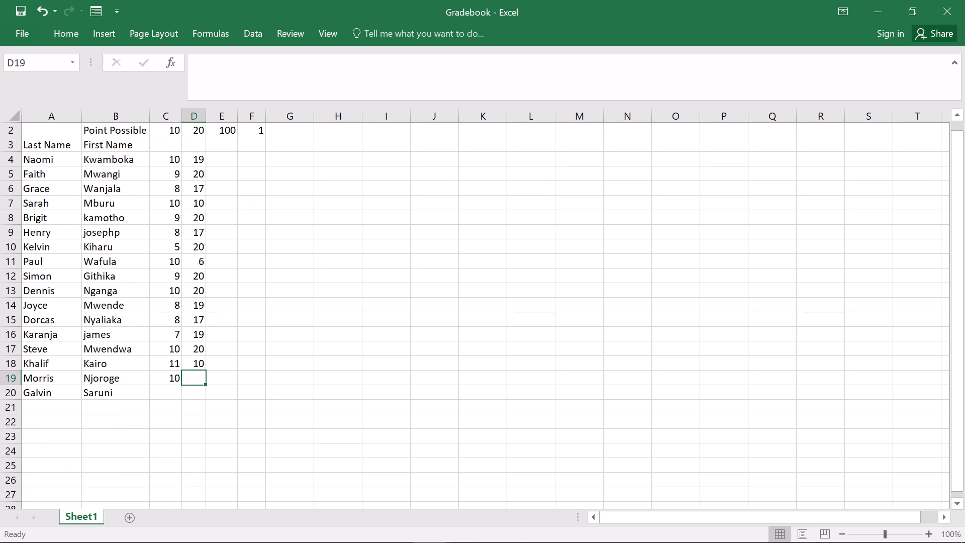
{"action": "left_click", "coordinate": [199, 378]}
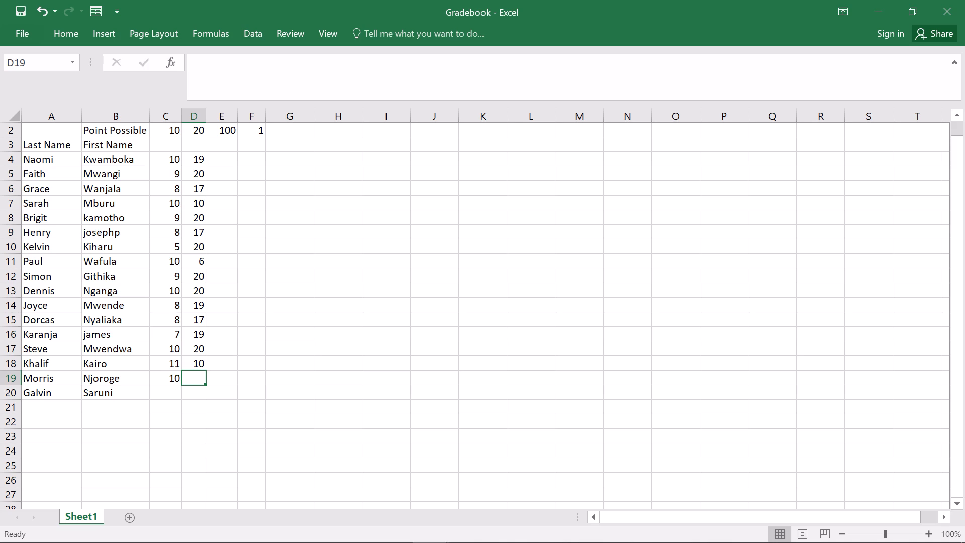
{"action": "left_click_drag", "start_coordinate": [176, 202], "coordinate": [169, 255]}
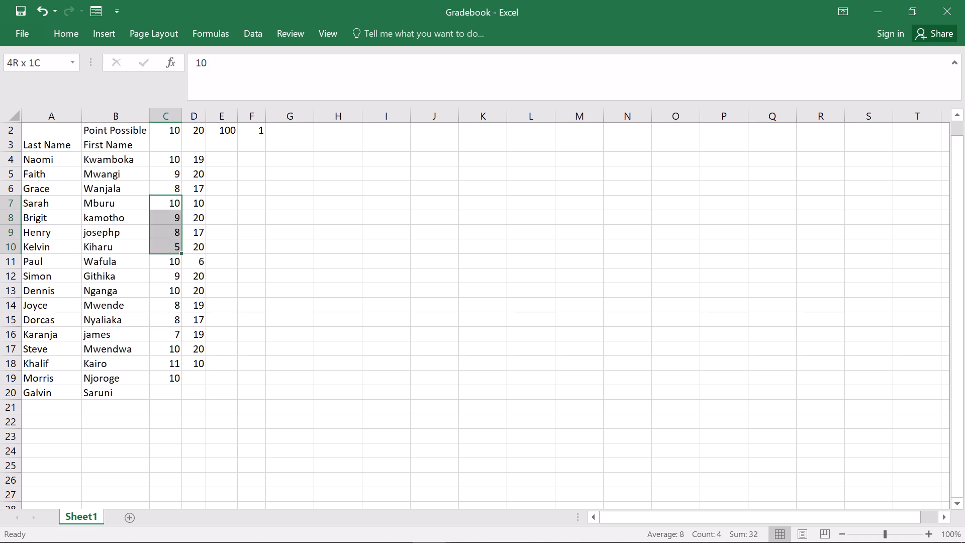
{"action": "left_click_drag", "start_coordinate": [169, 255], "coordinate": [169, 261]}
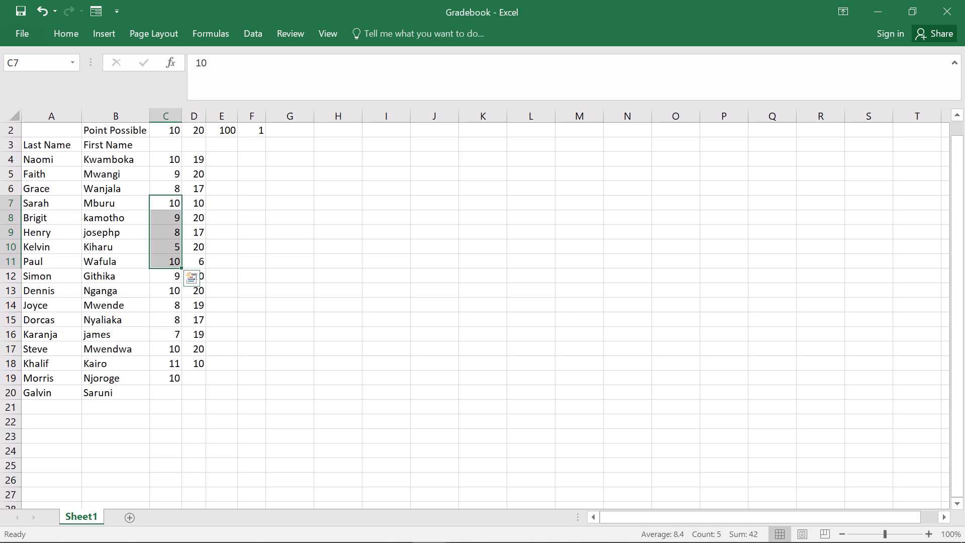
{"action": "left_click_drag", "start_coordinate": [165, 265], "coordinate": [164, 310]}
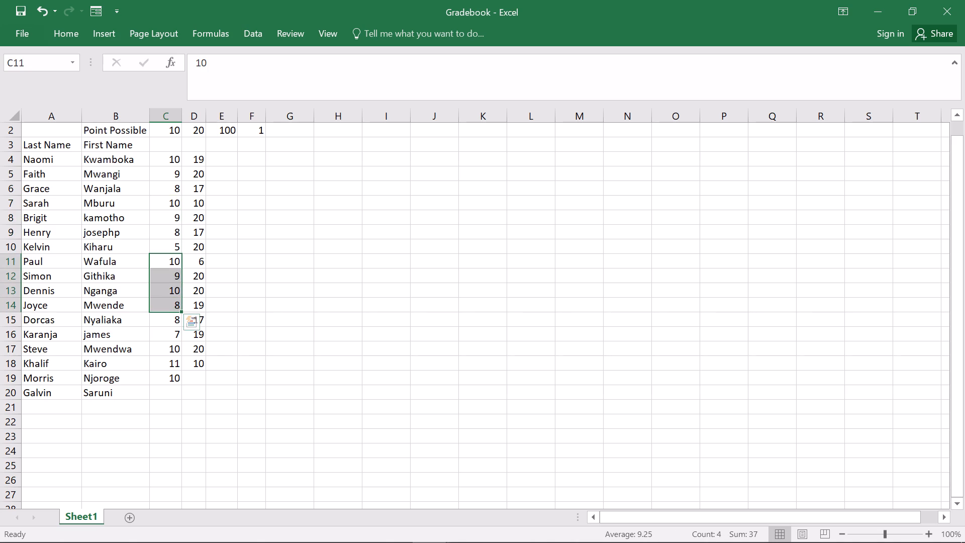
{"action": "left_click_drag", "start_coordinate": [173, 199], "coordinate": [169, 376]}
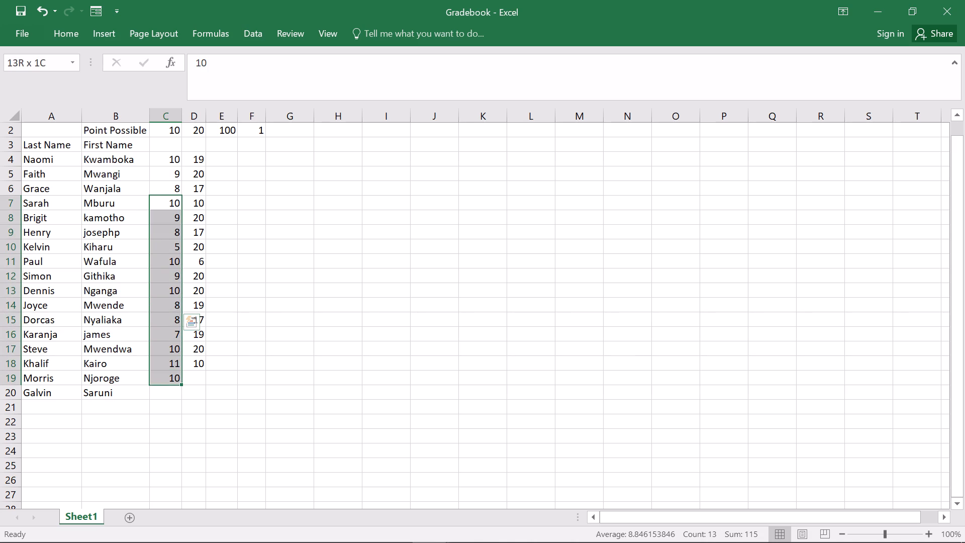
{"action": "left_click_drag", "start_coordinate": [169, 376], "coordinate": [169, 382]}
{"action": "right_click", "coordinate": [168, 347]}
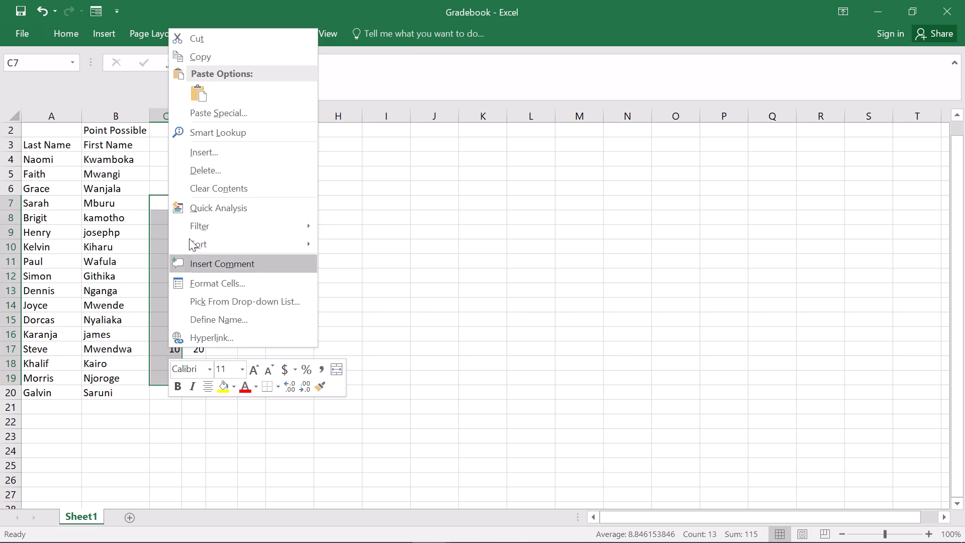
{"action": "left_click", "coordinate": [203, 192]}
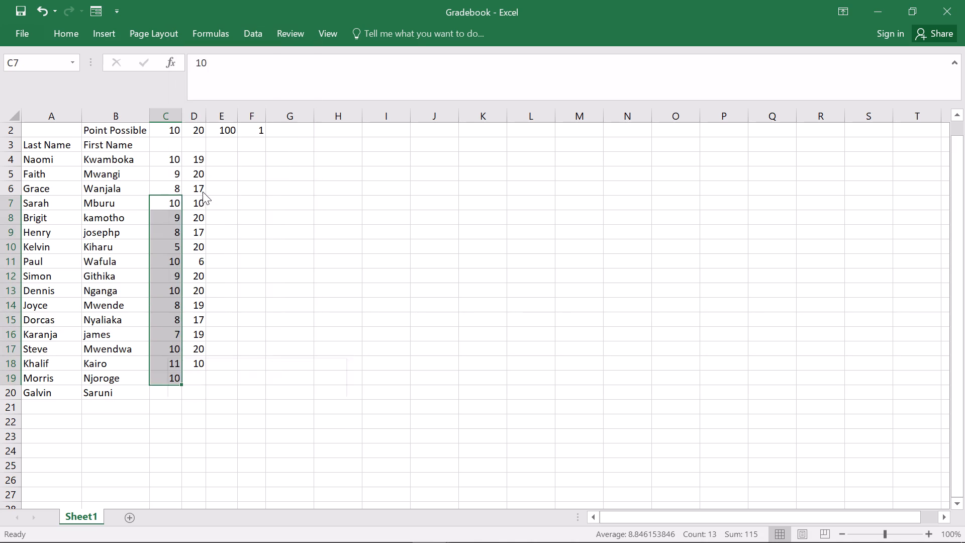
Enter Safety Test scores 9, 10, 9, 8 and 5 in cells C7 to C11.
{"action": "left_click", "coordinate": [168, 208]}
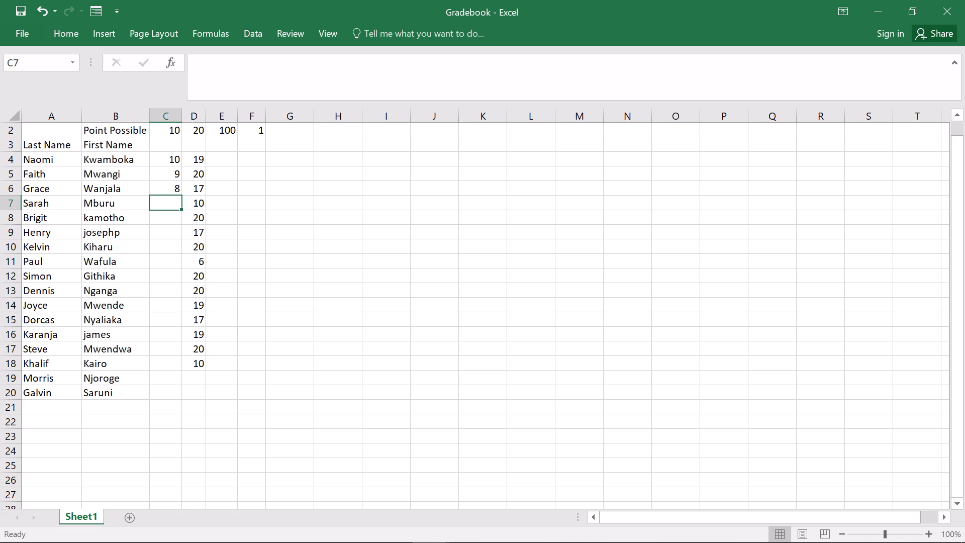
{"action": "key", "text": "9"}
{"action": "key", "text": "Return"}
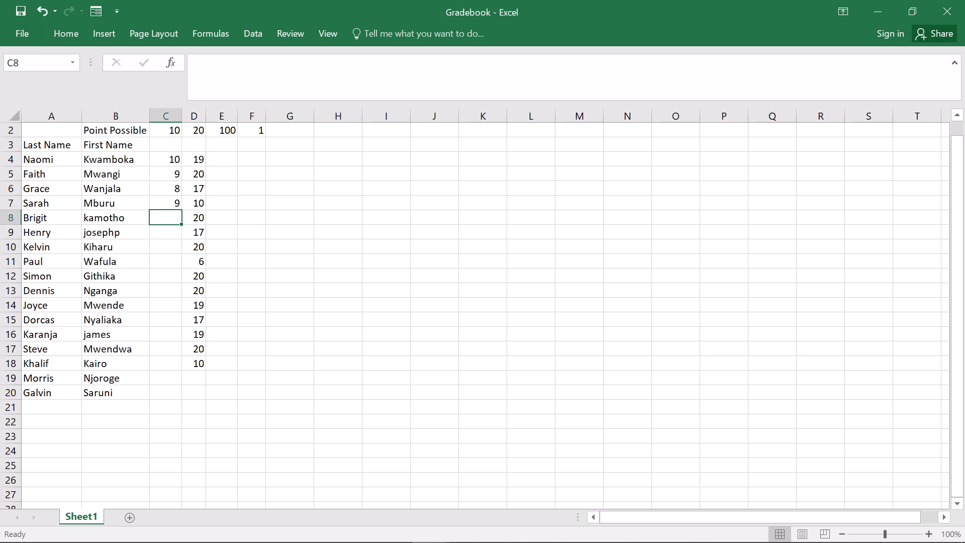
{"action": "type", "text": "10"}
{"action": "key", "text": "Return"}
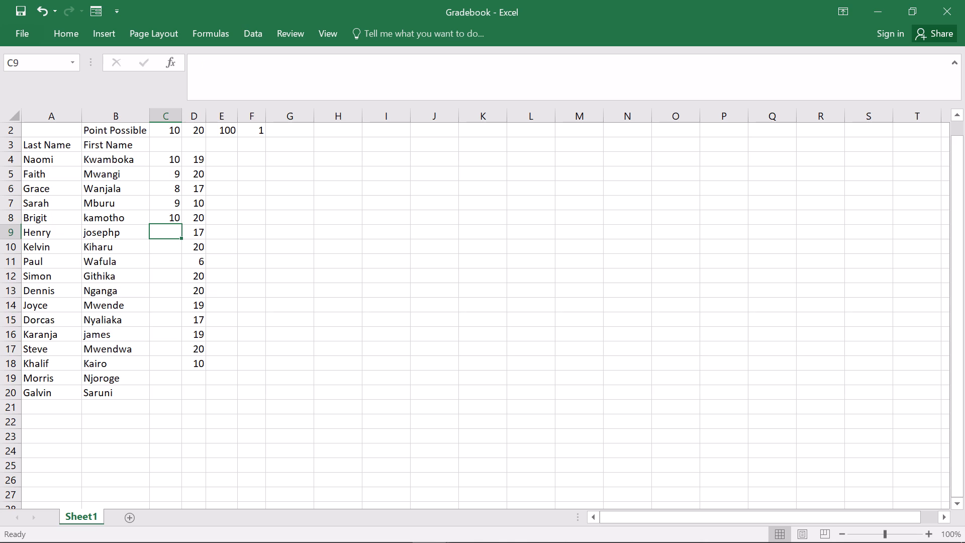
{"action": "key", "text": "9"}
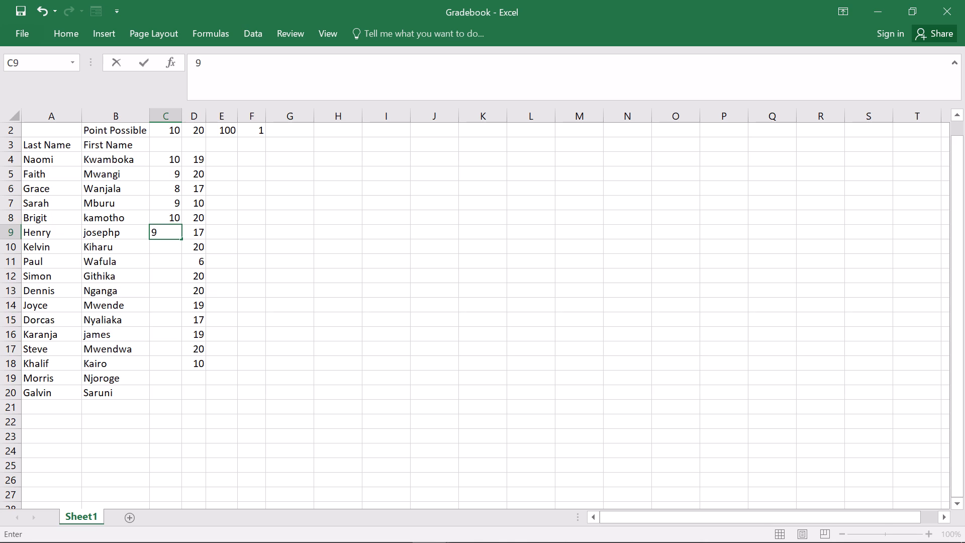
{"action": "key", "text": "Return"}
{"action": "key", "text": "8"}
{"action": "key", "text": "Return"}
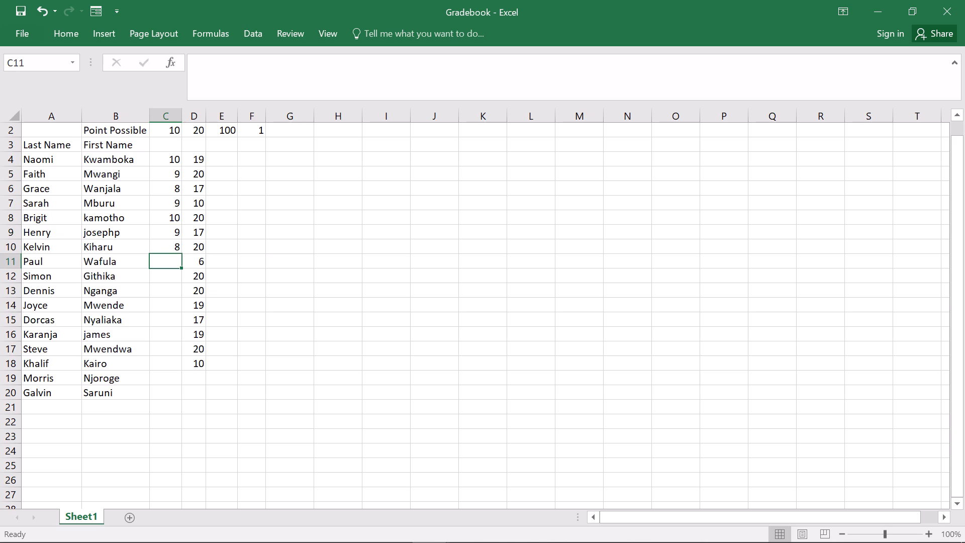
{"action": "key", "text": "5"}
{"action": "key", "text": "Return"}
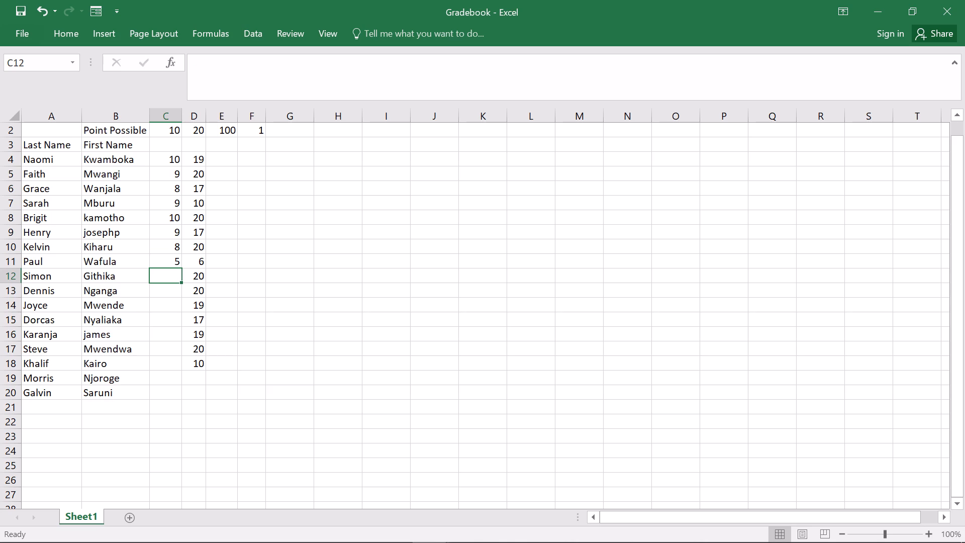
Enter Safety Test scores 10, 9, 10 and 8 in cells C12 to C15.
{"action": "key", "text": "1"}
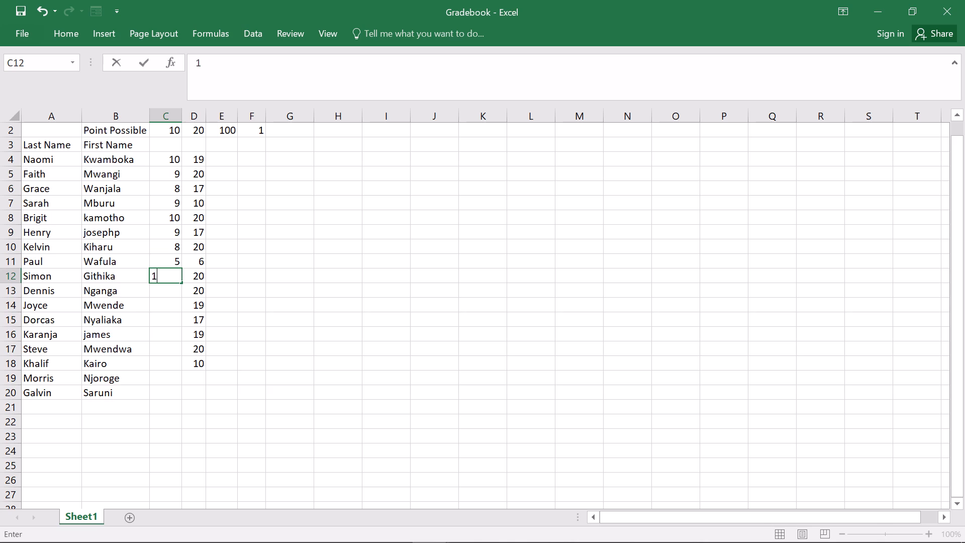
{"action": "key", "text": "0"}
{"action": "key", "text": "Return"}
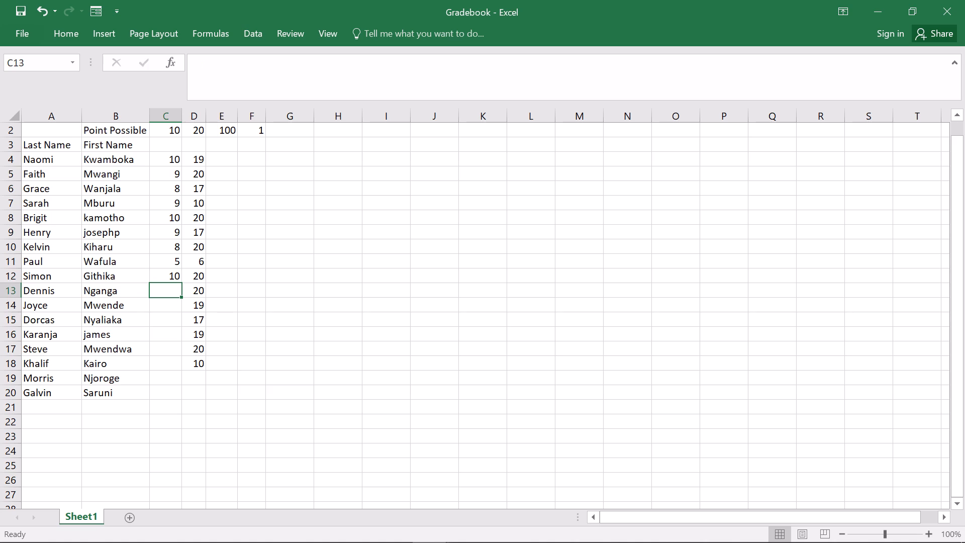
{"action": "key", "text": "9"}
{"action": "key", "text": "Return"}
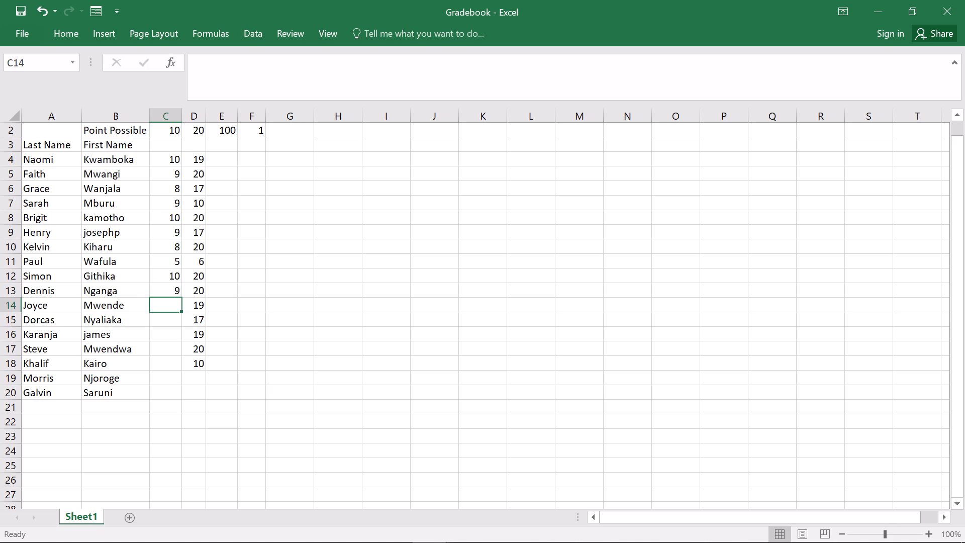
{"action": "key", "text": "1"}
{"action": "key", "text": "0"}
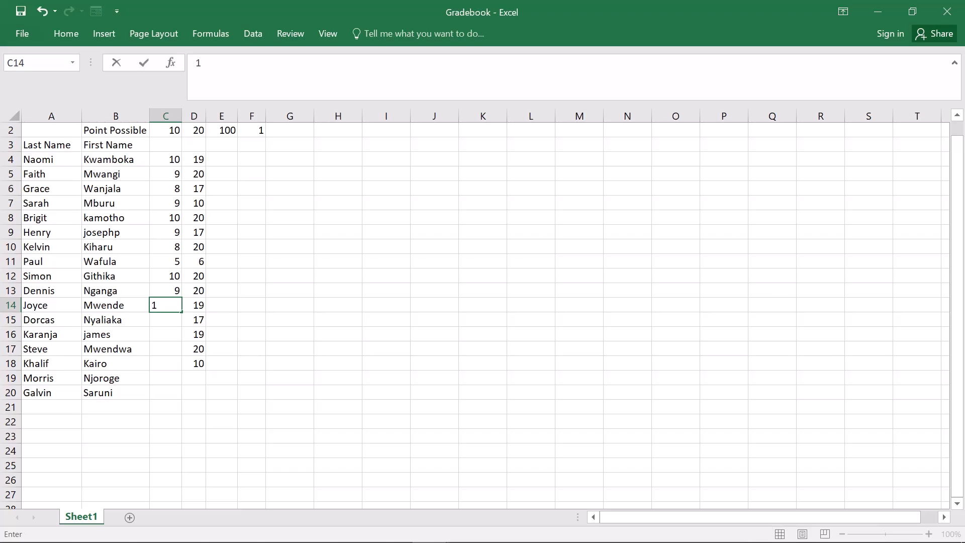
{"action": "key", "text": "Return"}
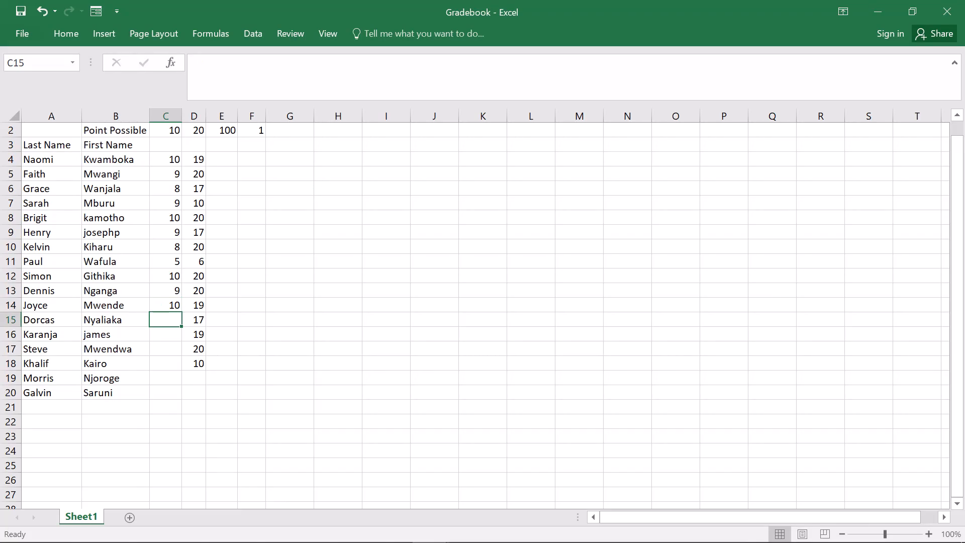
{"action": "key", "text": "8"}
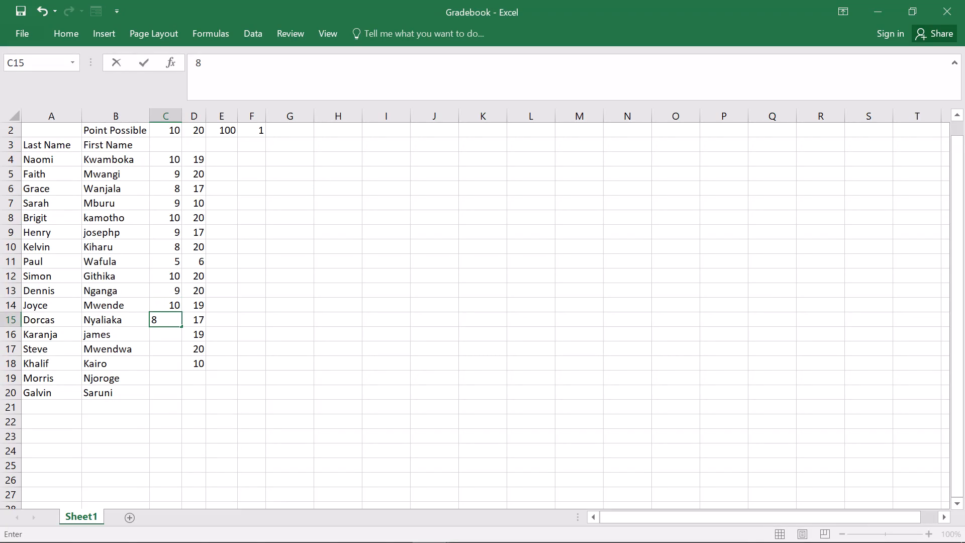
{"action": "key", "text": "backslash"}
{"action": "key", "text": "BackSpace"}
{"action": "key", "text": "Return"}
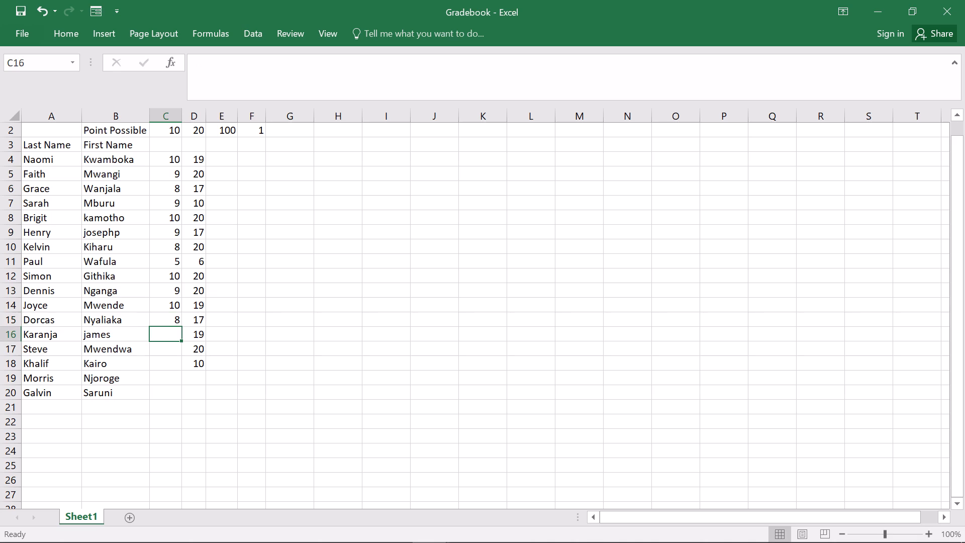
Enter Safety Test scores 9, 7, 10, 11 and 10 in cells C16 to C20.
{"action": "key", "text": "9"}
{"action": "key", "text": "Return"}
{"action": "key", "text": "7"}
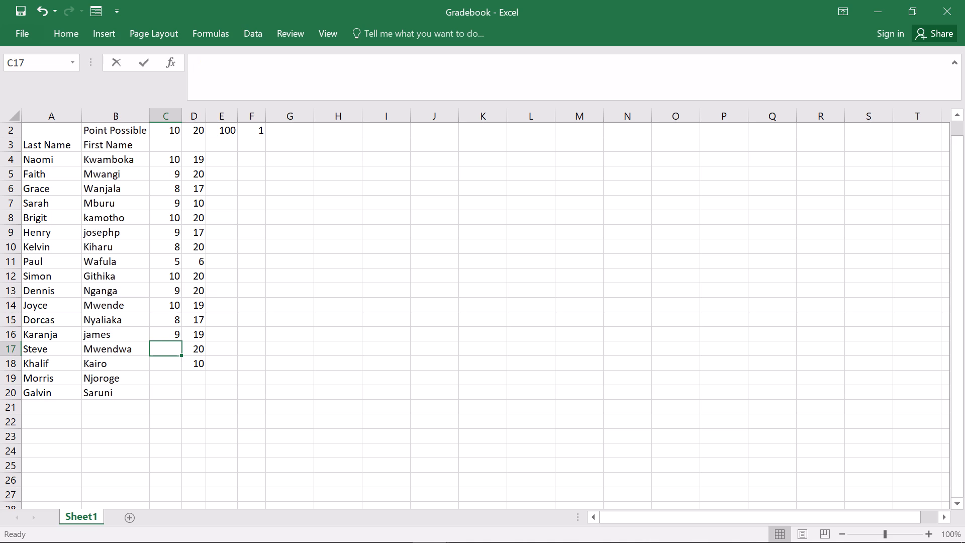
{"action": "key", "text": "Return"}
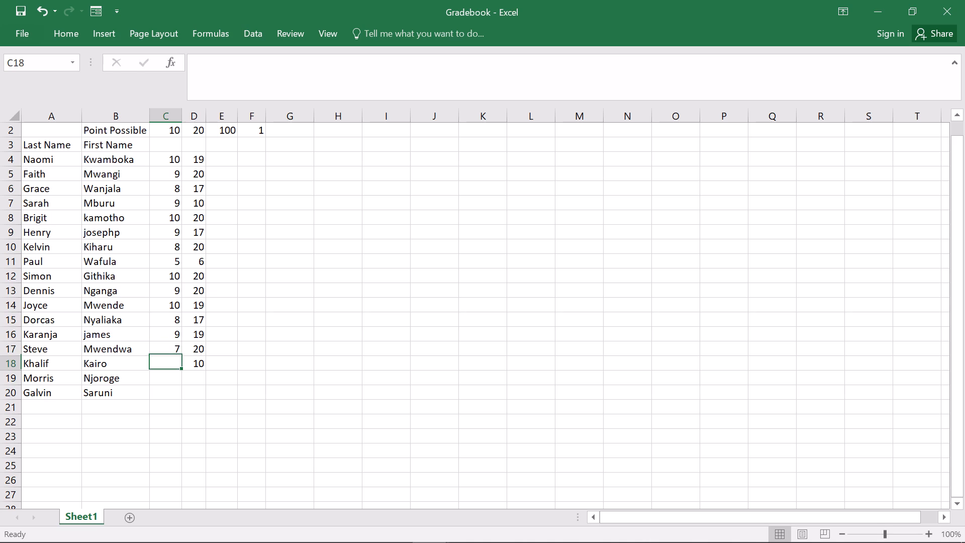
{"action": "key", "text": "1"}
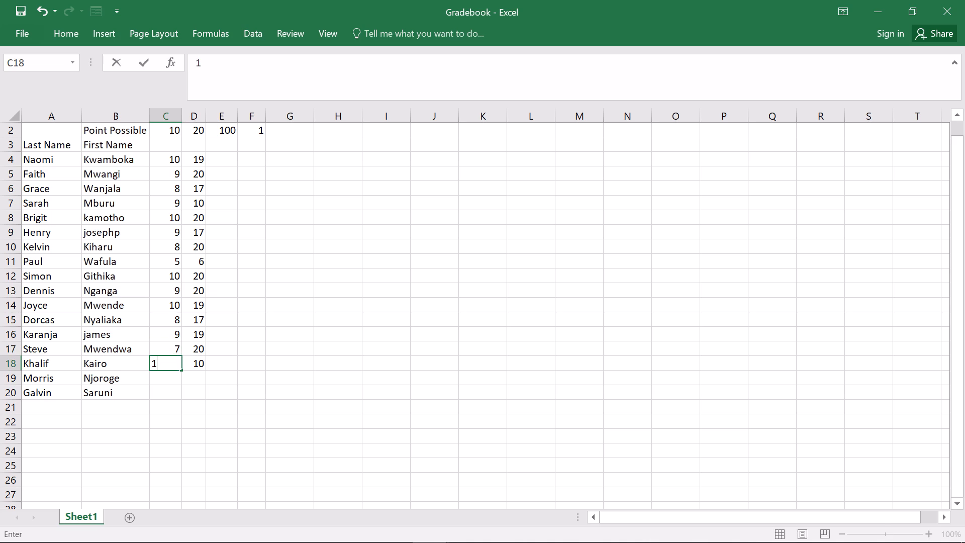
{"action": "key", "text": "0"}
{"action": "key", "text": "Return"}
{"action": "type", "text": "11"}
{"action": "key", "text": "Return"}
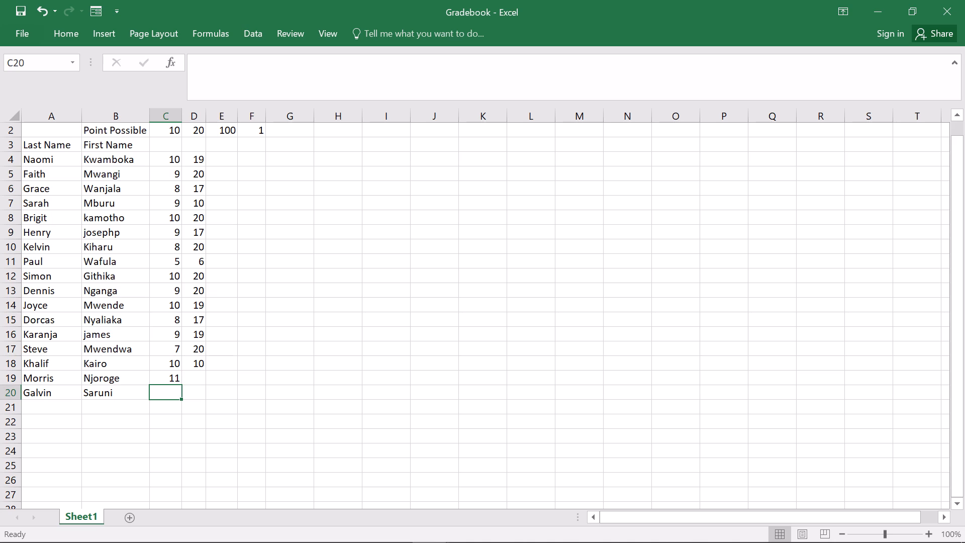
{"action": "key", "text": "1"}
{"action": "key", "text": "0"}
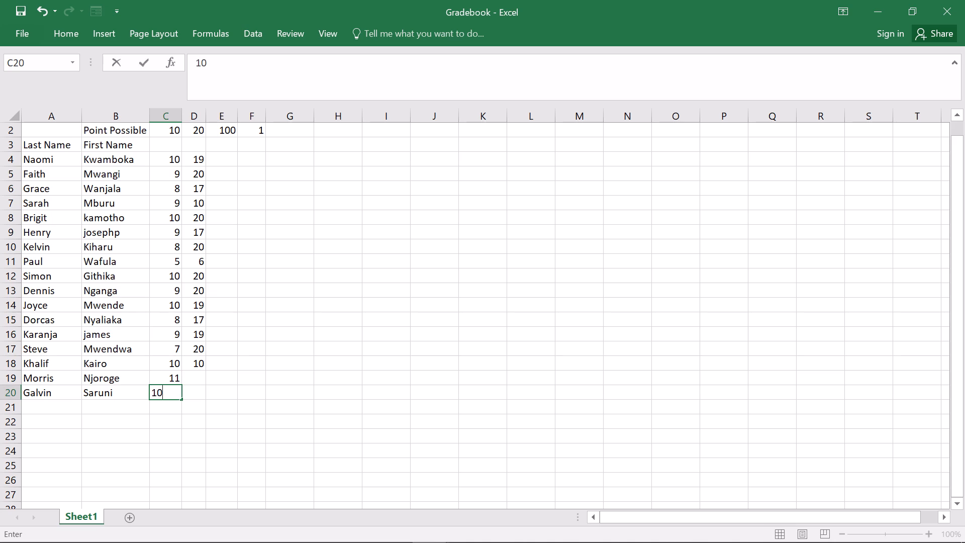
Enter Company Philosophy Test scores 20 and 14 in cells D19 and D20.
{"action": "left_click", "coordinate": [189, 382]}
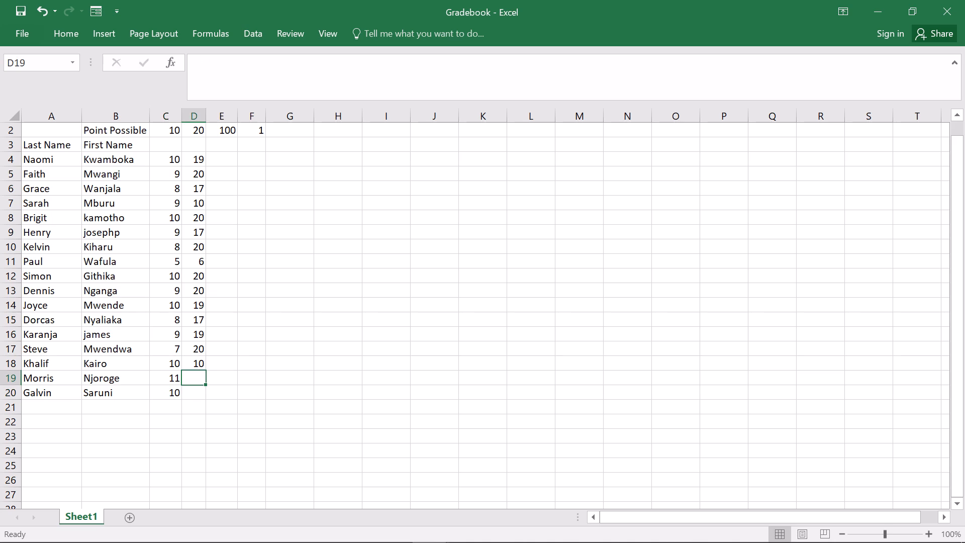
{"action": "key", "text": "2"}
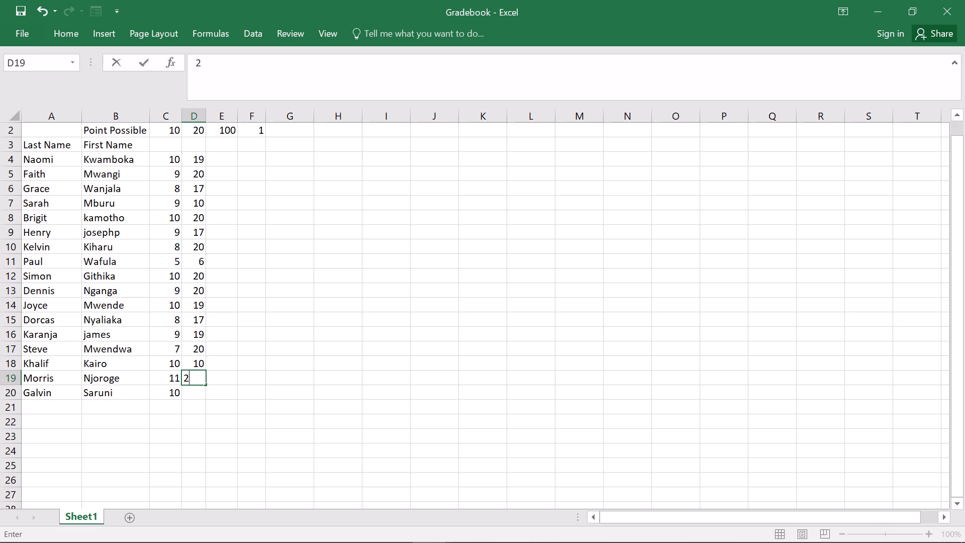
{"action": "key", "text": "0"}
{"action": "key", "text": "Return"}
{"action": "type", "text": "14"}
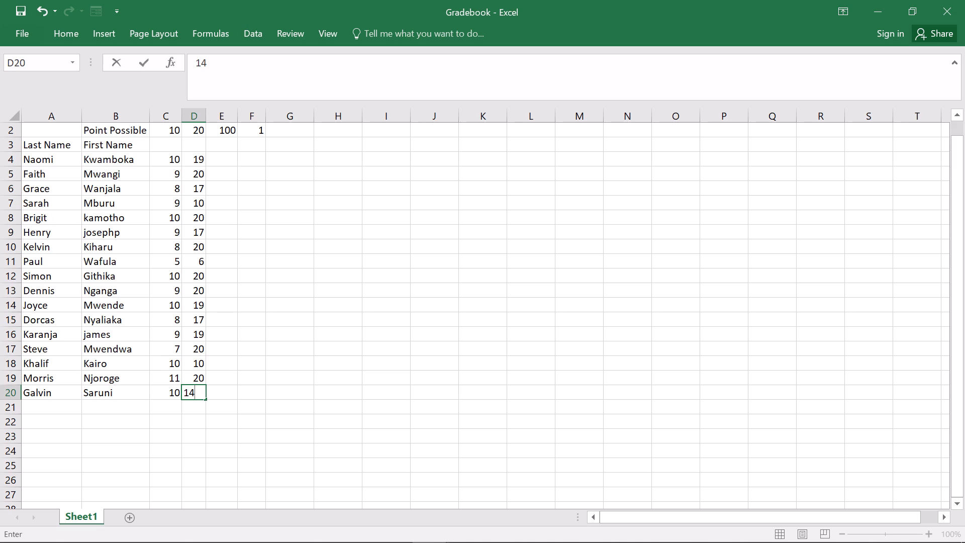
Enter Financial Skill Test scores 93, 100, 82, 73 and 59 in cells E4 to E8.
{"action": "left_click", "coordinate": [229, 157]}
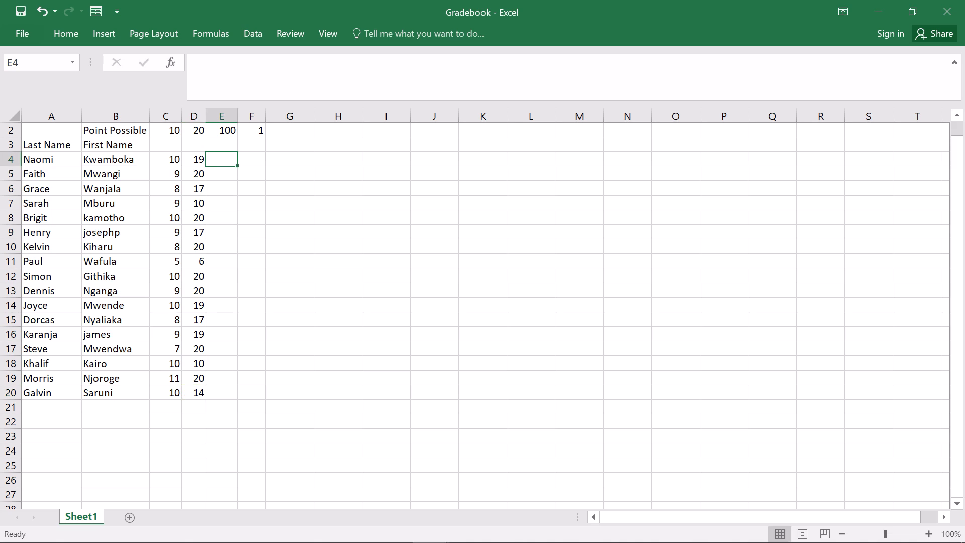
{"action": "key", "text": "9"}
{"action": "key", "text": "3"}
{"action": "key", "text": "Return"}
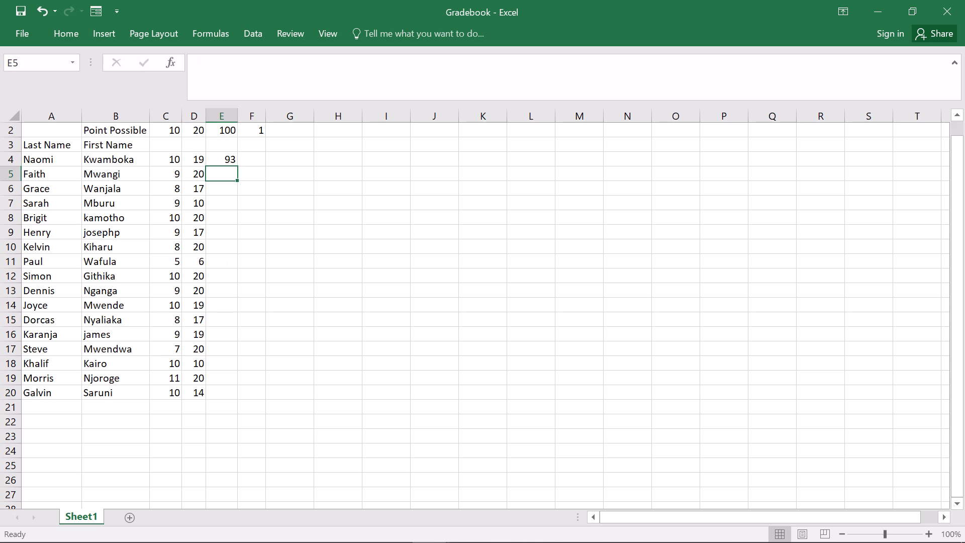
{"action": "type", "text": "100"}
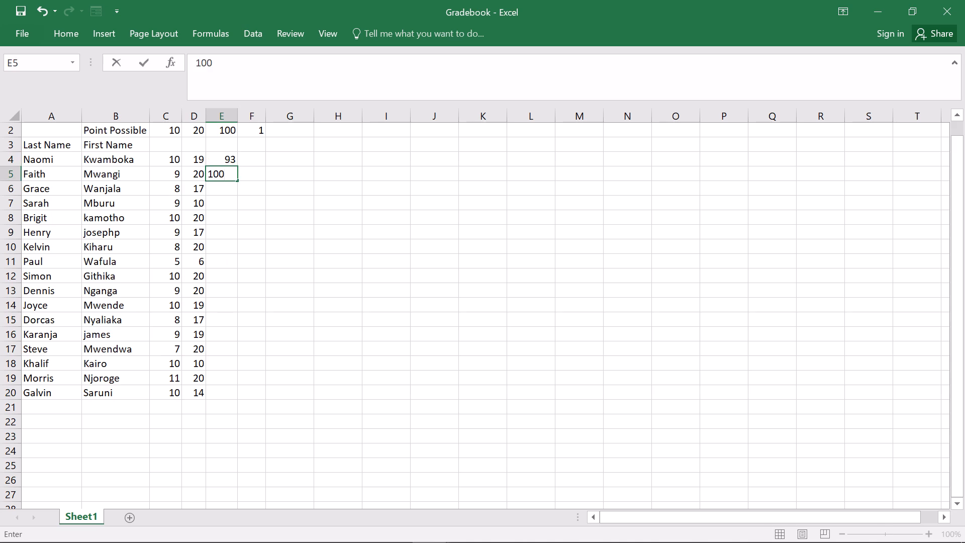
{"action": "key", "text": "Return"}
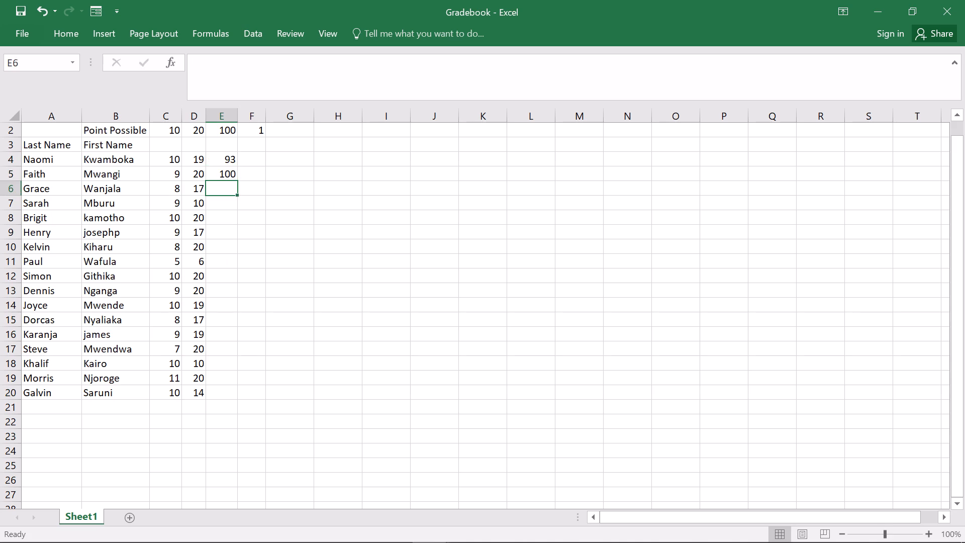
{"action": "type", "text": "82"}
{"action": "key", "text": "Return"}
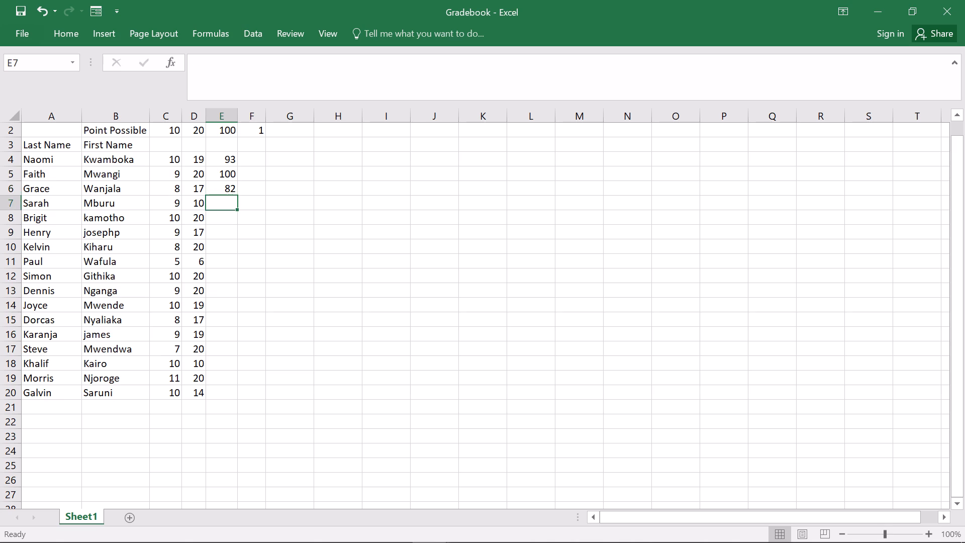
{"action": "key", "text": "7"}
{"action": "key", "text": "3"}
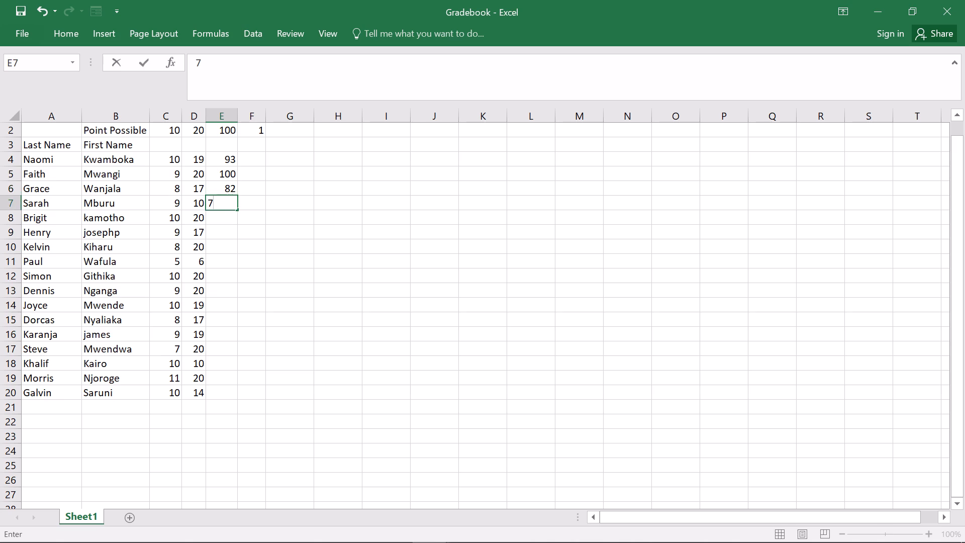
{"action": "key", "text": "Return"}
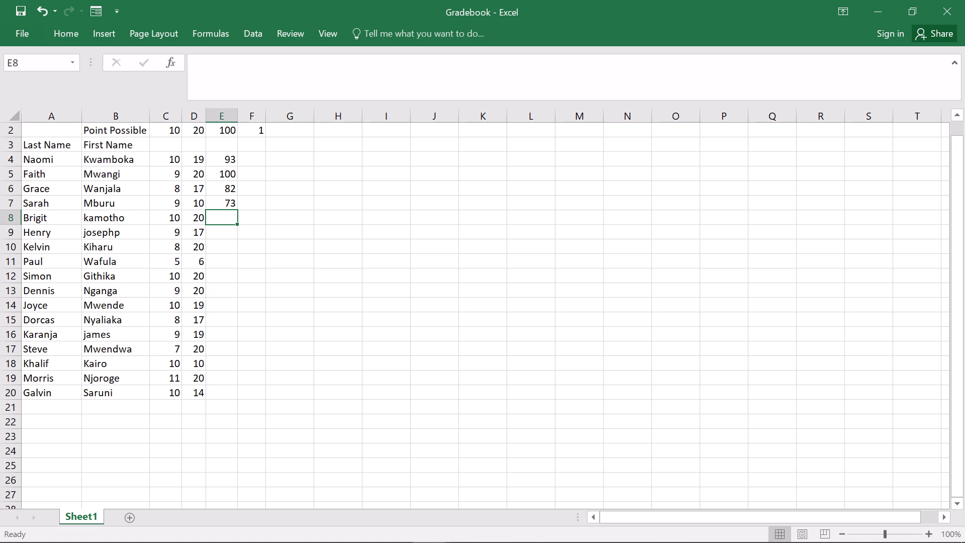
{"action": "type", "text": "59"}
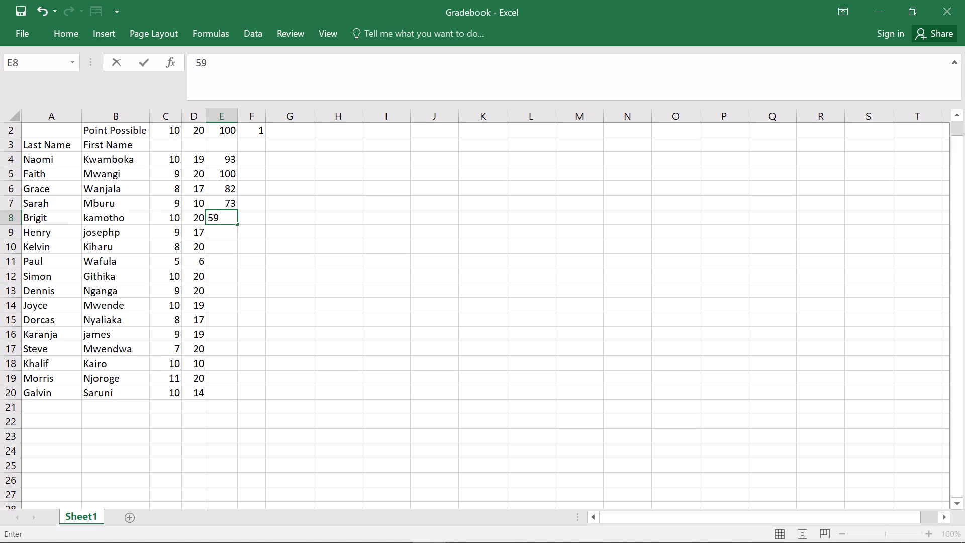
{"action": "key", "text": "Return"}
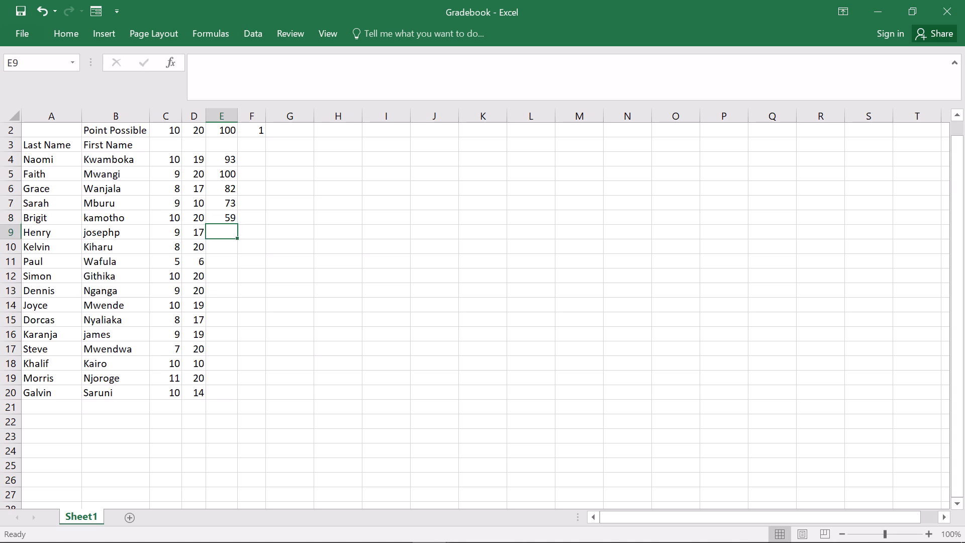
Enter Financial Skill Test scores 100, 100, 100, 67, 70 and 80 in cells E9 to E14.
{"action": "type", "text": "100"}
{"action": "key", "text": "Return"}
{"action": "type", "text": "100"}
{"action": "key", "text": "Return"}
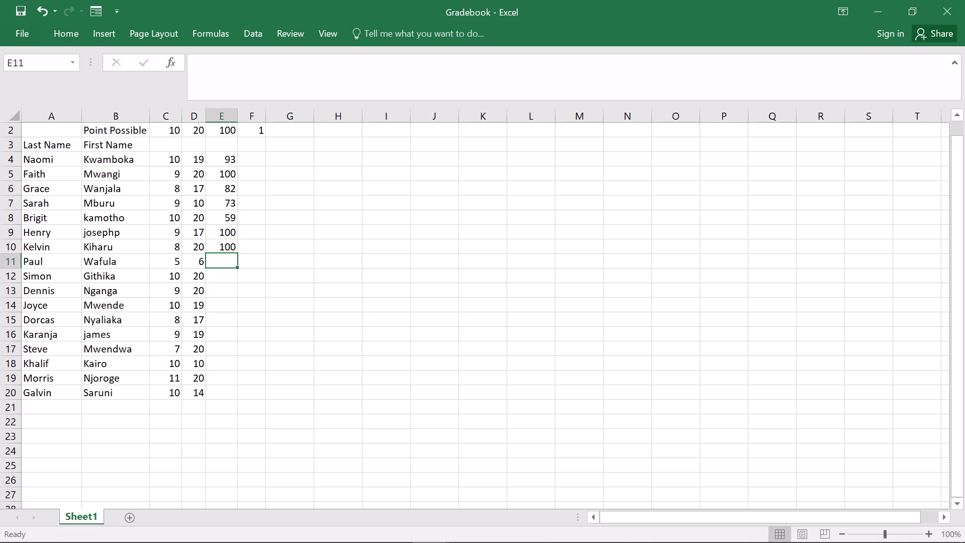
{"action": "type", "text": "100"}
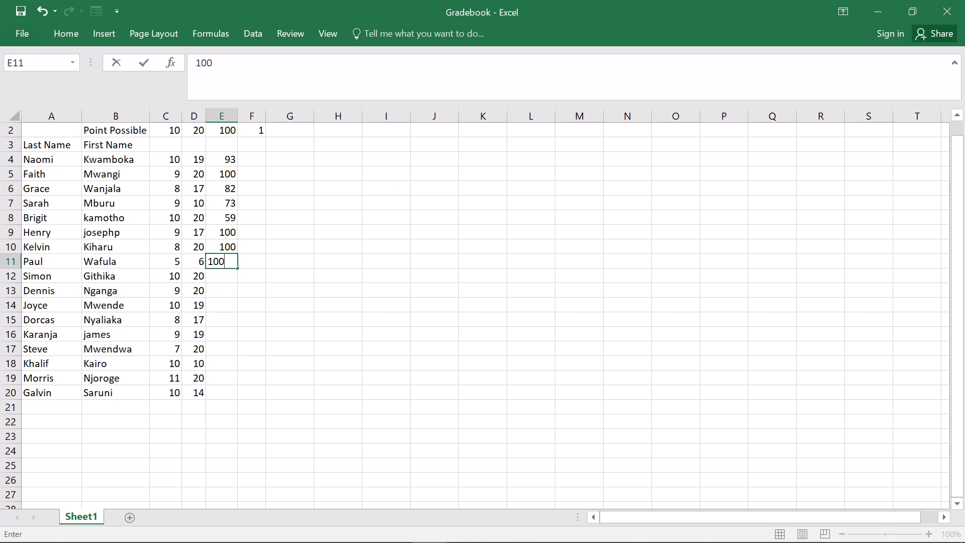
{"action": "key", "text": "Return"}
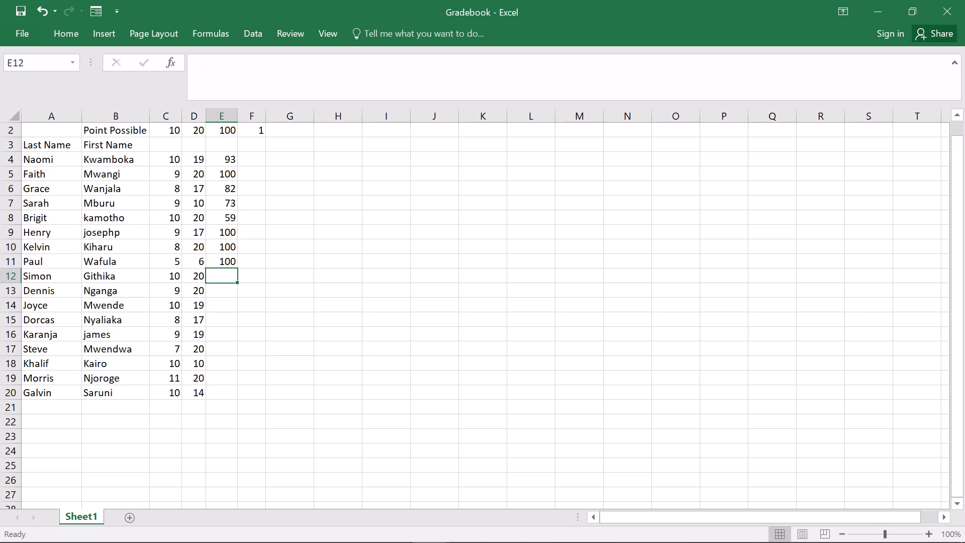
{"action": "type", "text": "67"}
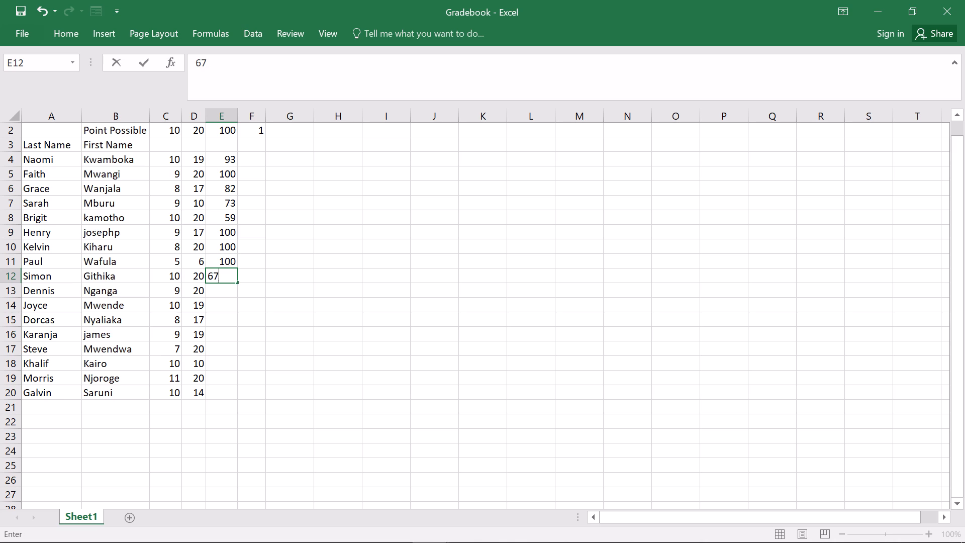
{"action": "key", "text": "Return"}
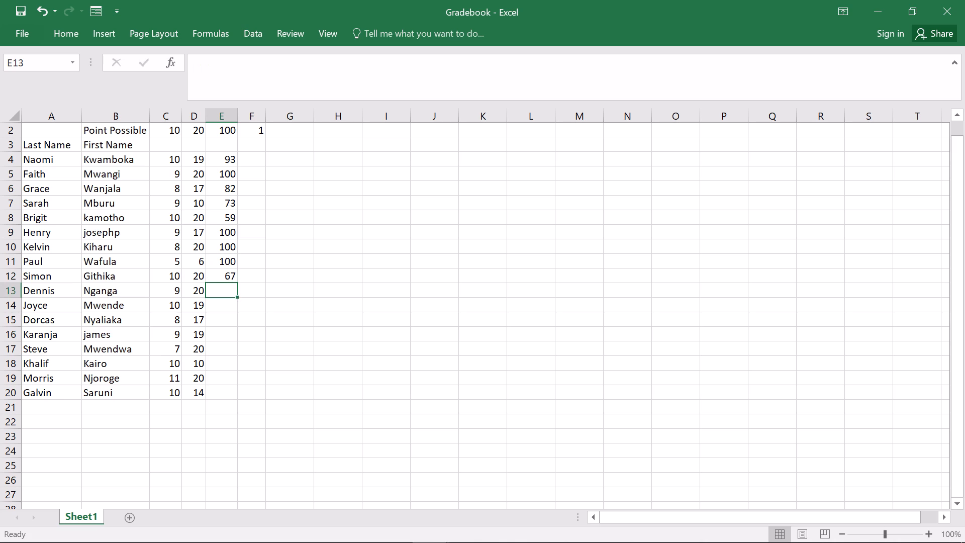
{"action": "type", "text": "70"}
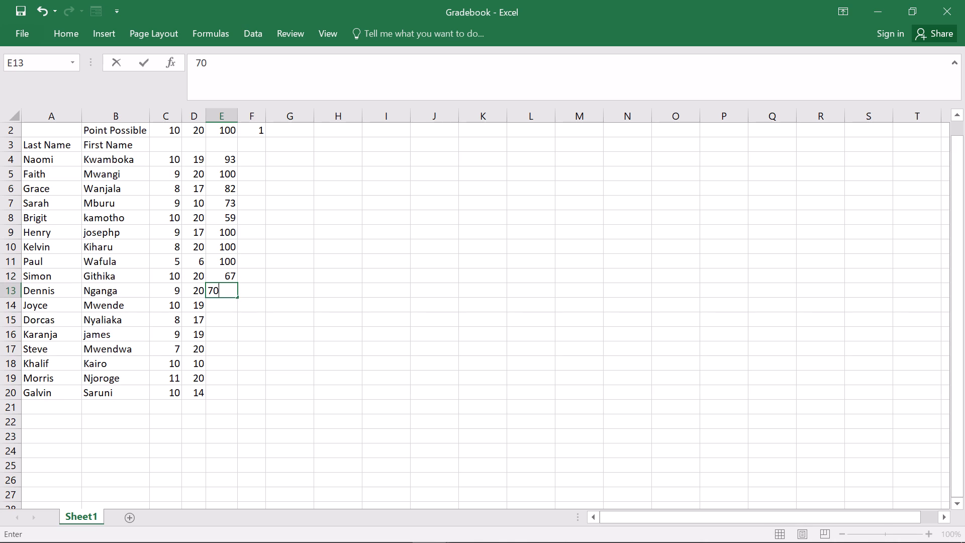
{"action": "key", "text": "Return"}
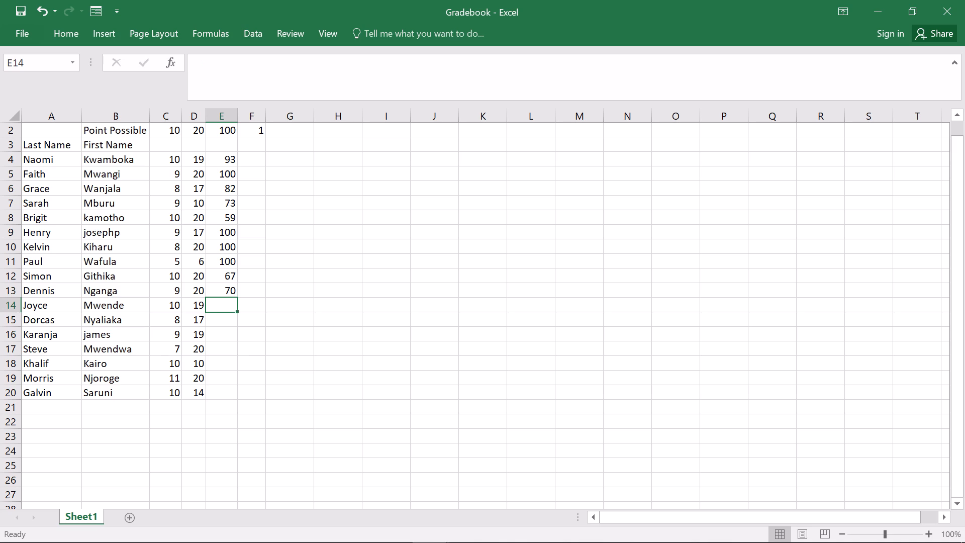
{"action": "type", "text": "80"}
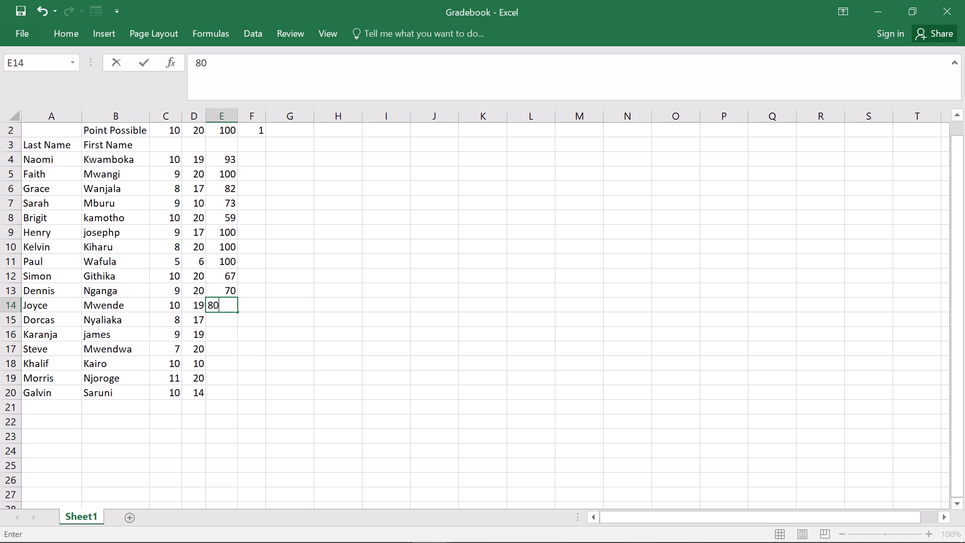
{"action": "key", "text": "Return"}
Enter Financial Skill Test scores 90, 45, 90, 80, 69 and 90 in cells E15 to E20.
{"action": "type", "text": "90"}
{"action": "key", "text": "Return"}
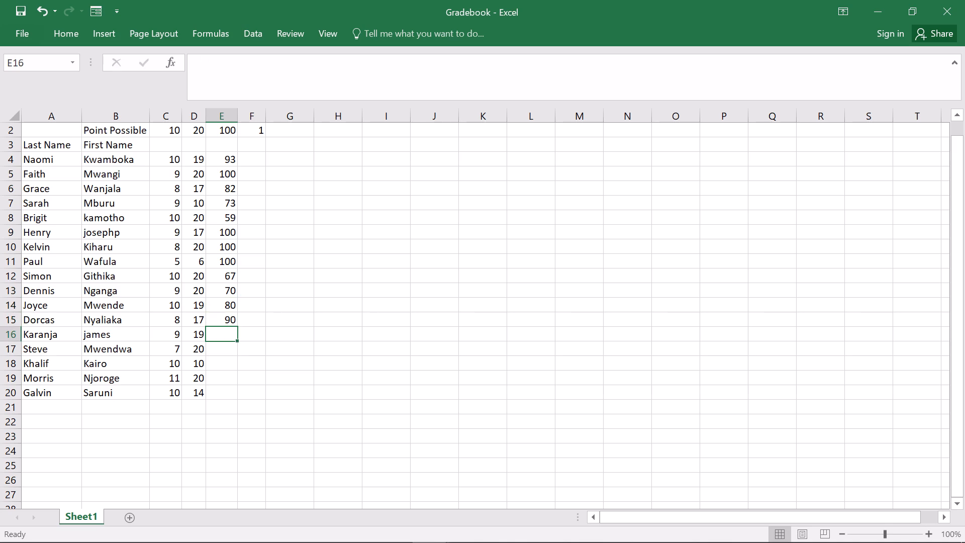
{"action": "type", "text": "45"}
{"action": "key", "text": "Return"}
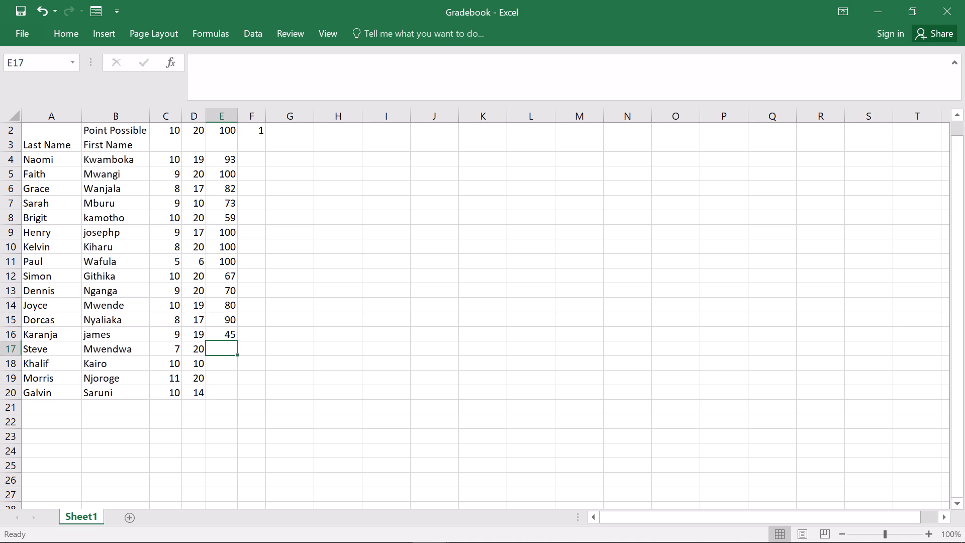
{"action": "type", "text": "90"}
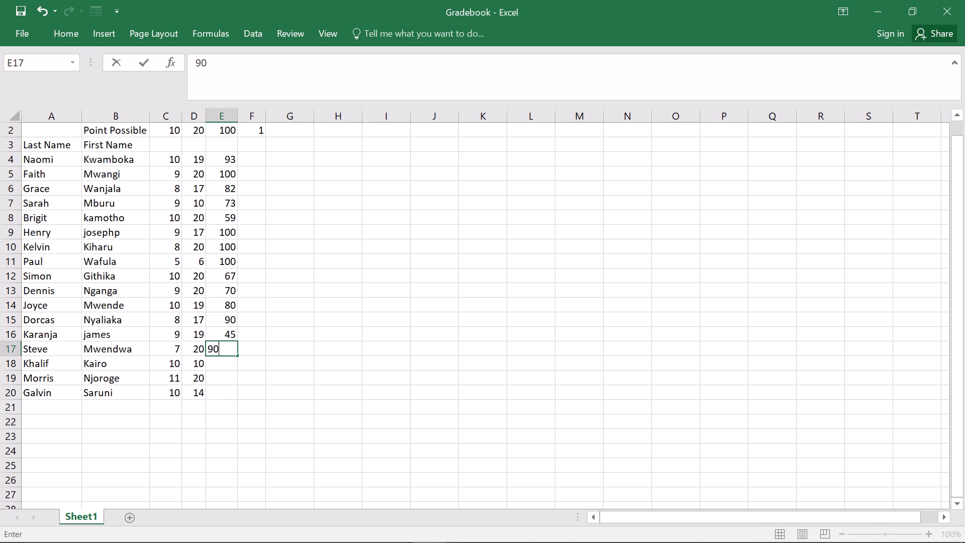
{"action": "key", "text": "Return"}
{"action": "type", "text": "89"}
{"action": "key", "text": "BackSpace"}
{"action": "key", "text": "0"}
{"action": "key", "text": "Return"}
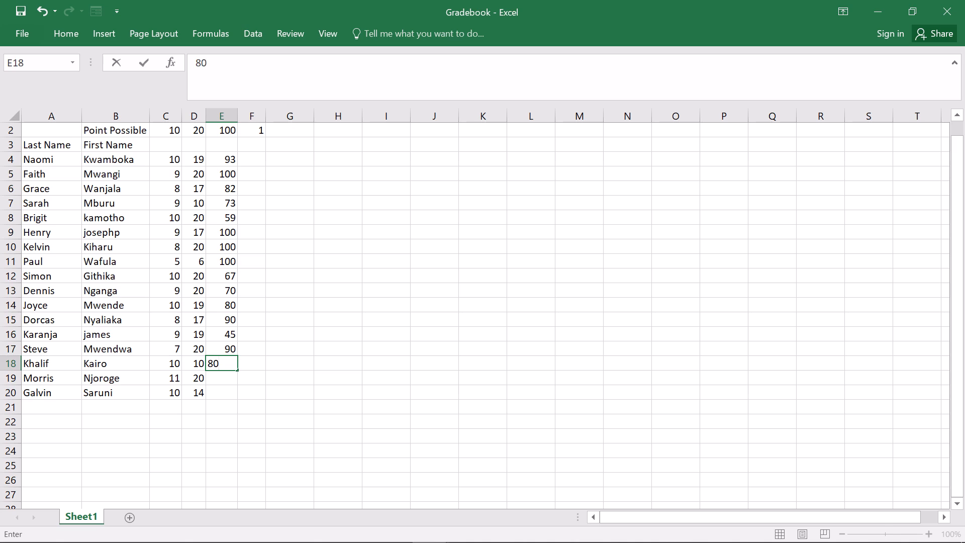
{"action": "type", "text": "69"}
{"action": "key", "text": "Return"}
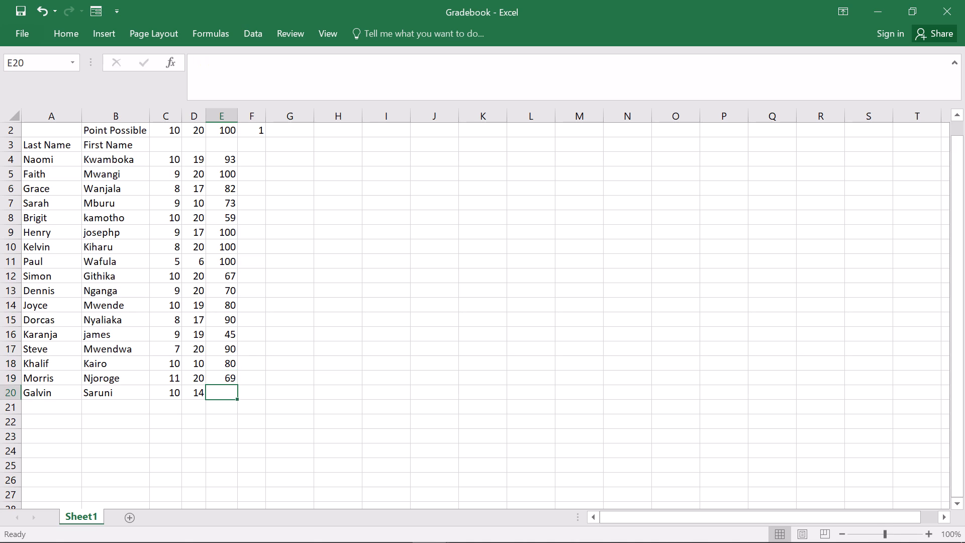
{"action": "type", "text": "90"}
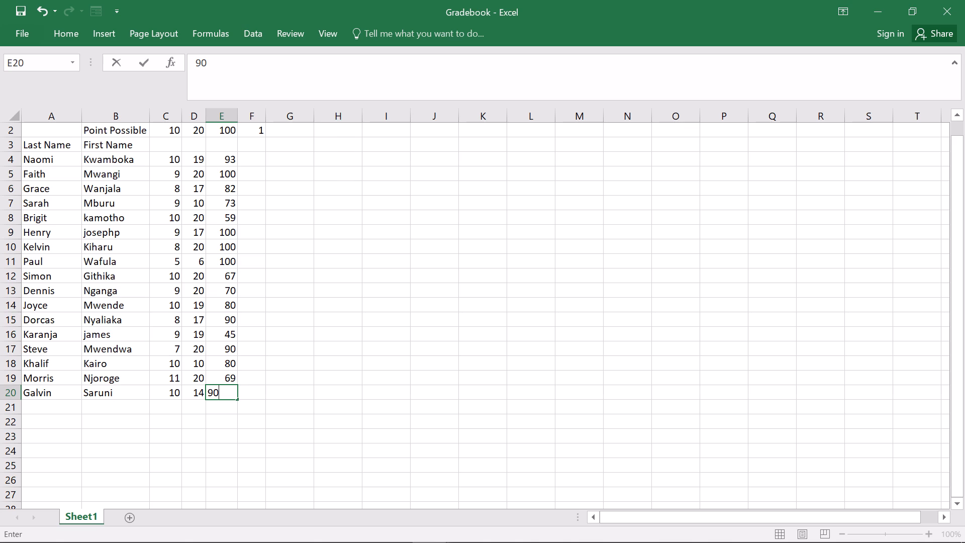
Enter a Drug Test score of 1 in each of cells F4 to F9.
{"action": "scroll", "coordinate": [260, 163], "scroll_direction": "up", "scroll_amount": 2}
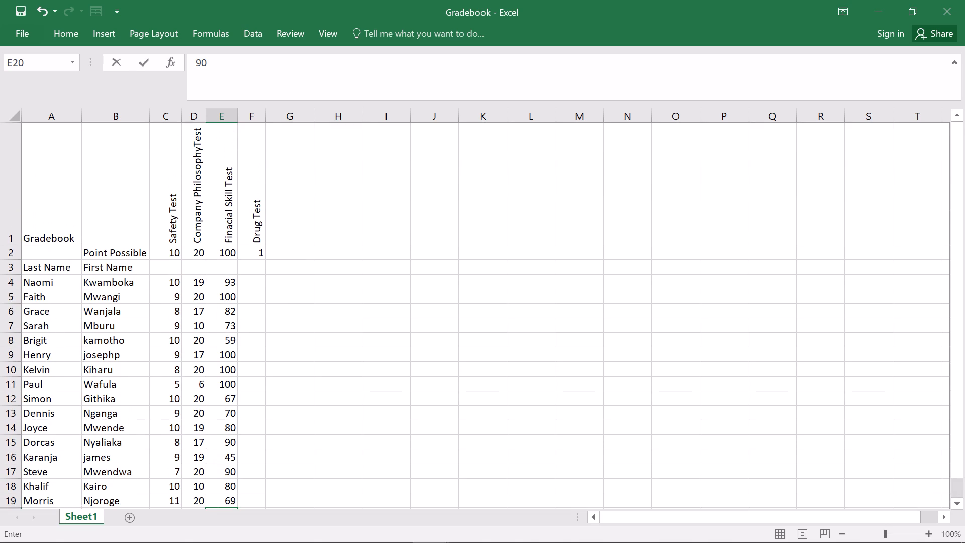
{"action": "left_click", "coordinate": [259, 280]}
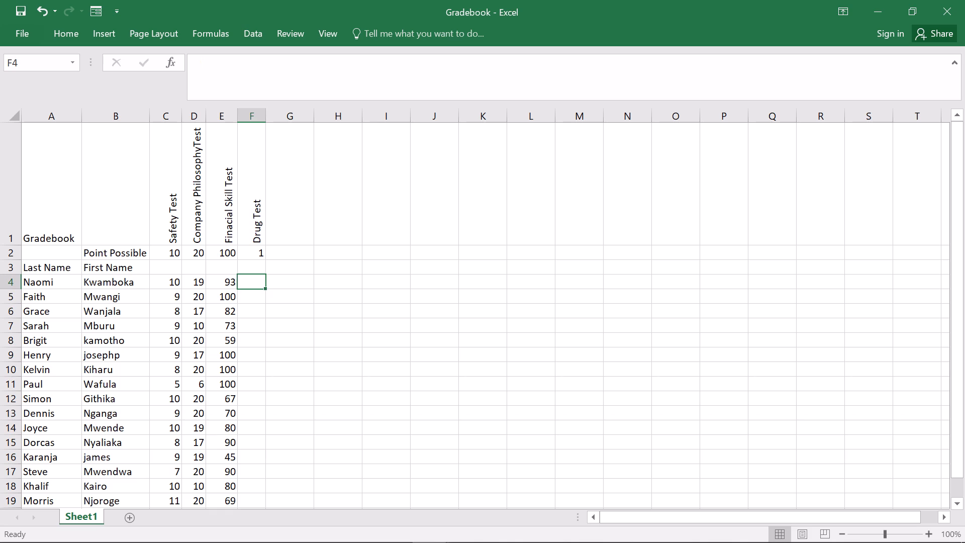
{"action": "key", "text": "1"}
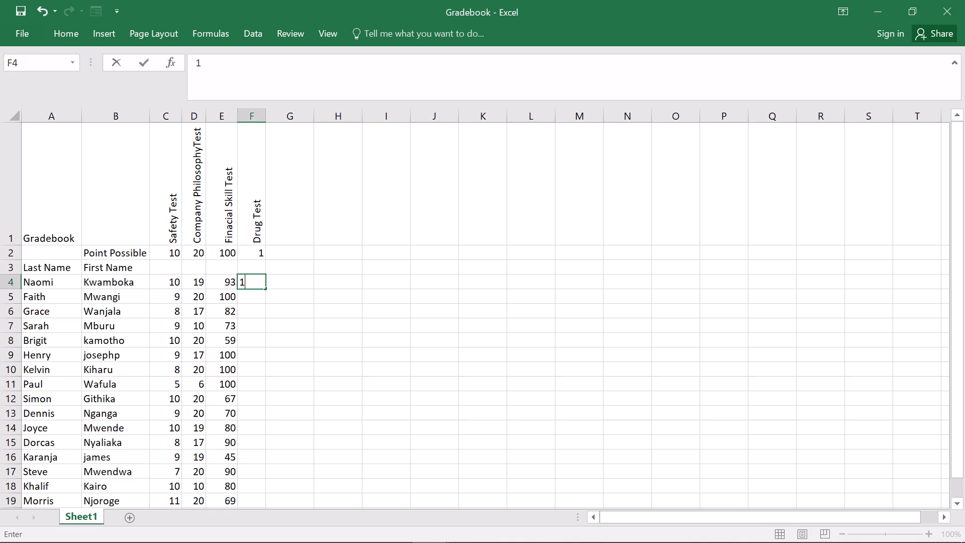
{"action": "key", "text": "Return"}
{"action": "key", "text": "1"}
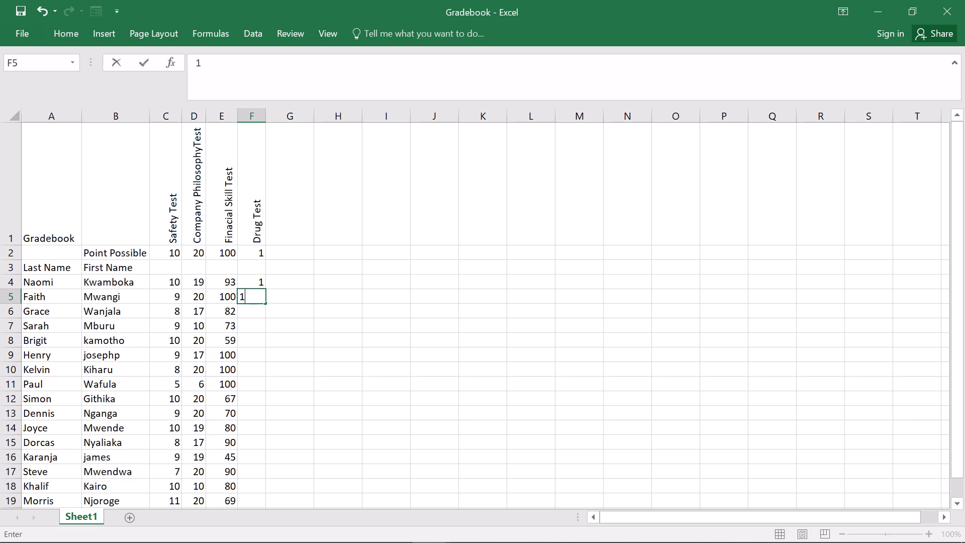
{"action": "key", "text": "Return"}
{"action": "key", "text": "1"}
{"action": "key", "text": "Return"}
{"action": "key", "text": "1"}
{"action": "key", "text": "Return"}
{"action": "key", "text": "1"}
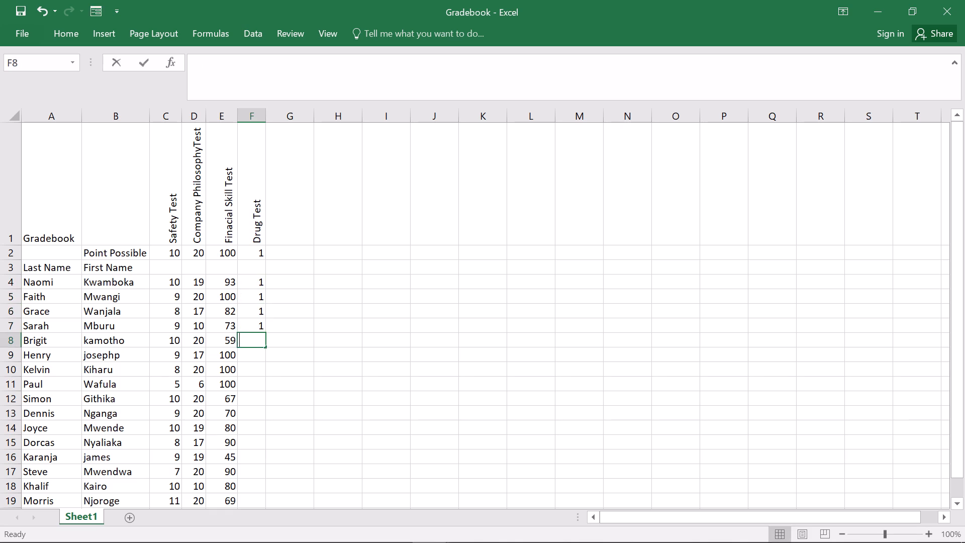
{"action": "key", "text": "Return"}
{"action": "key", "text": "1"}
{"action": "key", "text": "Return"}
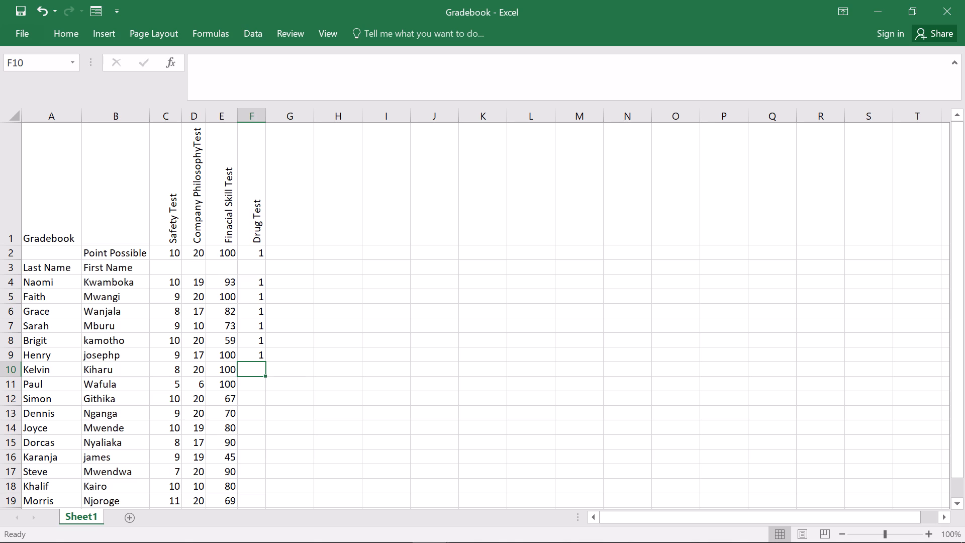
Enter a Drug Test score of 0 in cell F16.
{"action": "scroll", "coordinate": [256, 441], "scroll_direction": "down", "scroll_amount": 2}
{"action": "left_click", "coordinate": [249, 460]}
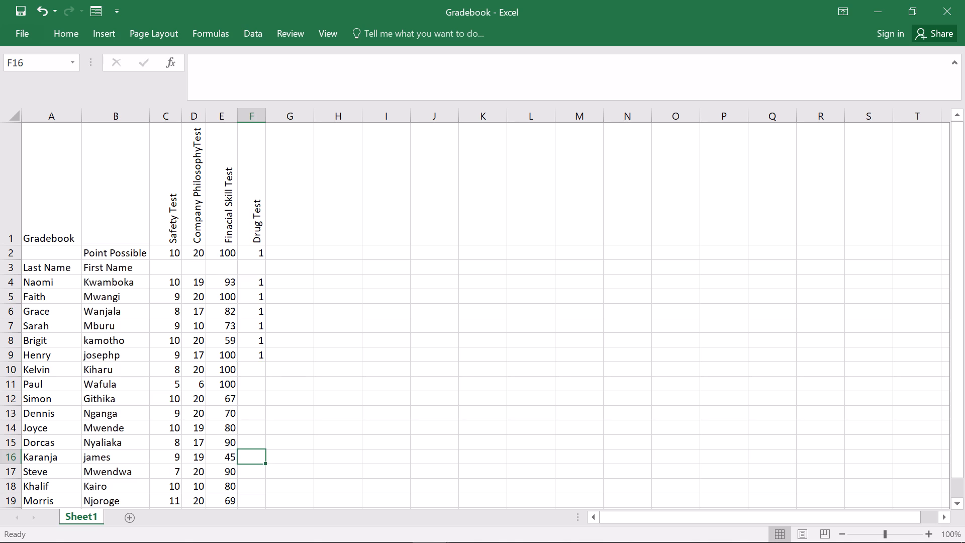
{"action": "key", "text": "0"}
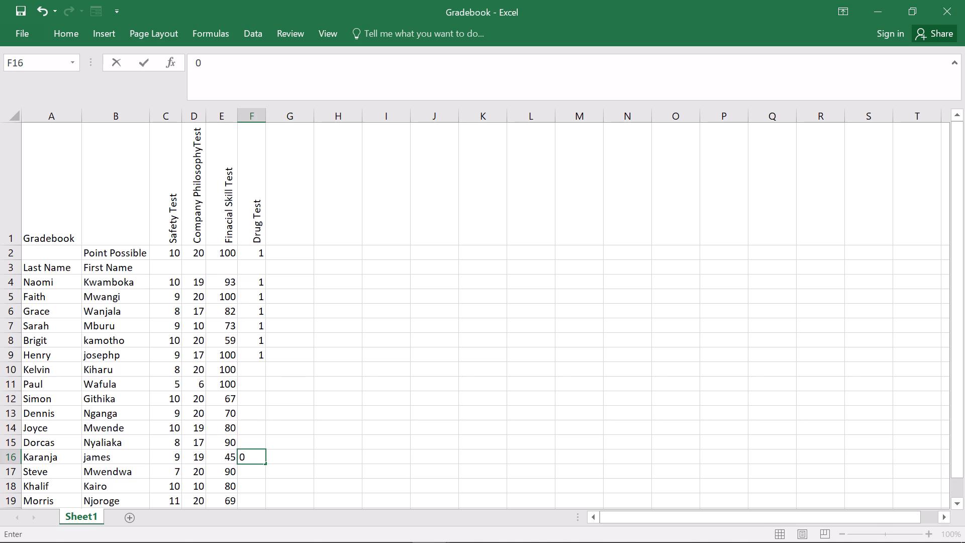
Enter a Drug Test score of 0 in cell F10 and 1 in each of cells F11 to F15.
{"action": "left_click", "coordinate": [248, 367]}
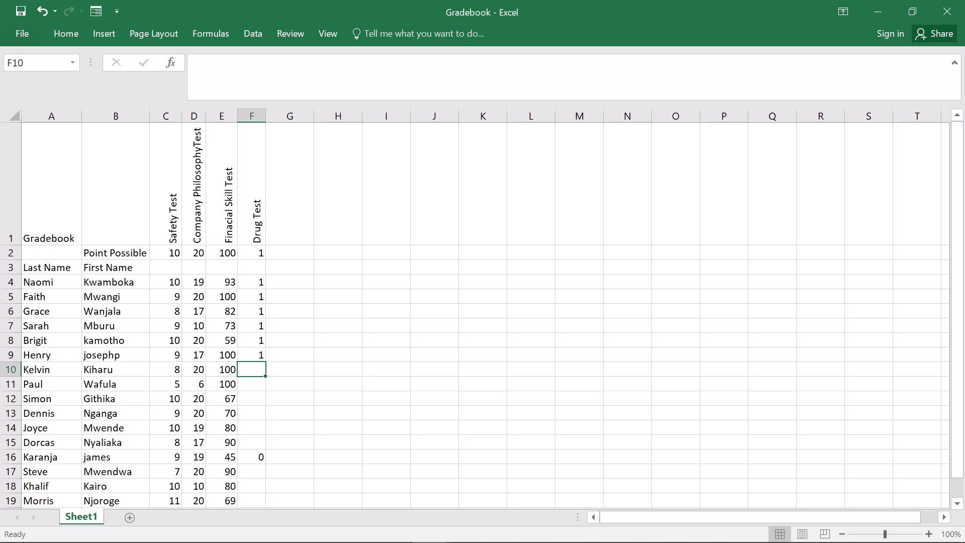
{"action": "key", "text": "0"}
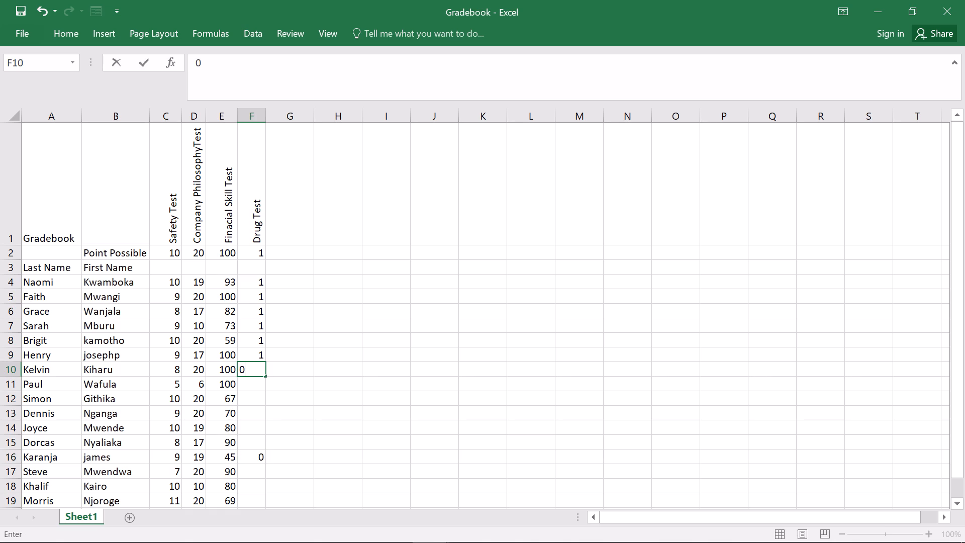
{"action": "key", "text": "Return"}
{"action": "key", "text": "1"}
{"action": "key", "text": "Return"}
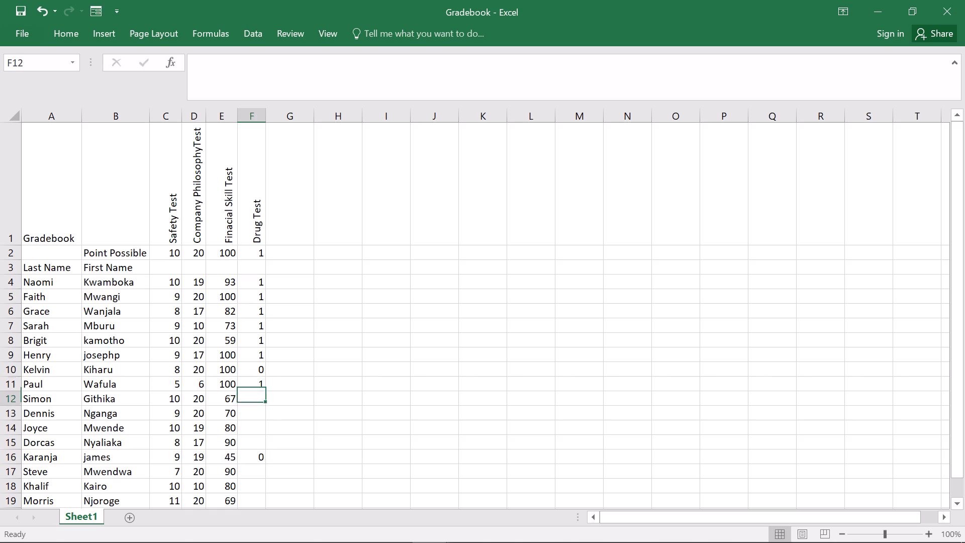
{"action": "key", "text": "1"}
{"action": "key", "text": "Return"}
{"action": "key", "text": "1"}
{"action": "key", "text": "Return"}
{"action": "key", "text": "1"}
{"action": "key", "text": "Return"}
{"action": "key", "text": "1"}
{"action": "key", "text": "Return"}
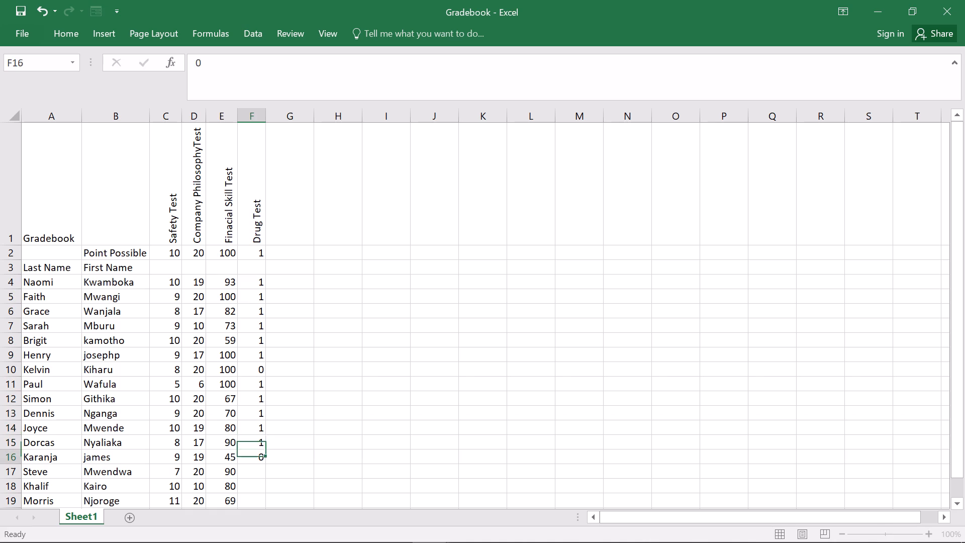
Enter a Drug Test score of 1 in each of cells F17 to F20.
{"action": "left_click", "coordinate": [252, 473]}
{"action": "scroll", "coordinate": [252, 473], "scroll_direction": "down", "scroll_amount": 2}
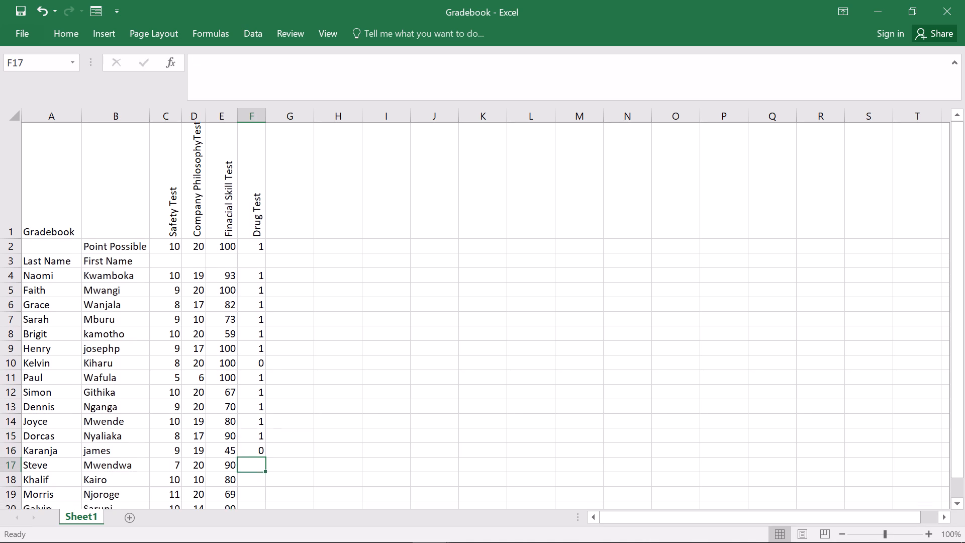
{"action": "scroll", "coordinate": [252, 473], "scroll_direction": "down", "scroll_amount": 1}
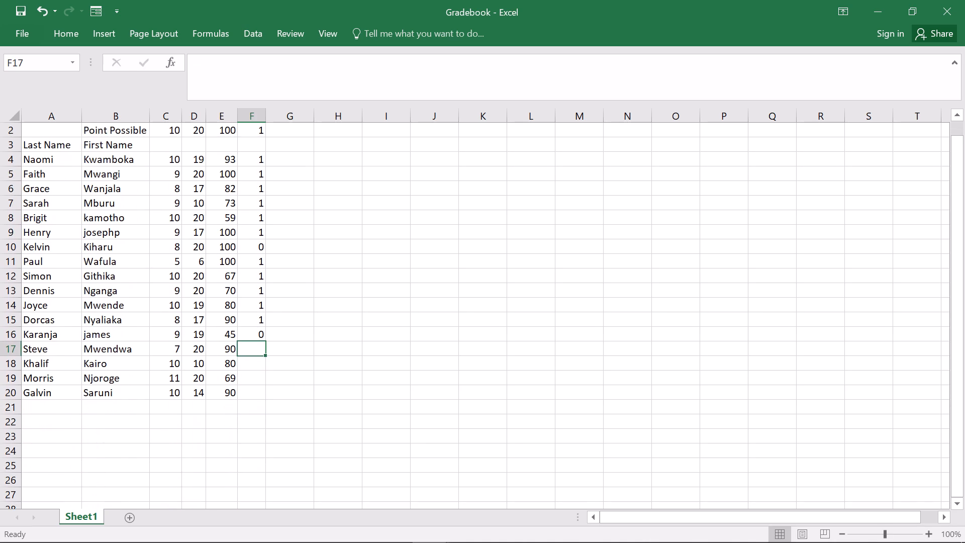
{"action": "key", "text": "1"}
{"action": "key", "text": "Return"}
{"action": "key", "text": "1"}
{"action": "key", "text": "Return"}
{"action": "key", "text": "1"}
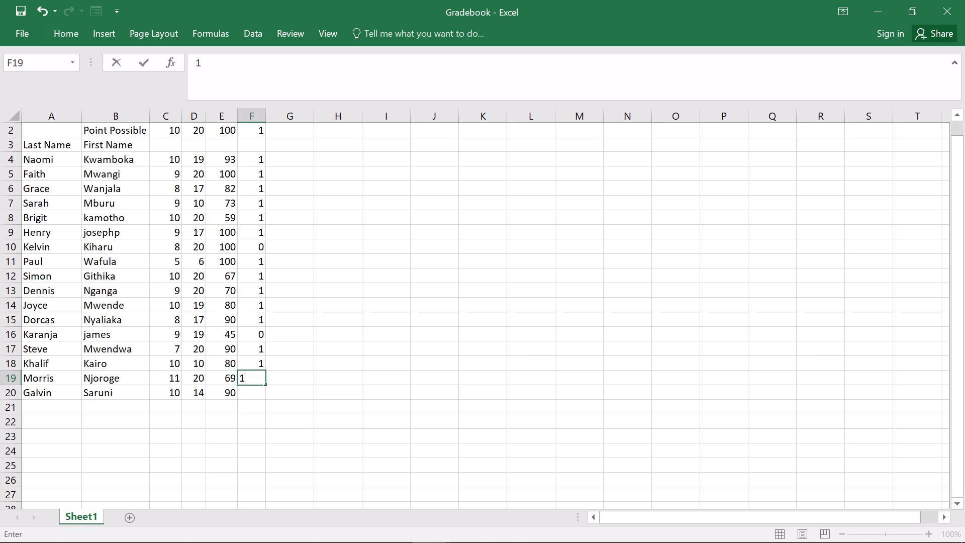
{"action": "key", "text": "Return"}
{"action": "key", "text": "1"}
{"action": "key", "text": "Return"}
{"action": "left_click", "coordinate": [252, 473]}
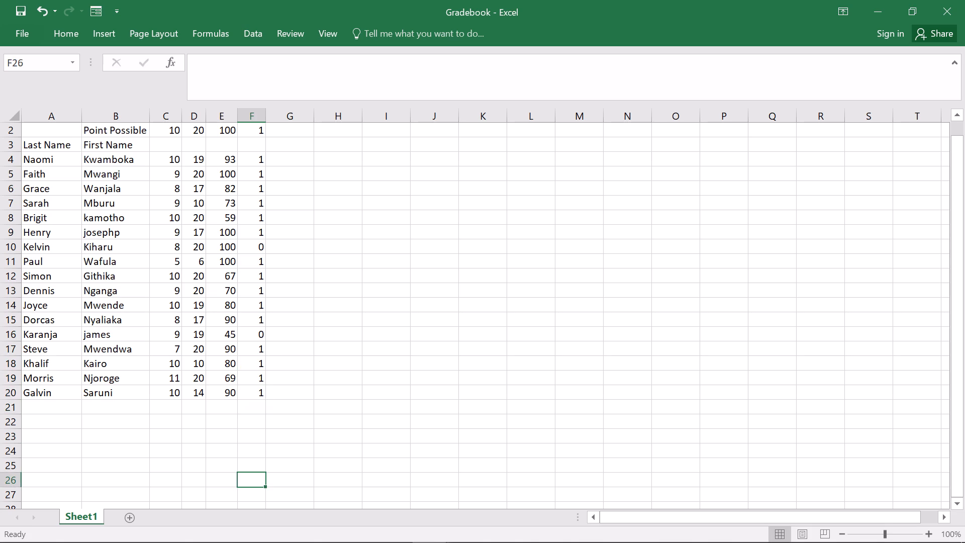
Review the test headings and the scores entered for all employees down to row 20.
{"action": "scroll", "coordinate": [340, 281], "scroll_direction": "up", "scroll_amount": 5}
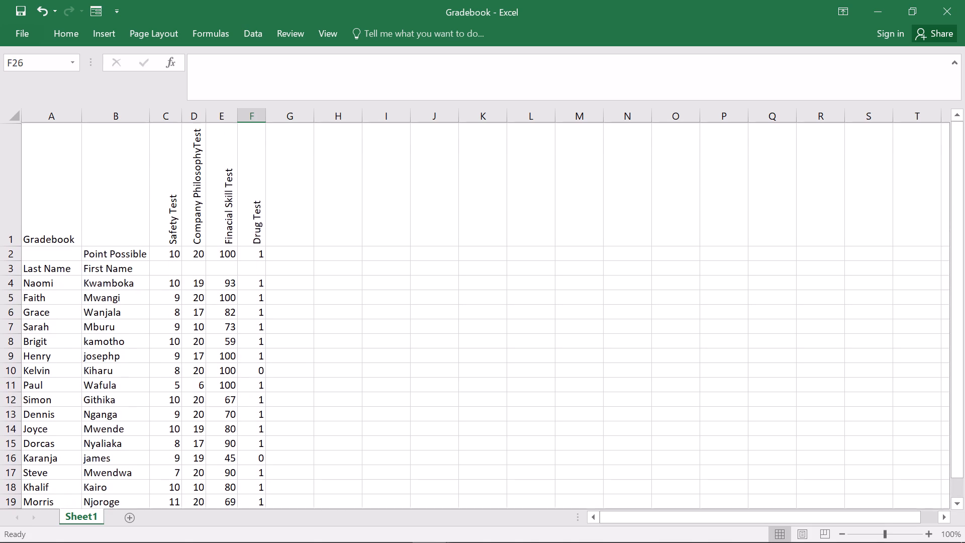
{"action": "scroll", "coordinate": [340, 281], "scroll_direction": "down", "scroll_amount": 1}
{"action": "scroll", "coordinate": [340, 281], "scroll_direction": "up", "scroll_amount": 1}
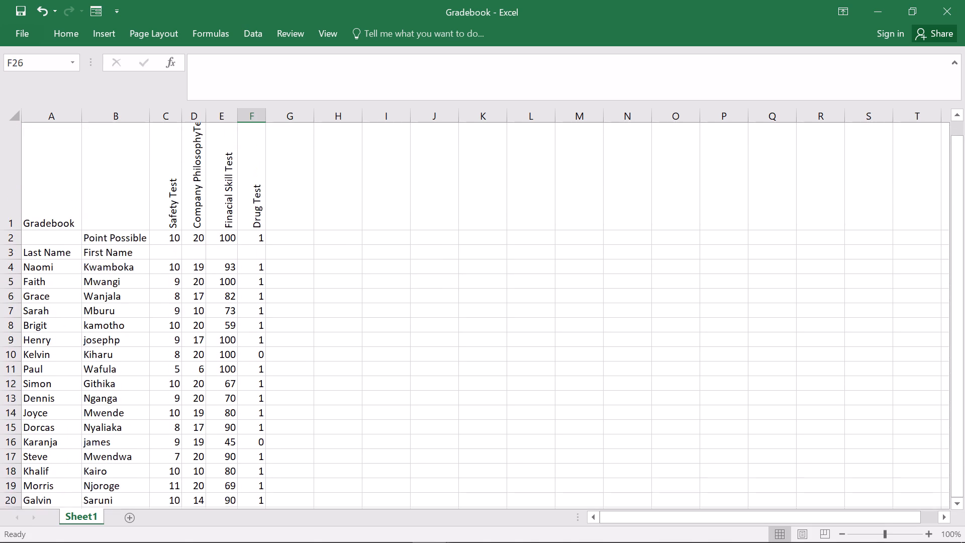
{"action": "scroll", "coordinate": [340, 281], "scroll_direction": "up", "scroll_amount": 2}
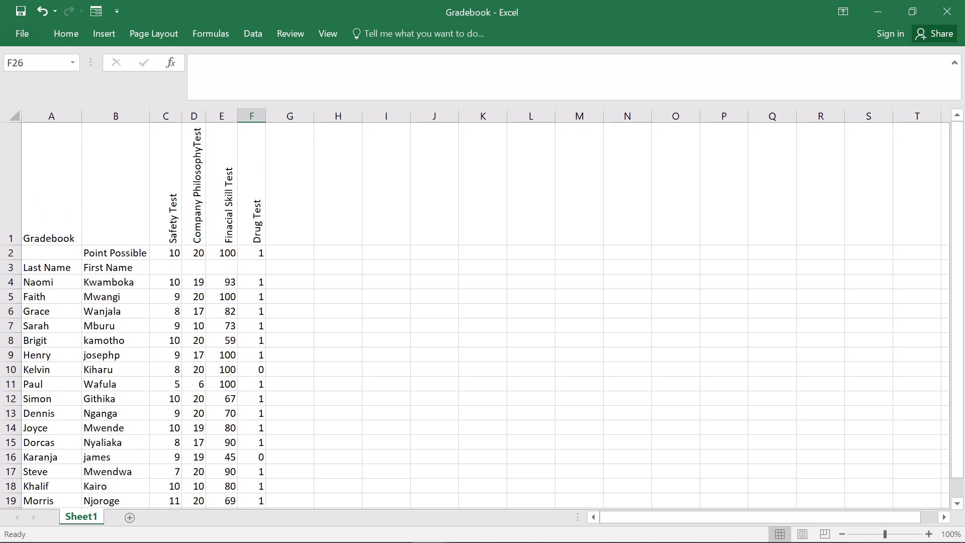
{"action": "scroll", "coordinate": [340, 281], "scroll_direction": "down", "scroll_amount": 1}
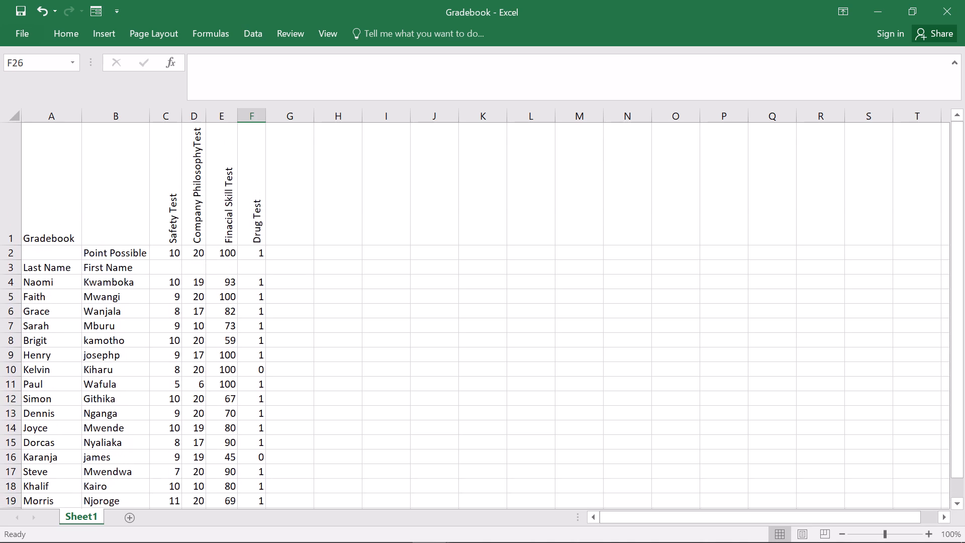
{"action": "scroll", "coordinate": [340, 281], "scroll_direction": "down", "scroll_amount": 3}
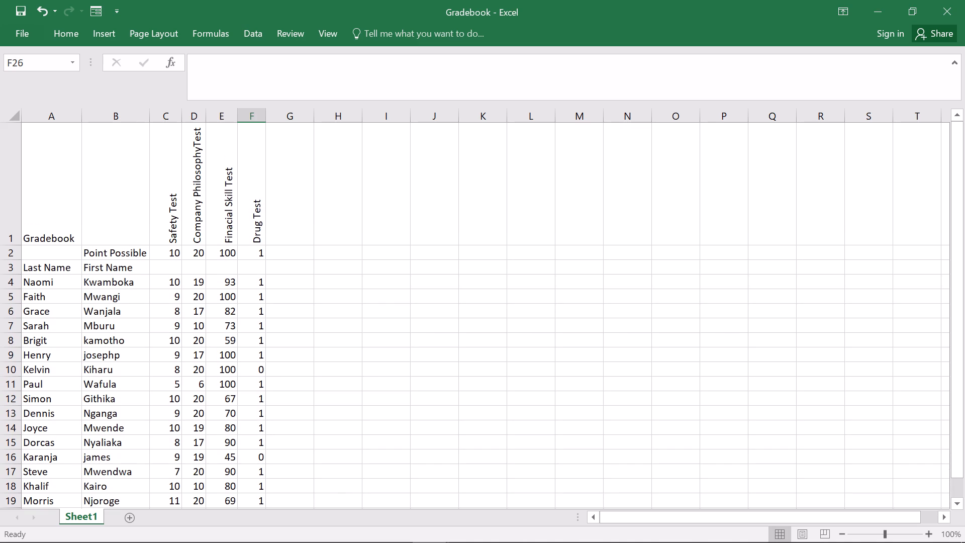
Correct the heading in cell D1 to read "Company Philosophy Test".
{"action": "left_click", "coordinate": [203, 152]}
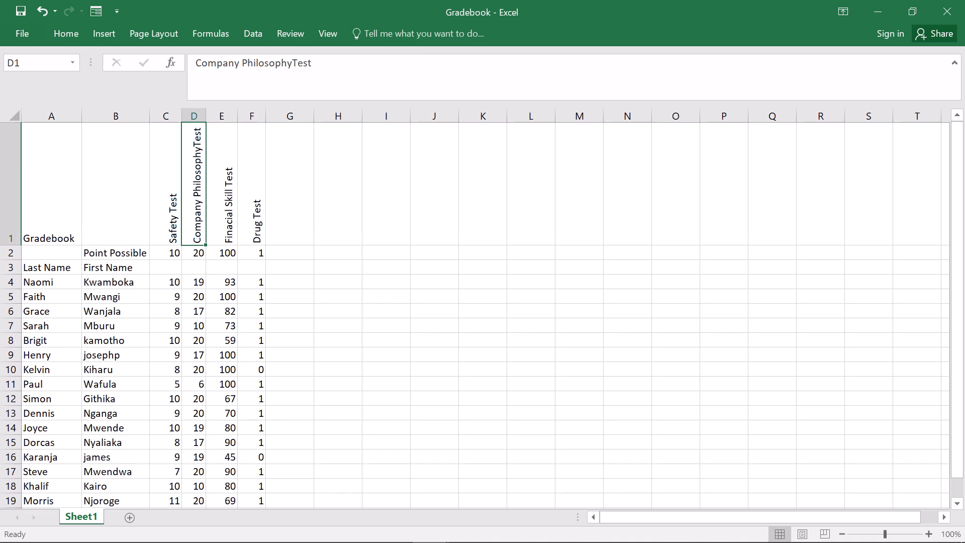
{"action": "triple_click", "coordinate": [203, 152]}
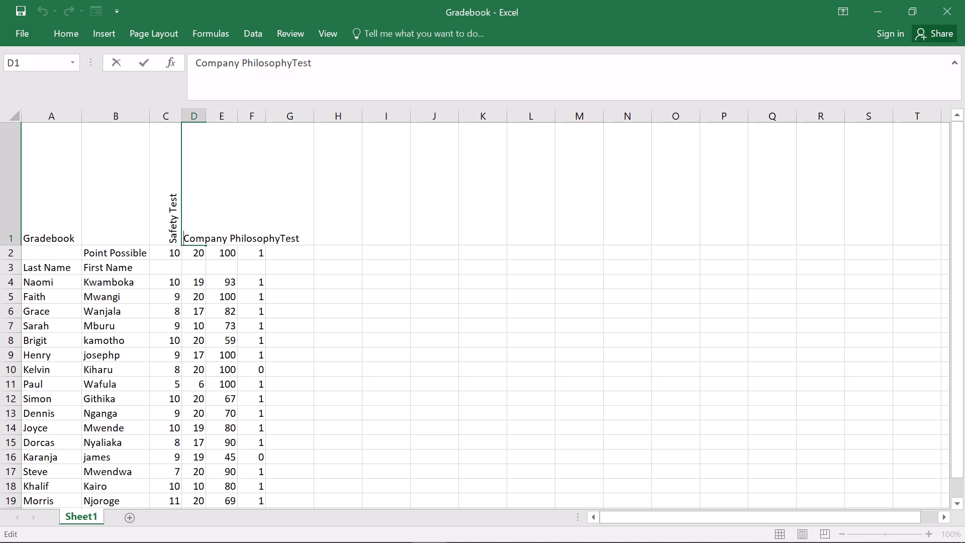
{"action": "left_click", "coordinate": [280, 240]}
{"action": "key", "text": "space"}
{"action": "key", "text": "Return"}
Copy the four test headings from cells C1 to F1 into cells H1 to K1.
{"action": "scroll", "coordinate": [321, 220], "scroll_direction": "up", "scroll_amount": 1}
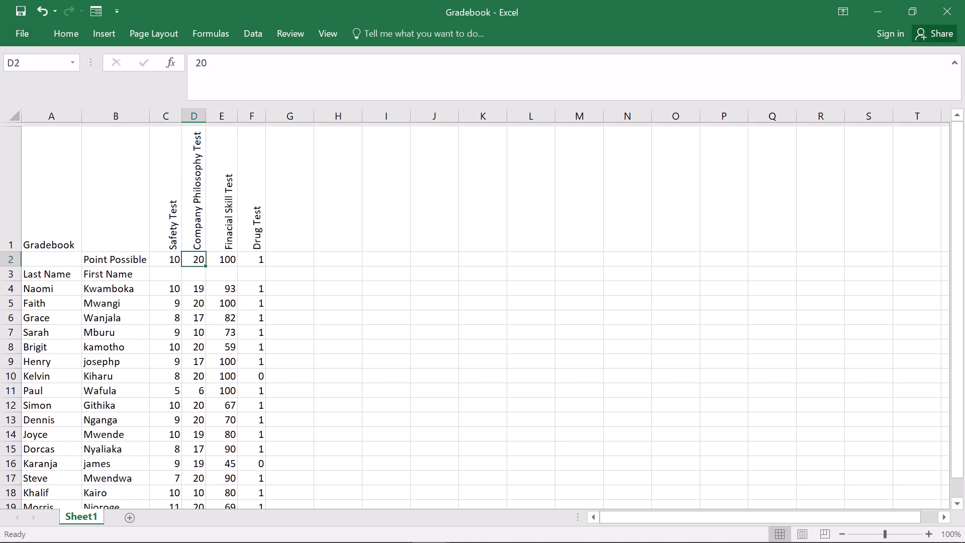
{"action": "scroll", "coordinate": [321, 220], "scroll_direction": "up", "scroll_amount": 3}
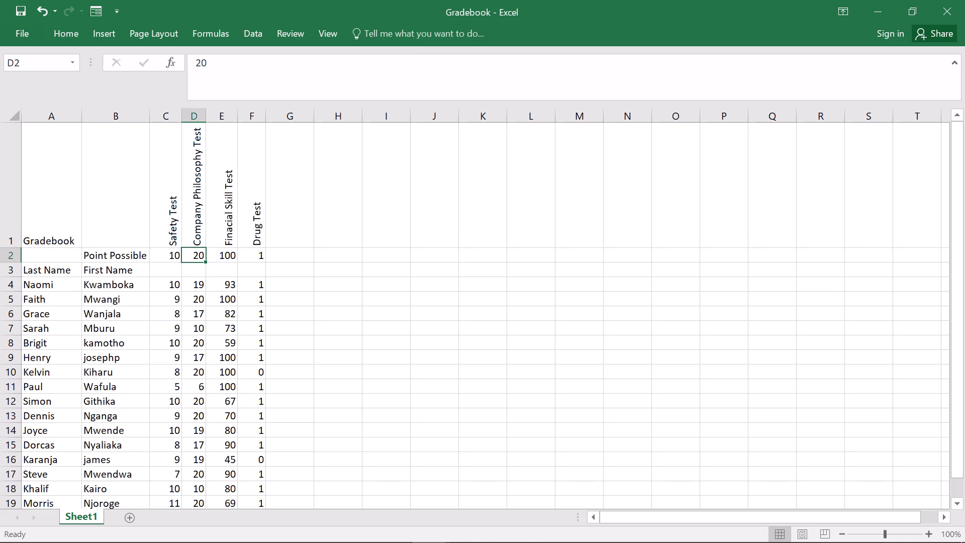
{"action": "left_click_drag", "start_coordinate": [159, 179], "coordinate": [253, 204]}
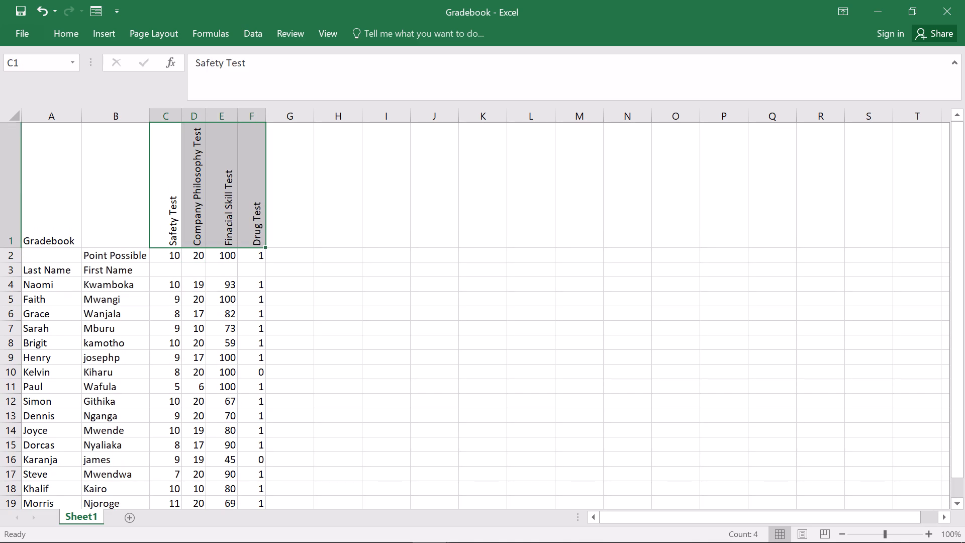
{"action": "right_click", "coordinate": [231, 197]}
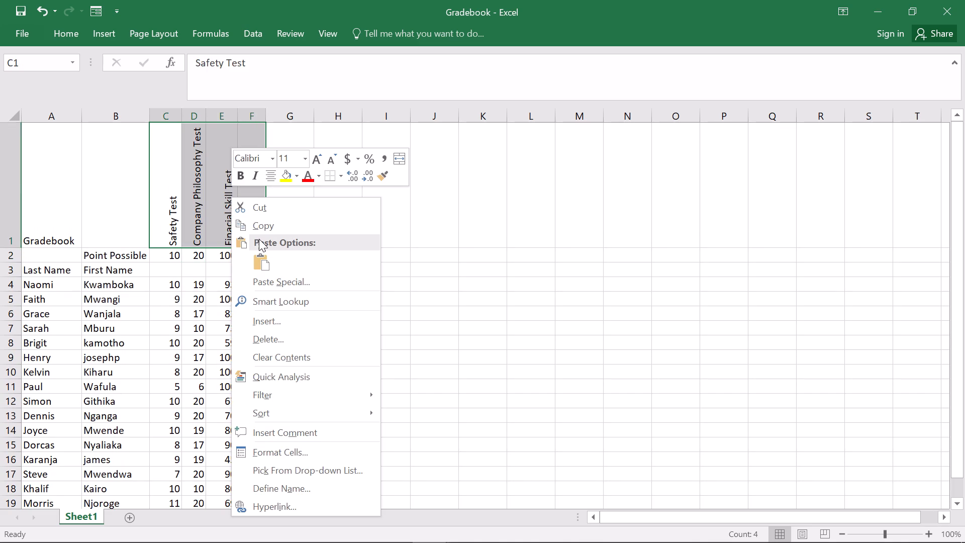
{"action": "left_click", "coordinate": [262, 223]}
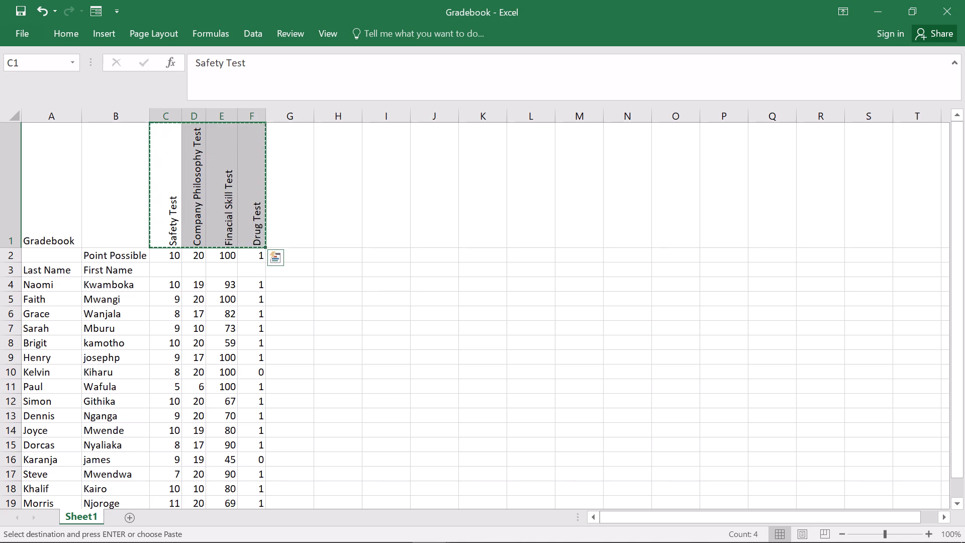
{"action": "left_click_drag", "start_coordinate": [322, 201], "coordinate": [451, 214]}
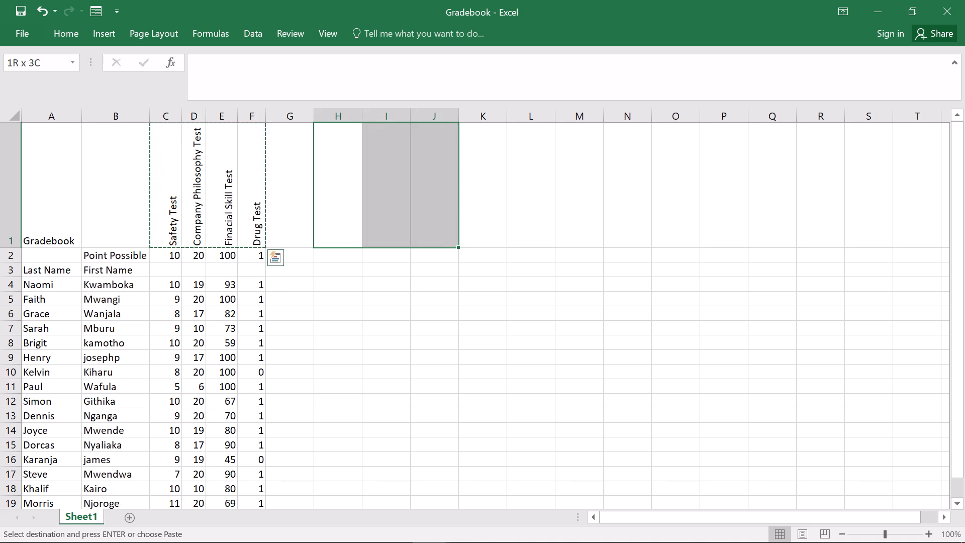
{"action": "left_click_drag", "start_coordinate": [451, 214], "coordinate": [471, 214]}
{"action": "right_click", "coordinate": [471, 214]}
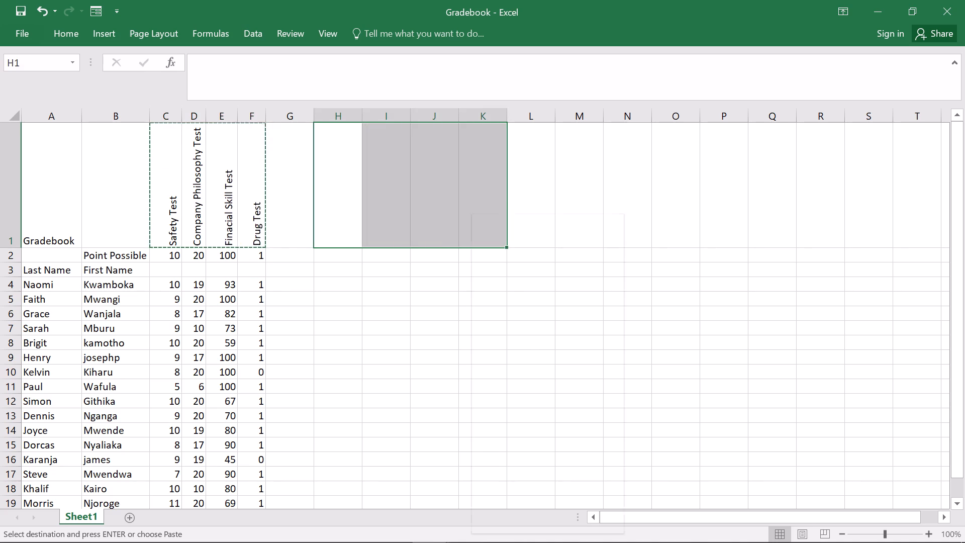
{"action": "left_click", "coordinate": [501, 274]}
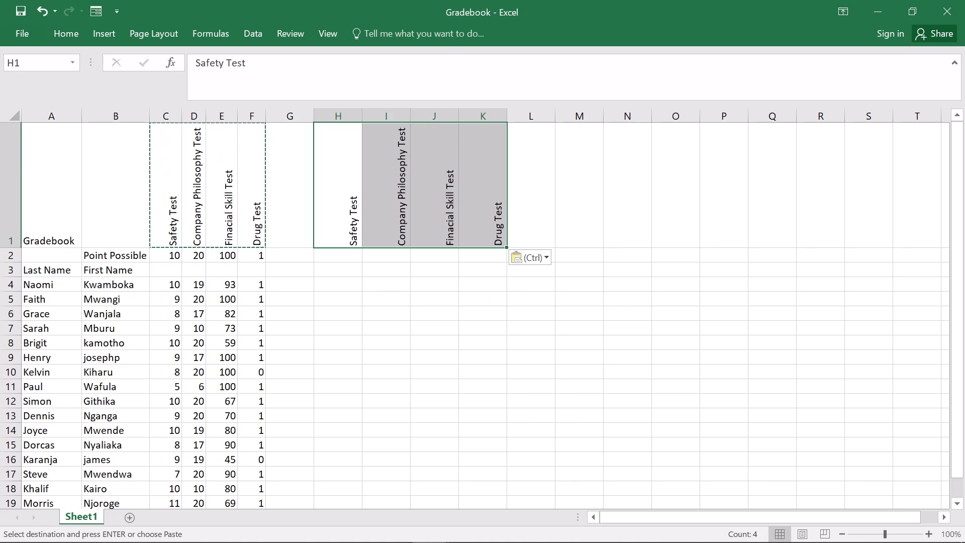
Build a formula in cell H4 dividing the Safety Test score in C4 by cell C5.
{"action": "left_click", "coordinate": [345, 274]}
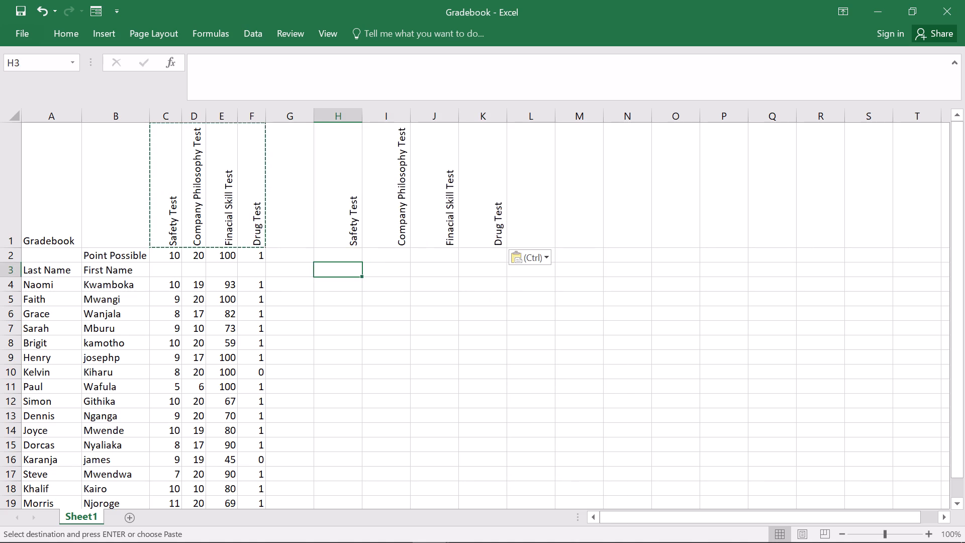
{"action": "left_click", "coordinate": [345, 286]}
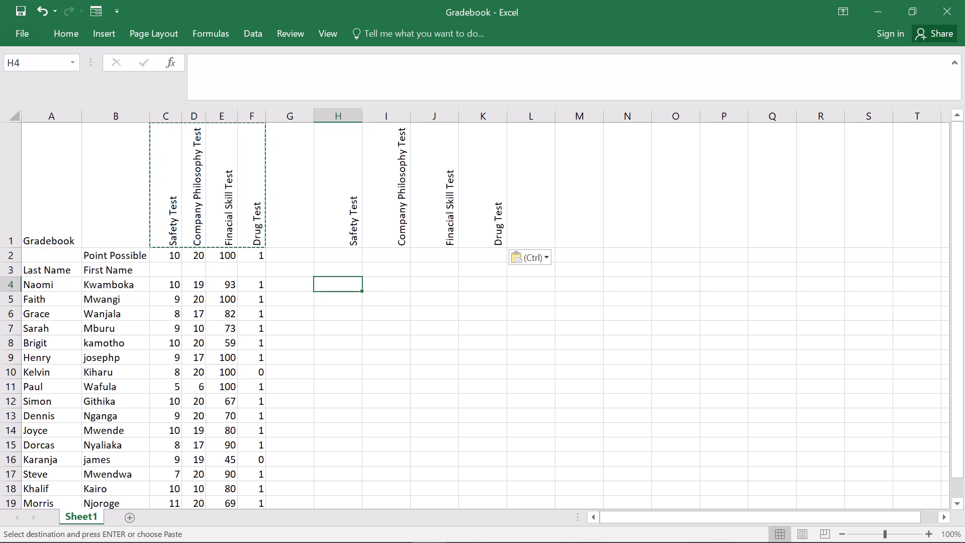
{"action": "left_click", "coordinate": [348, 287]}
{"action": "key", "text": "equal"}
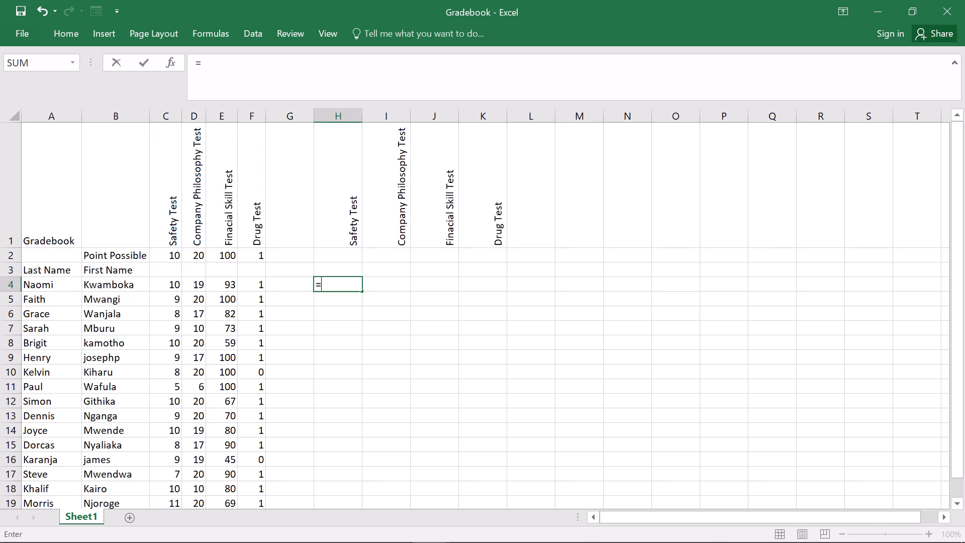
{"action": "left_click", "coordinate": [170, 287]}
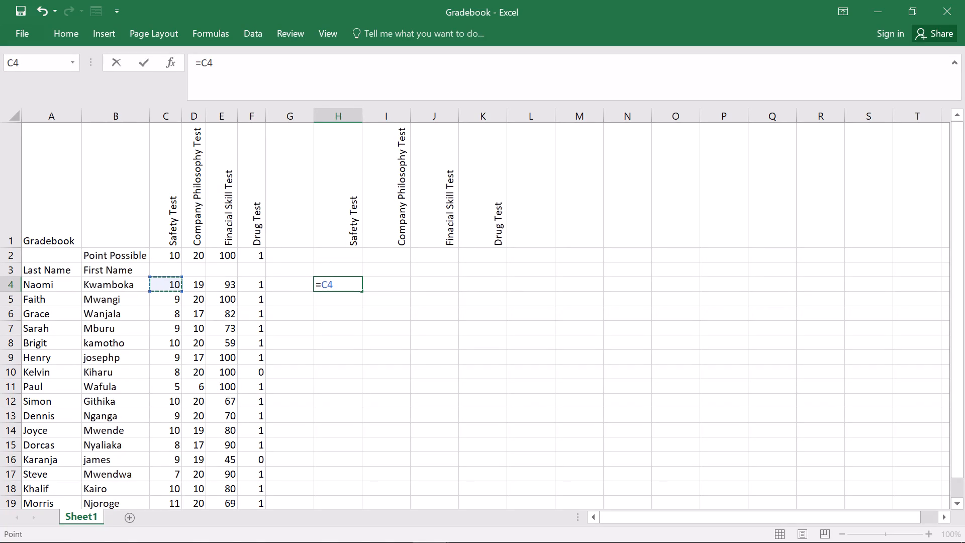
{"action": "key", "text": "slash"}
{"action": "left_click", "coordinate": [200, 287]}
{"action": "left_click", "coordinate": [177, 300]}
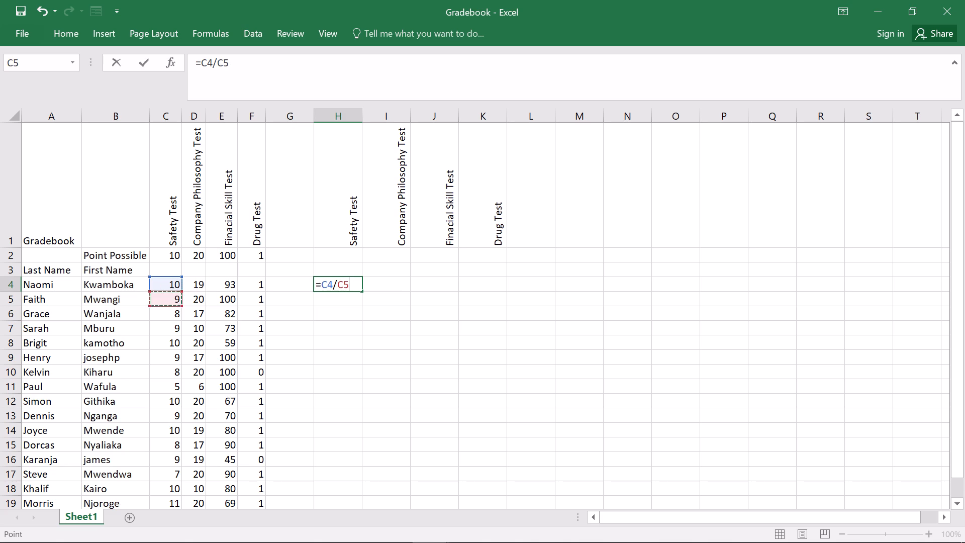
{"action": "left_click", "coordinate": [203, 288]}
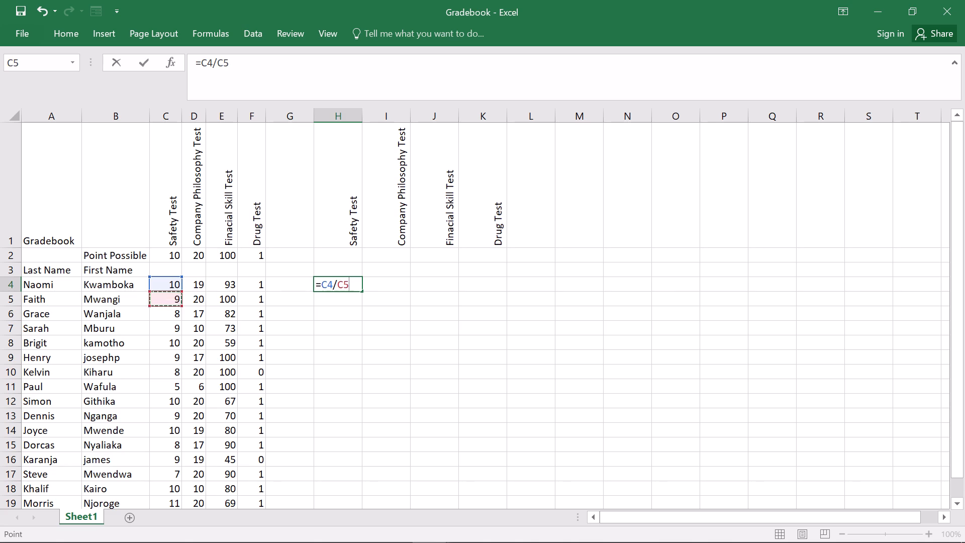
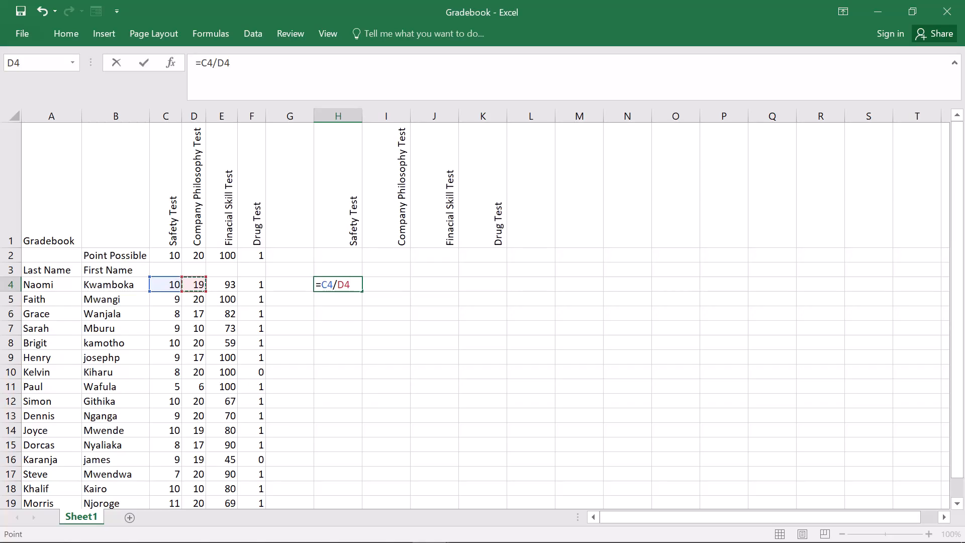
Change the divisor of the formula in cell H4 to the Safety Test's possible points in C2.
{"action": "left_click", "coordinate": [176, 255]}
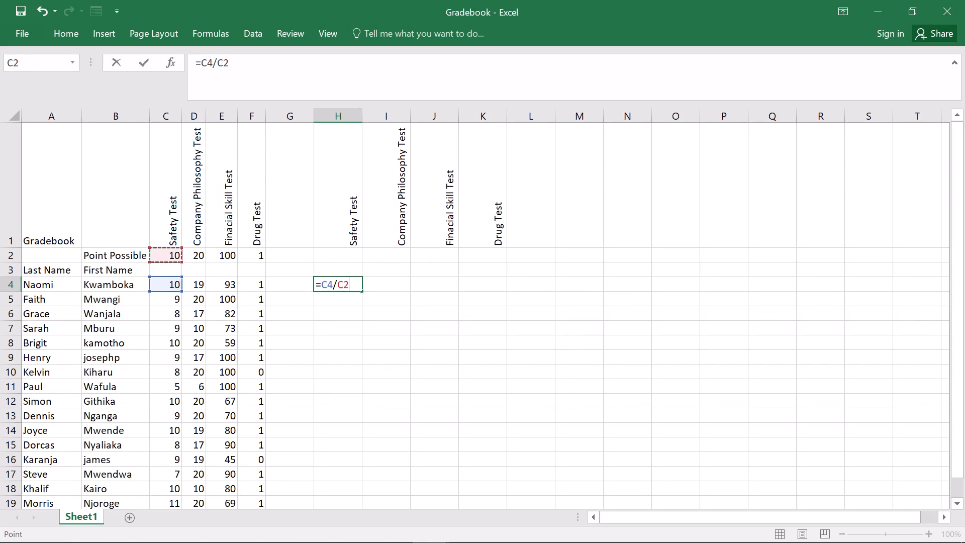
{"action": "key", "text": "Return"}
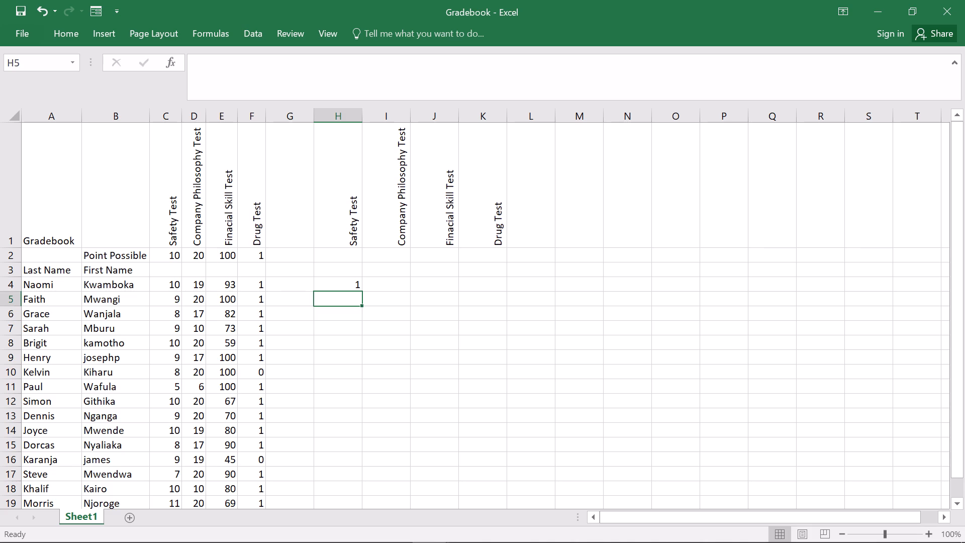
Format the Safety Test result in cell H4 as a percentage.
{"action": "left_click", "coordinate": [65, 38]}
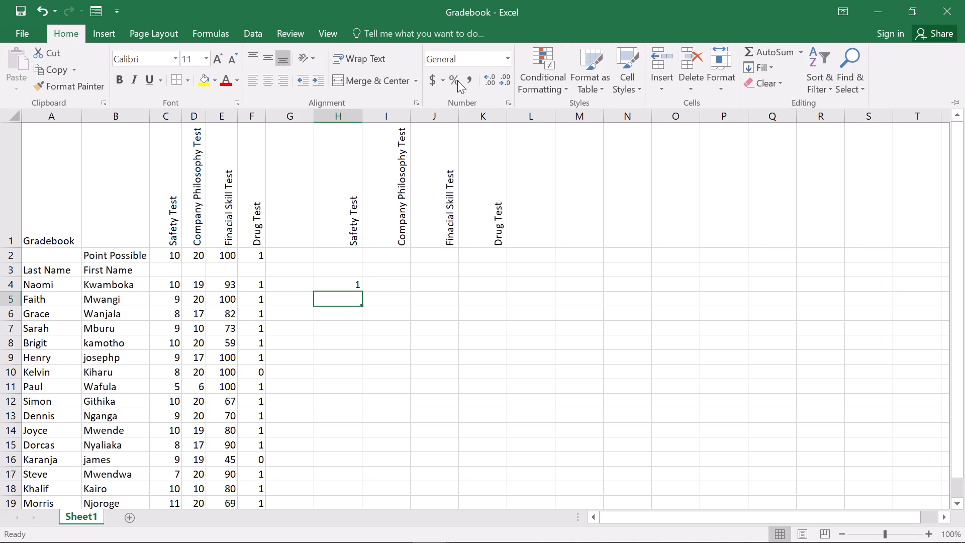
{"action": "left_click", "coordinate": [344, 279]}
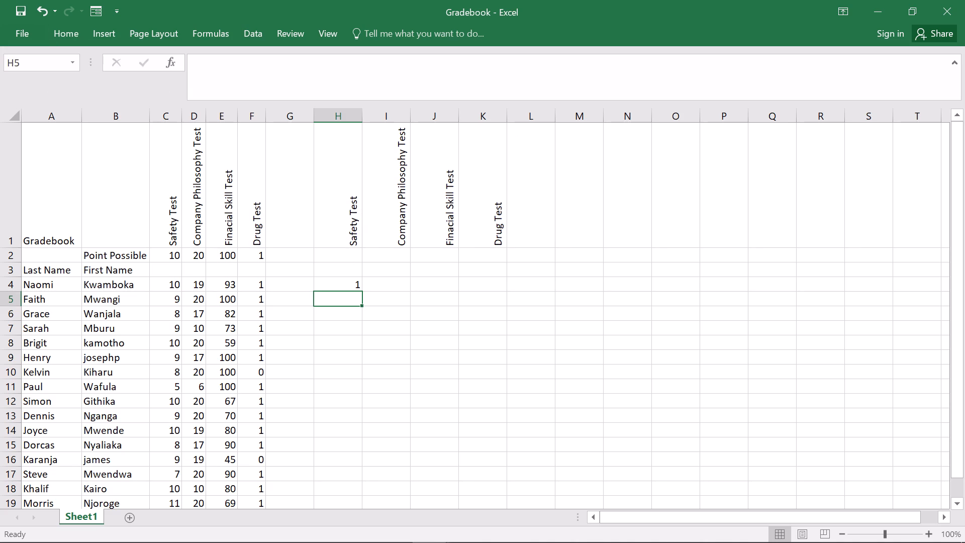
{"action": "left_click", "coordinate": [350, 288]}
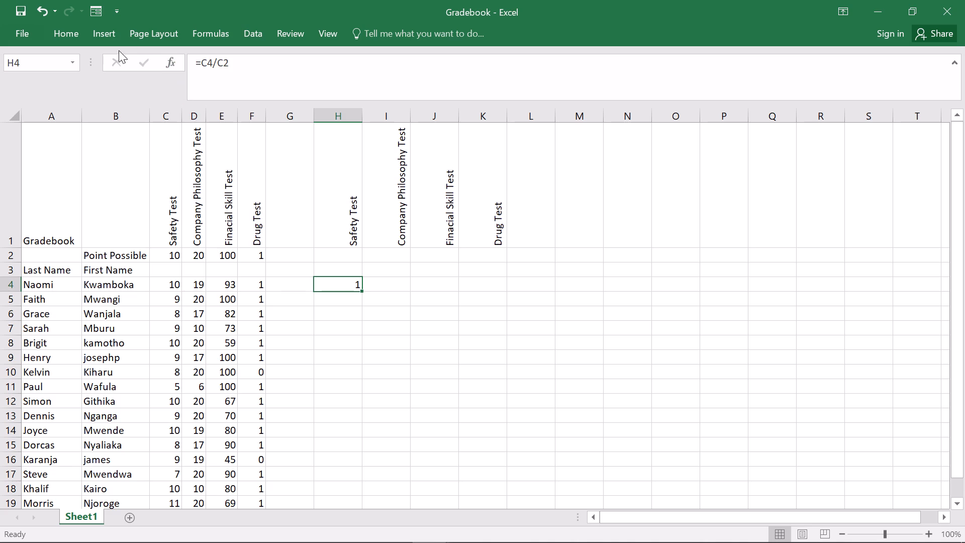
{"action": "left_click", "coordinate": [67, 31]}
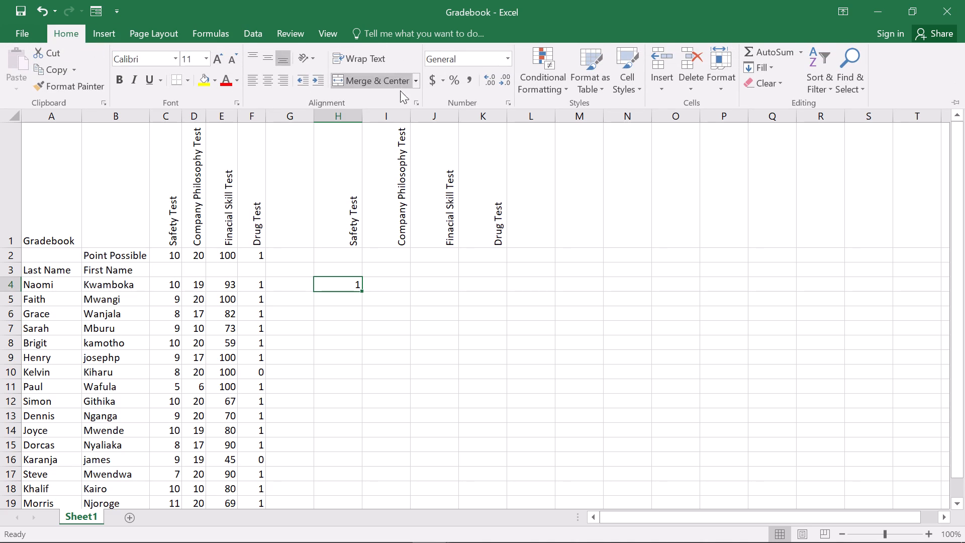
{"action": "left_click", "coordinate": [449, 75]}
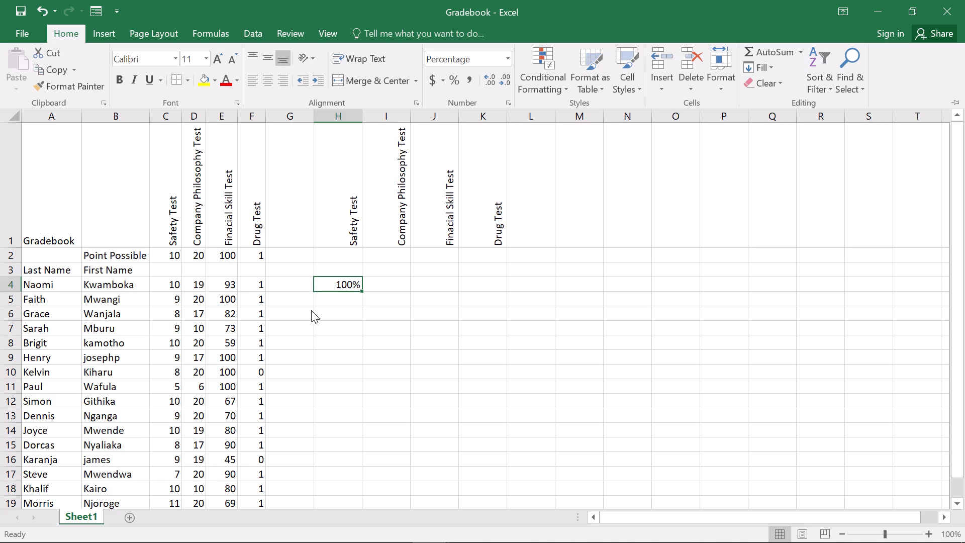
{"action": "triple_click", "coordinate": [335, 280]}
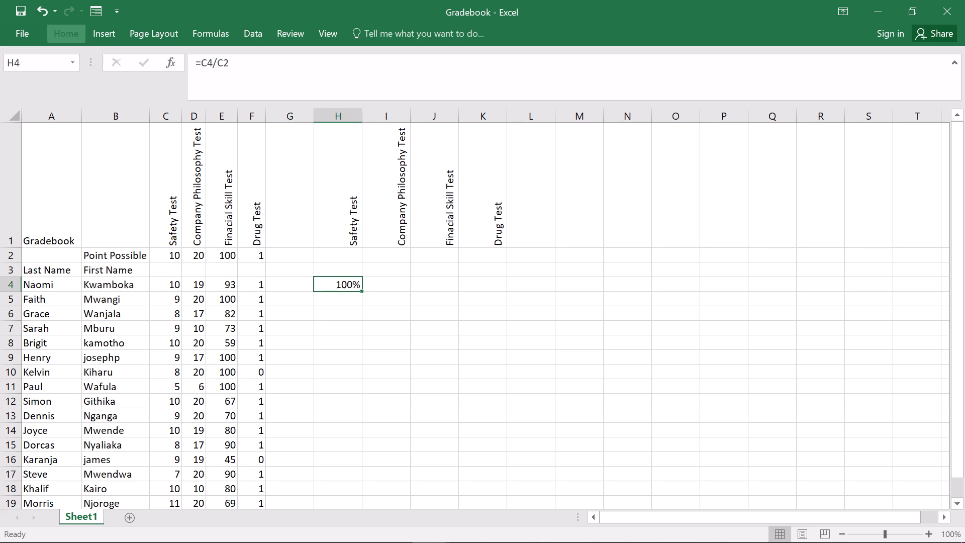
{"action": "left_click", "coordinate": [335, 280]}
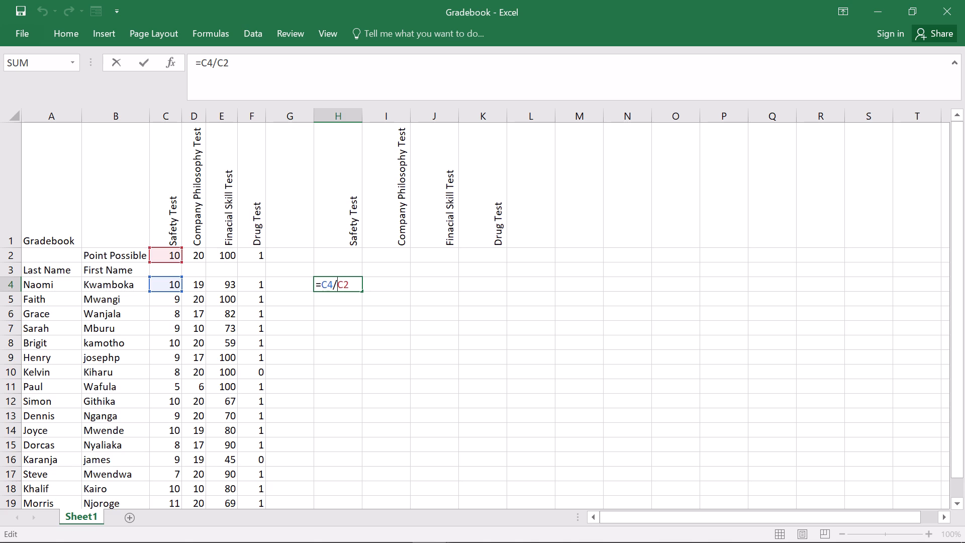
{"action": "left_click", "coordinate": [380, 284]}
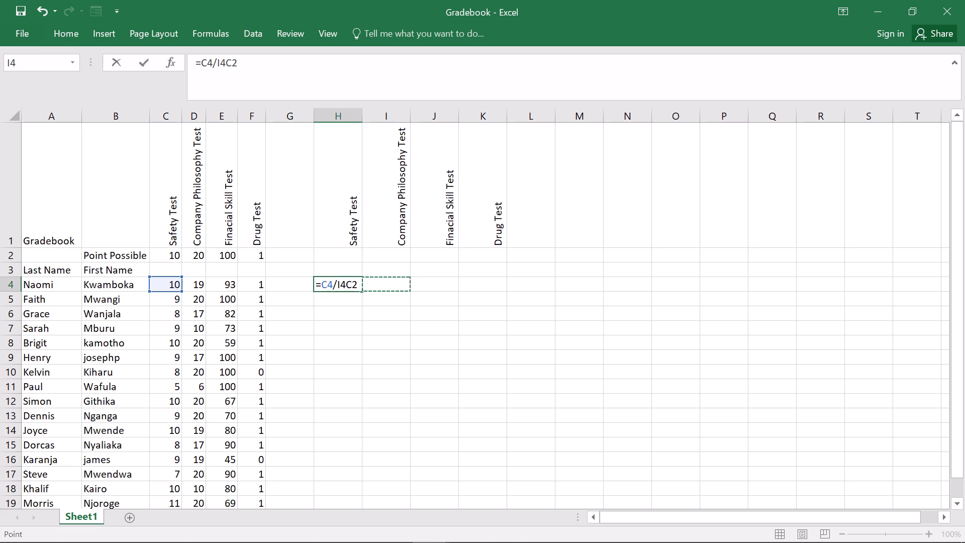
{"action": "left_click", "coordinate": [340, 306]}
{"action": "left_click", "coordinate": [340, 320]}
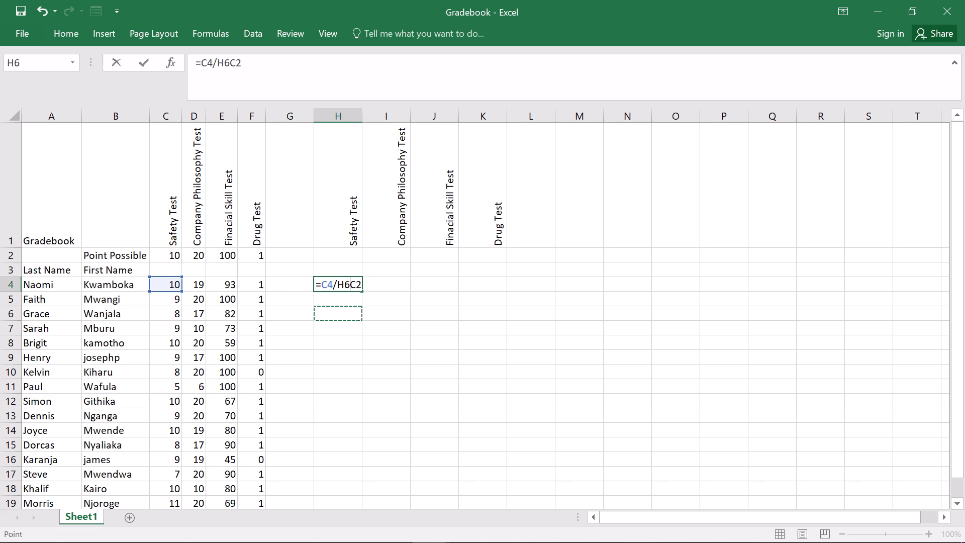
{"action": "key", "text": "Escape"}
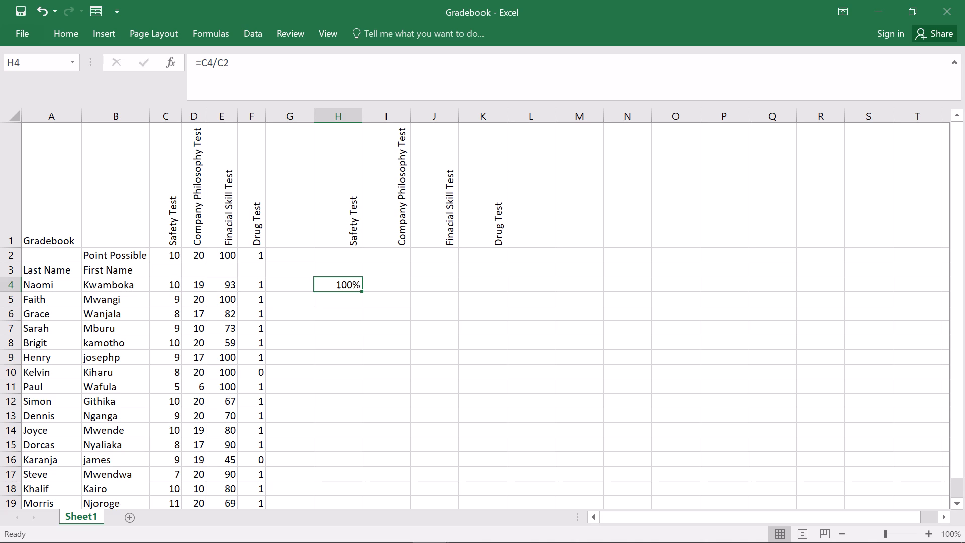
Clear the whole division formula from cell H4.
{"action": "left_click", "coordinate": [351, 286]}
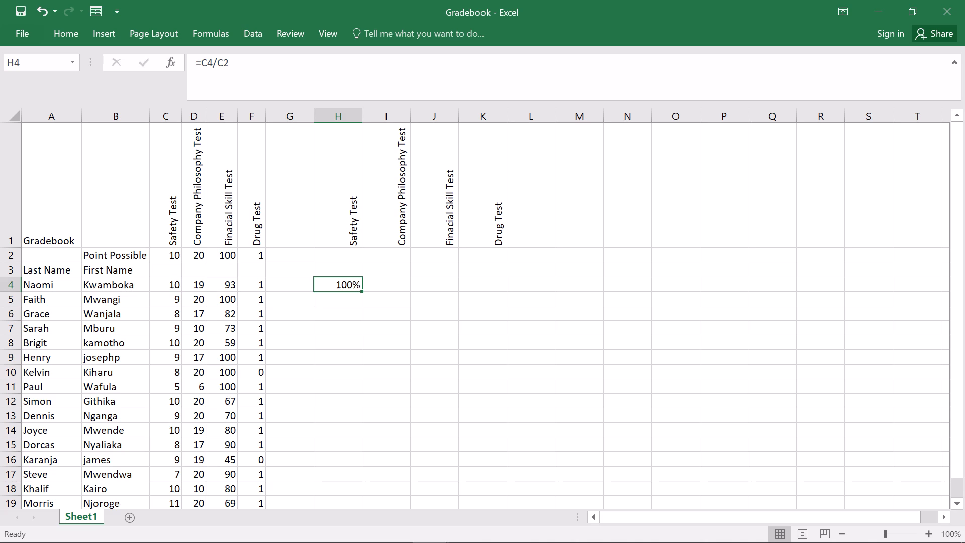
{"action": "triple_click", "coordinate": [343, 284]}
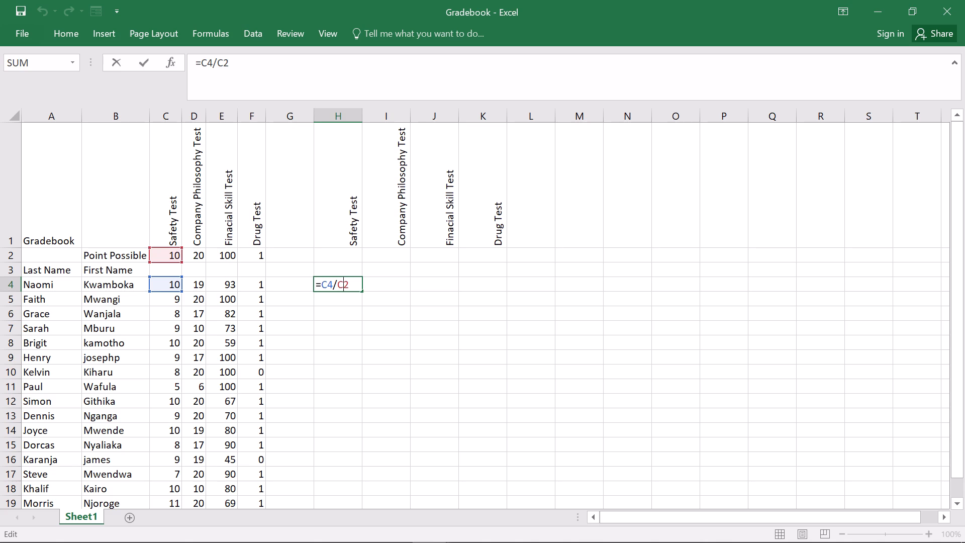
{"action": "left_click", "coordinate": [387, 284]}
{"action": "triple_click", "coordinate": [348, 284]}
{"action": "key", "text": "BackSpace"}
{"action": "key", "text": "BackSpace"}
{"action": "key", "text": "BackSpace"}
{"action": "key", "text": "BackSpace"}
{"action": "key", "text": "BackSpace"}
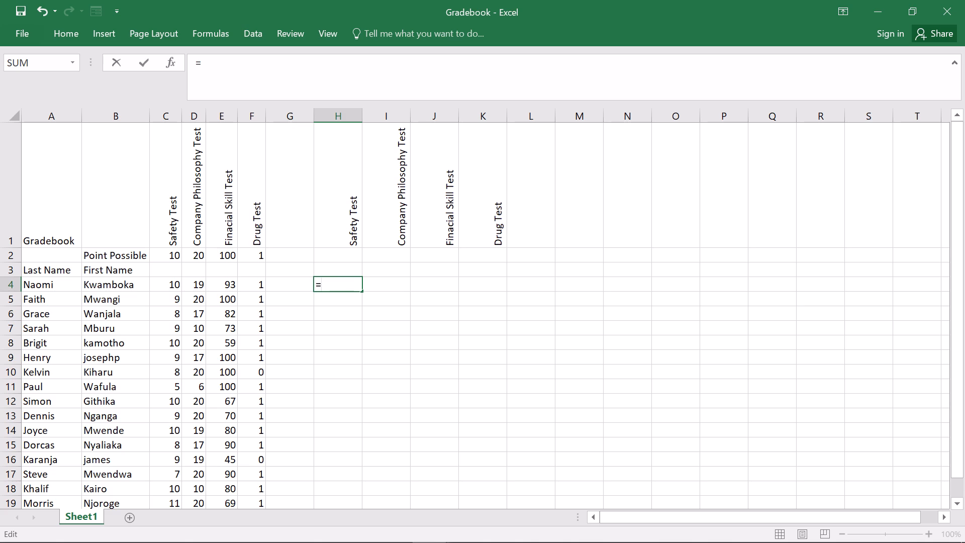
{"action": "key", "text": "BackSpace"}
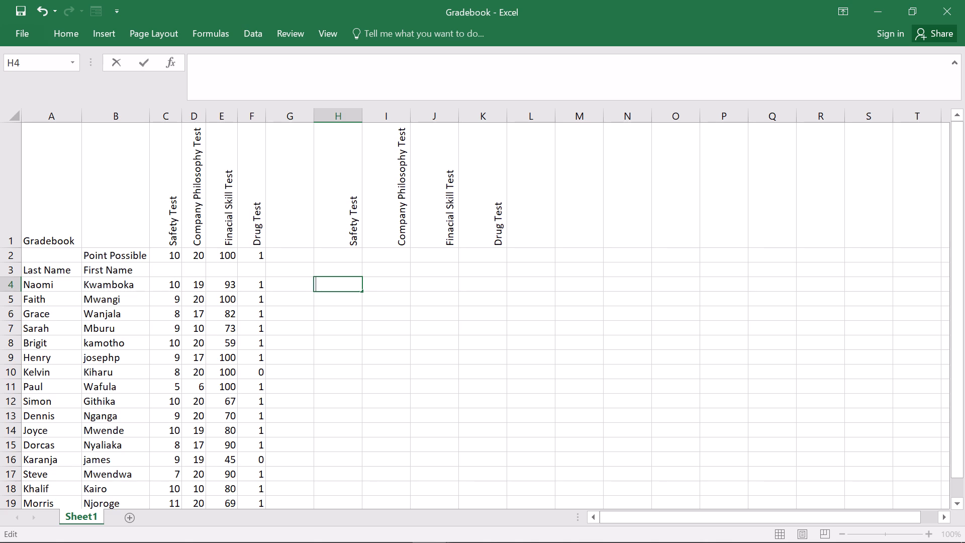
Enter the formula =C4/$C2 in cell H4, dividing the Safety Test score by its possible points with the column reference locked.
{"action": "double_click", "coordinate": [338, 284]}
{"action": "key", "text": "equal"}
{"action": "left_click", "coordinate": [175, 287]}
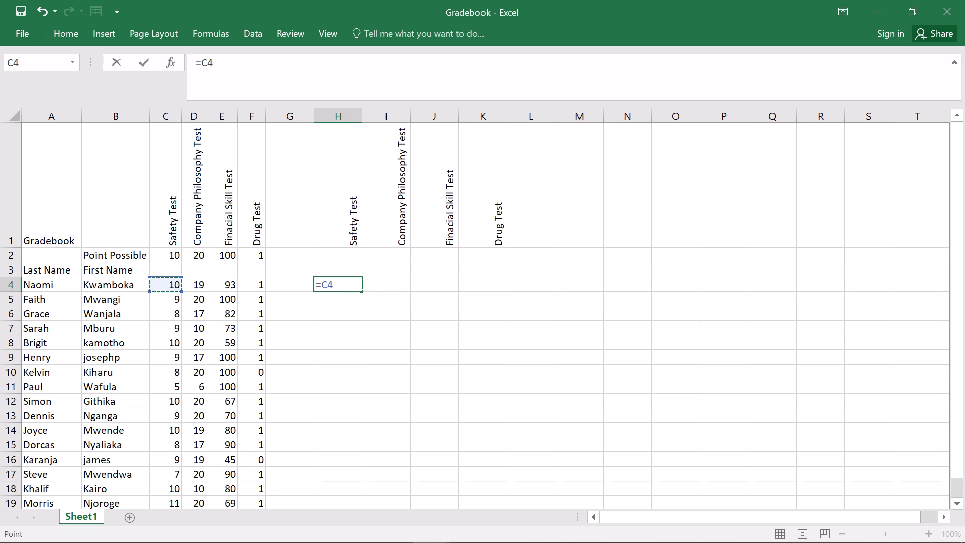
{"action": "key", "text": "slash"}
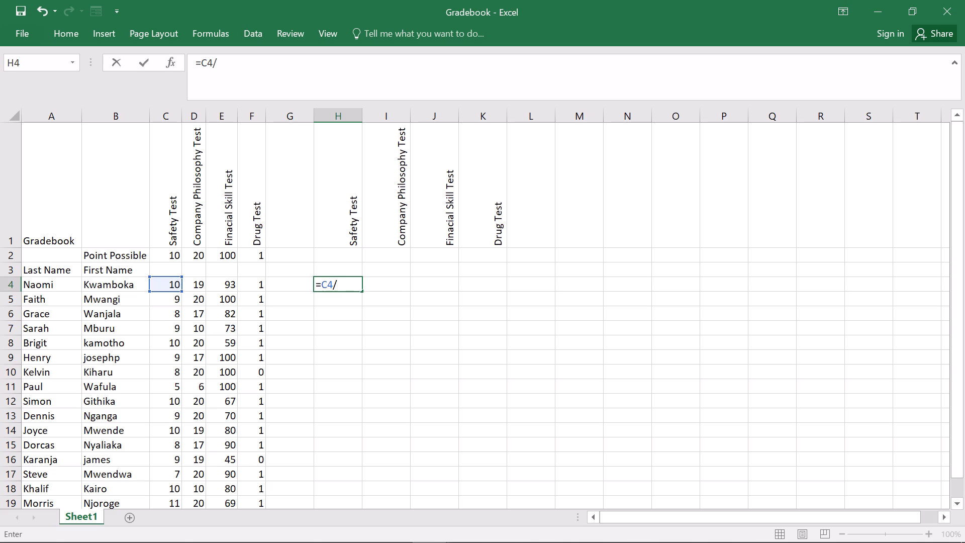
{"action": "left_click", "coordinate": [173, 253]}
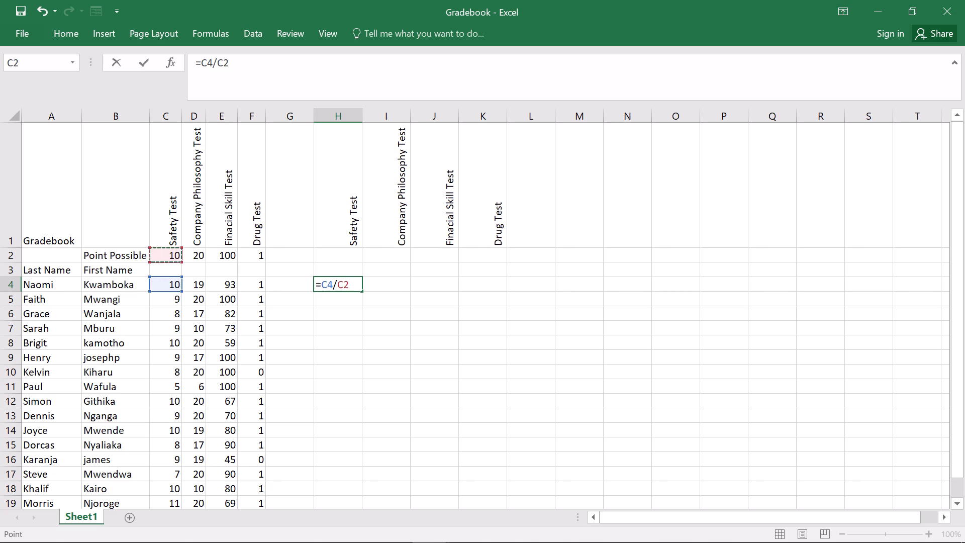
{"action": "left_click", "coordinate": [336, 282]}
{"action": "key", "text": "shift+dollar"}
{"action": "key", "text": "Return"}
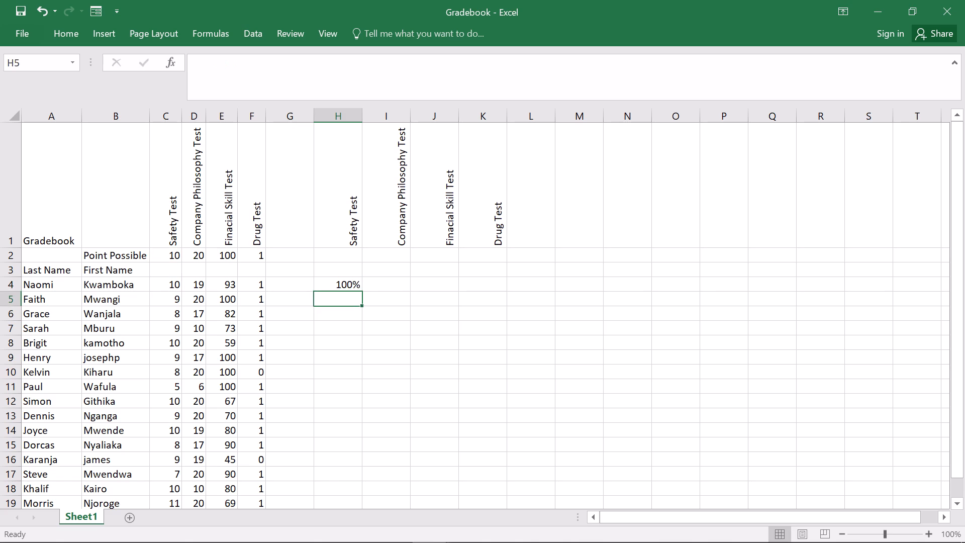
{"action": "left_click", "coordinate": [353, 281]}
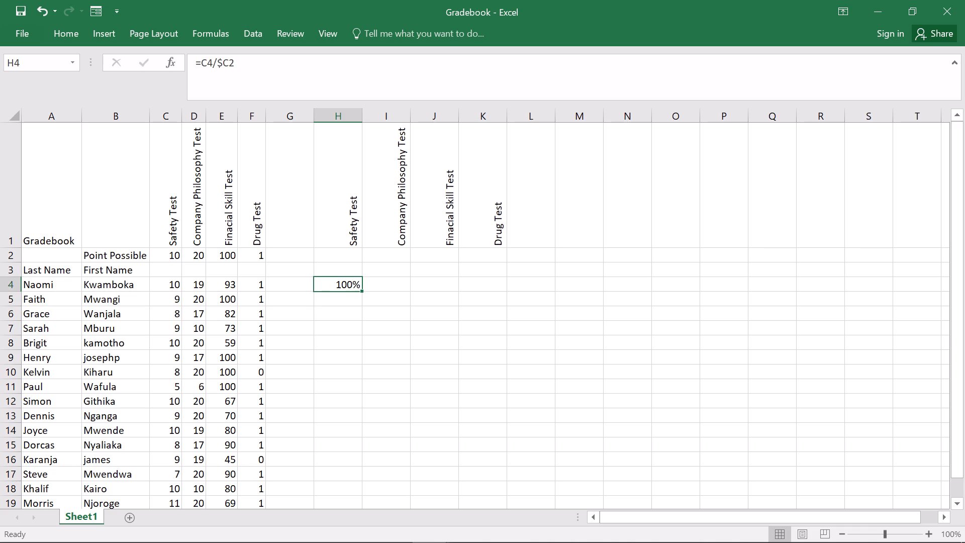
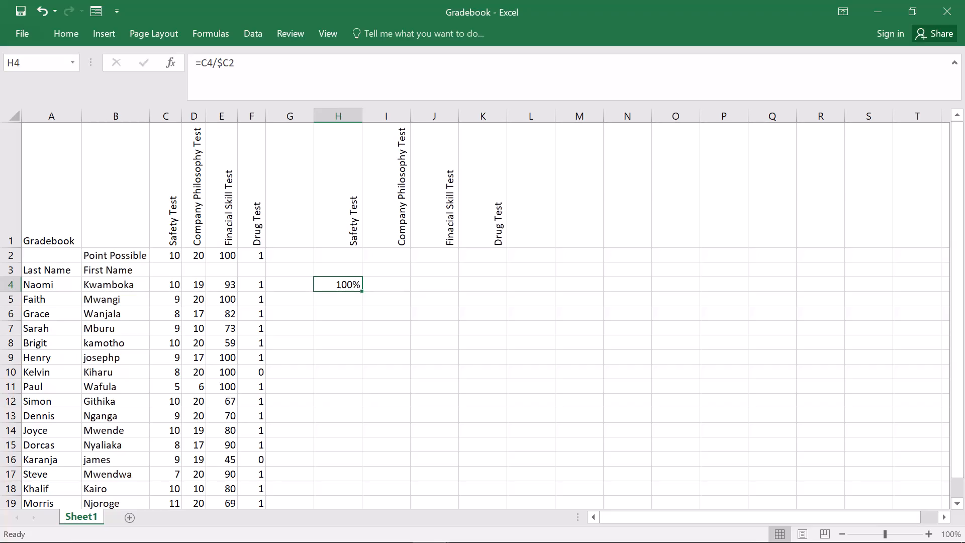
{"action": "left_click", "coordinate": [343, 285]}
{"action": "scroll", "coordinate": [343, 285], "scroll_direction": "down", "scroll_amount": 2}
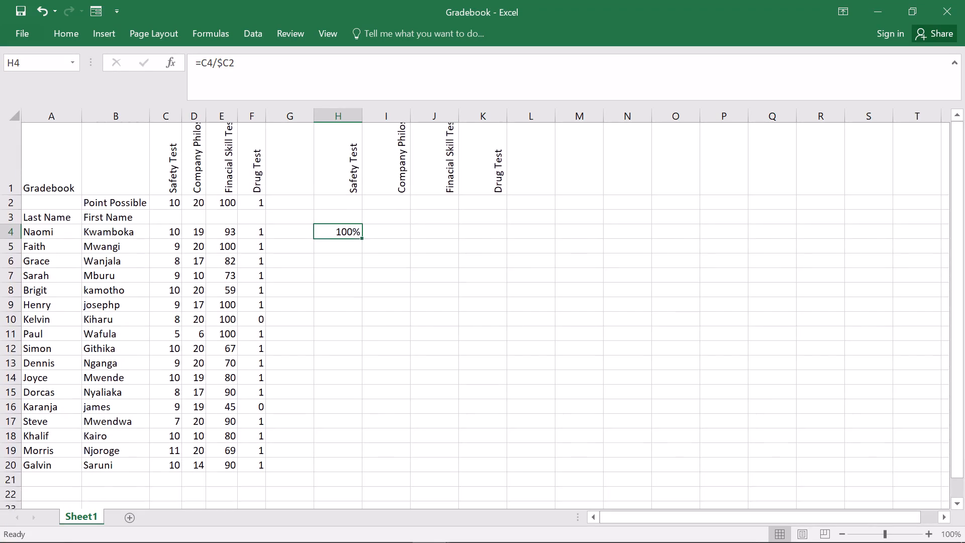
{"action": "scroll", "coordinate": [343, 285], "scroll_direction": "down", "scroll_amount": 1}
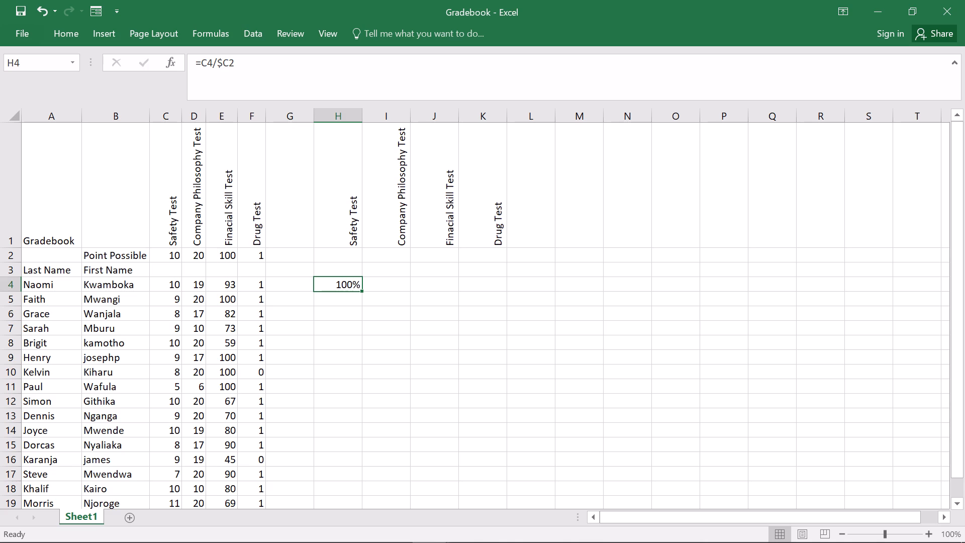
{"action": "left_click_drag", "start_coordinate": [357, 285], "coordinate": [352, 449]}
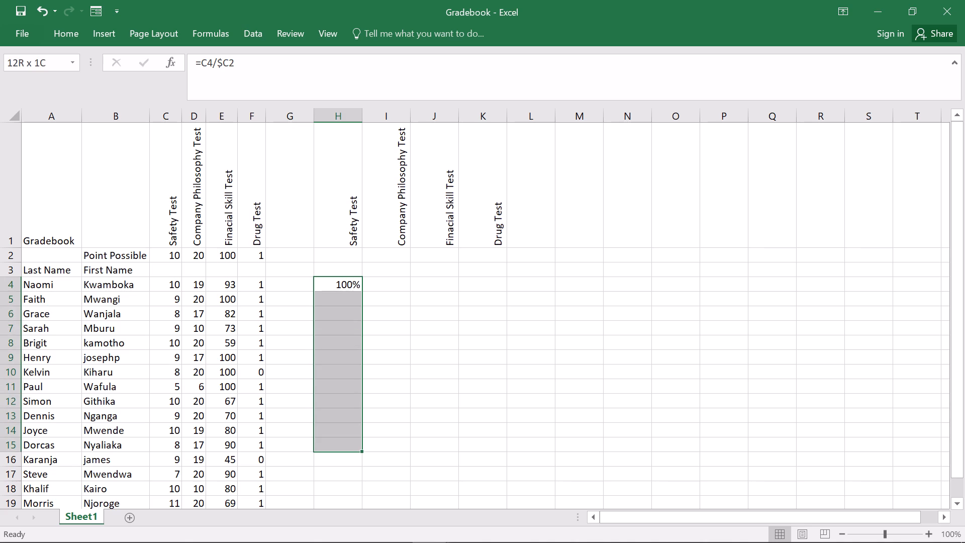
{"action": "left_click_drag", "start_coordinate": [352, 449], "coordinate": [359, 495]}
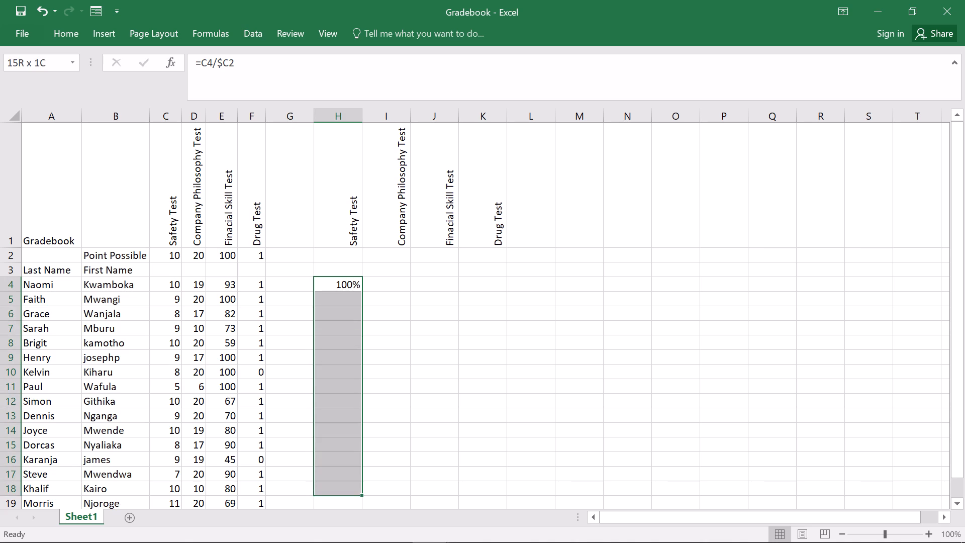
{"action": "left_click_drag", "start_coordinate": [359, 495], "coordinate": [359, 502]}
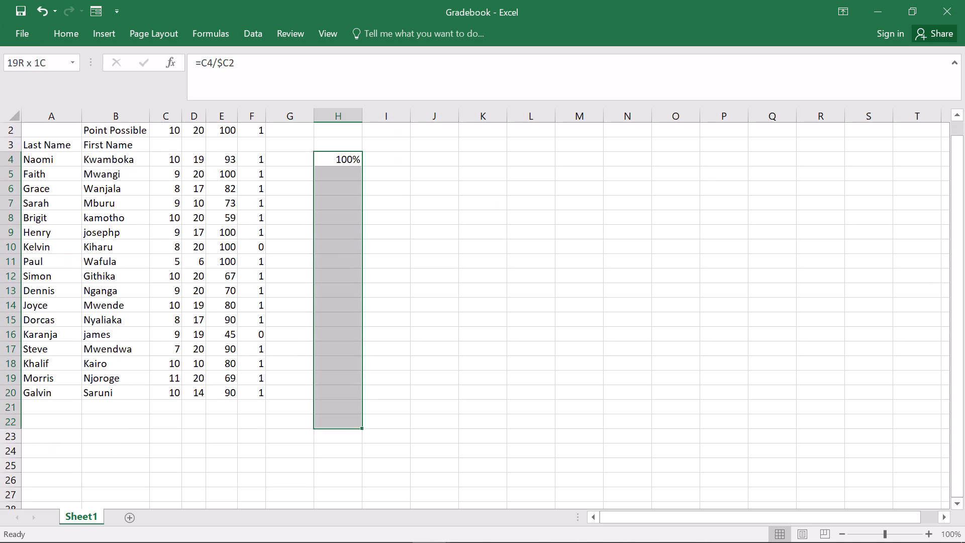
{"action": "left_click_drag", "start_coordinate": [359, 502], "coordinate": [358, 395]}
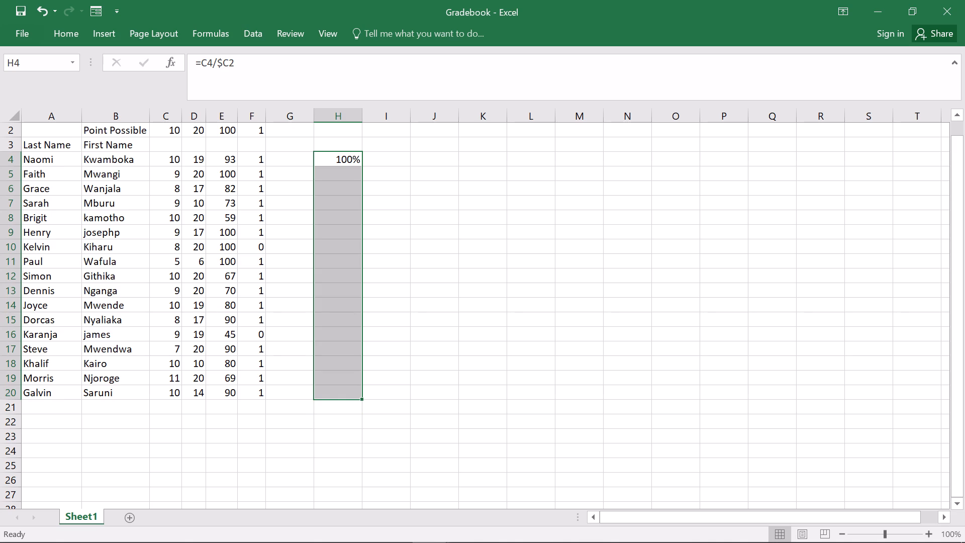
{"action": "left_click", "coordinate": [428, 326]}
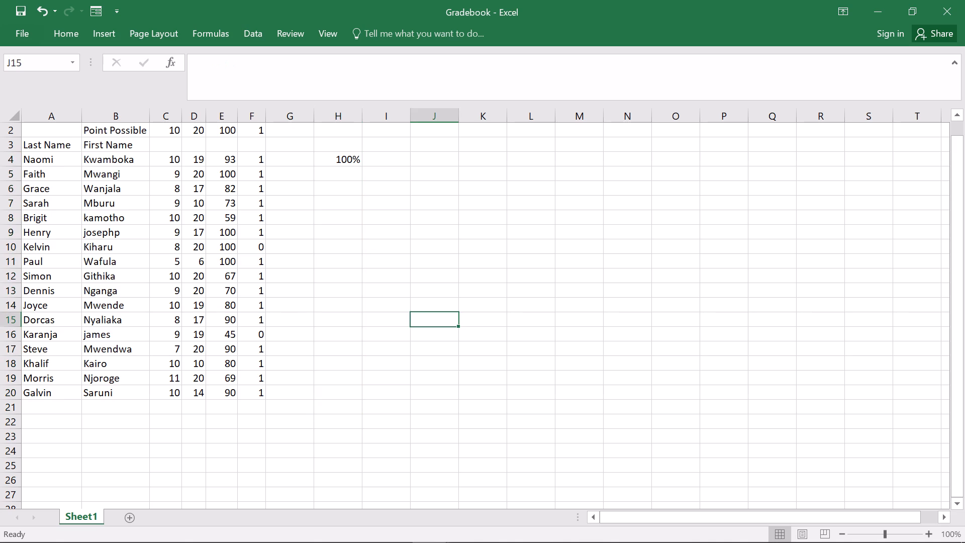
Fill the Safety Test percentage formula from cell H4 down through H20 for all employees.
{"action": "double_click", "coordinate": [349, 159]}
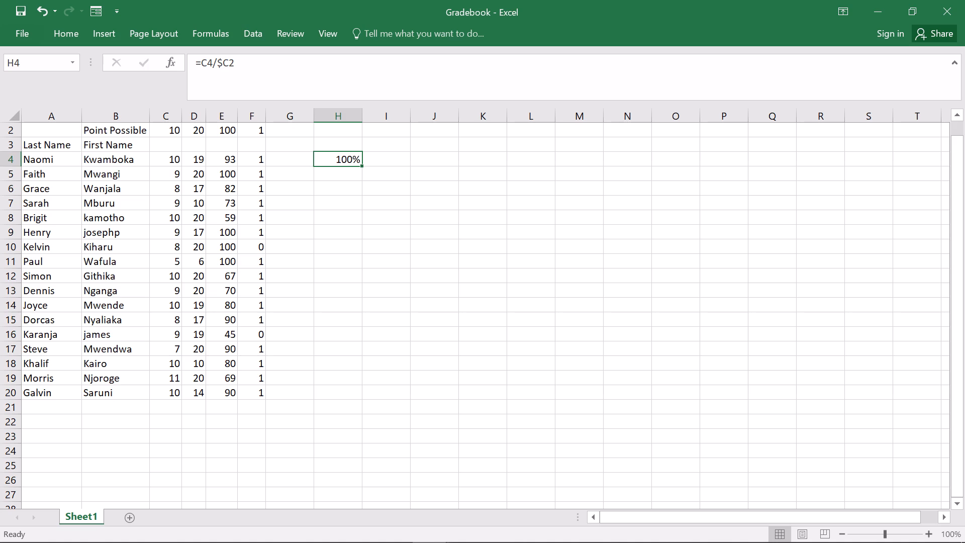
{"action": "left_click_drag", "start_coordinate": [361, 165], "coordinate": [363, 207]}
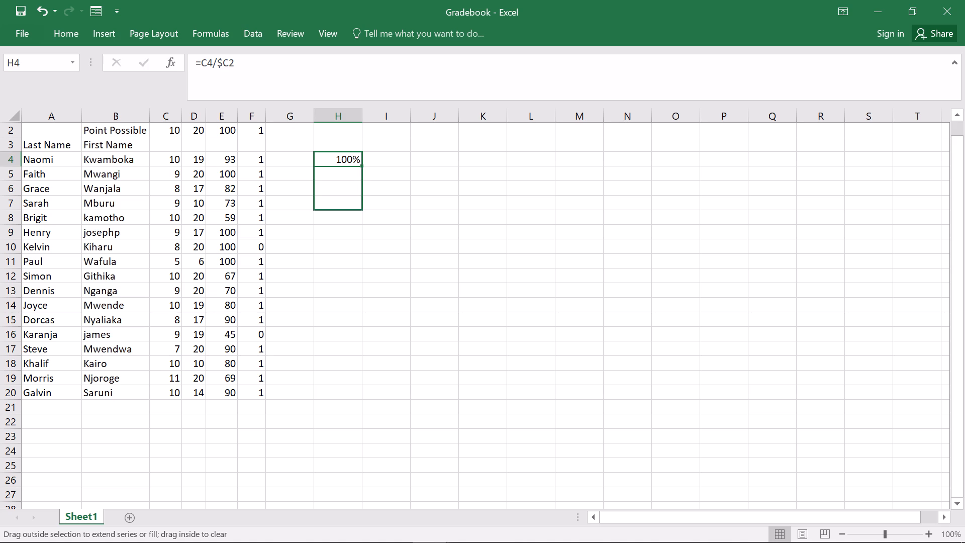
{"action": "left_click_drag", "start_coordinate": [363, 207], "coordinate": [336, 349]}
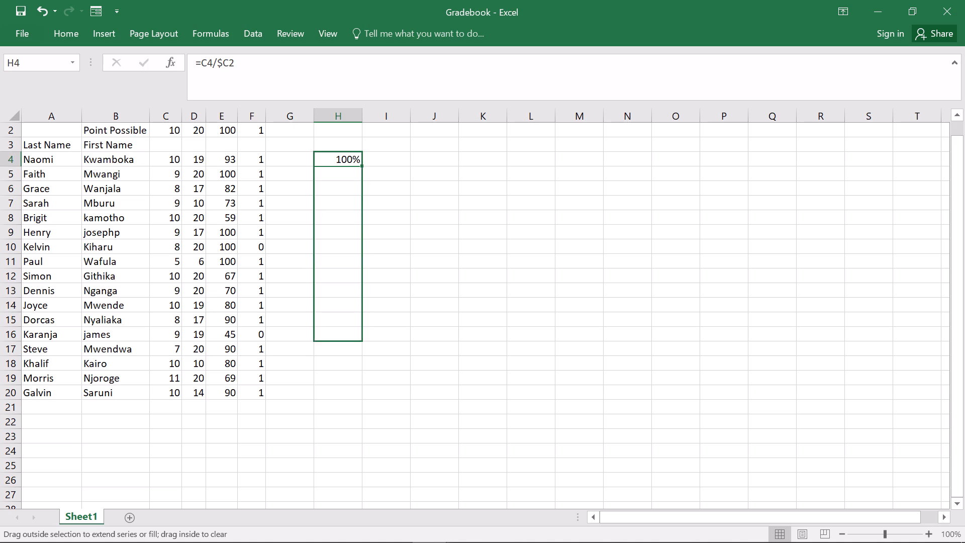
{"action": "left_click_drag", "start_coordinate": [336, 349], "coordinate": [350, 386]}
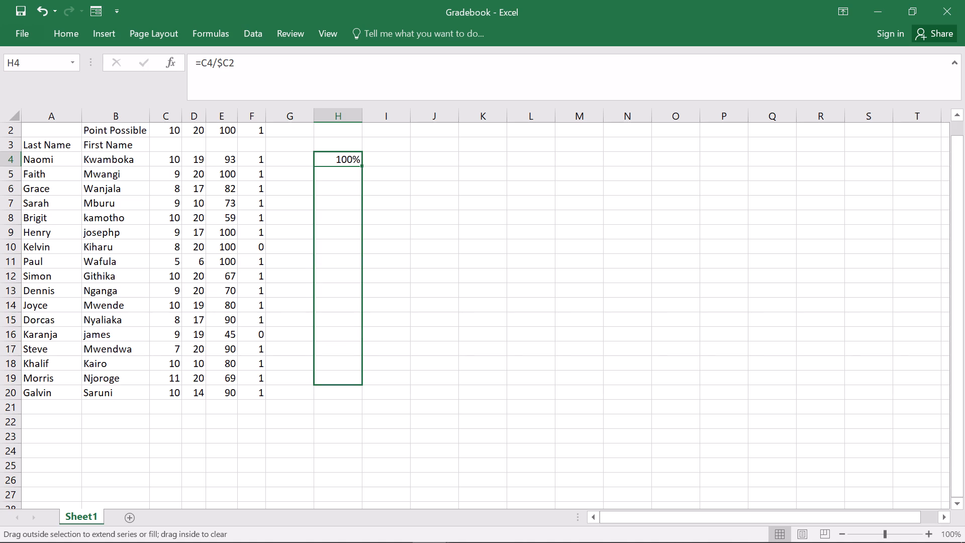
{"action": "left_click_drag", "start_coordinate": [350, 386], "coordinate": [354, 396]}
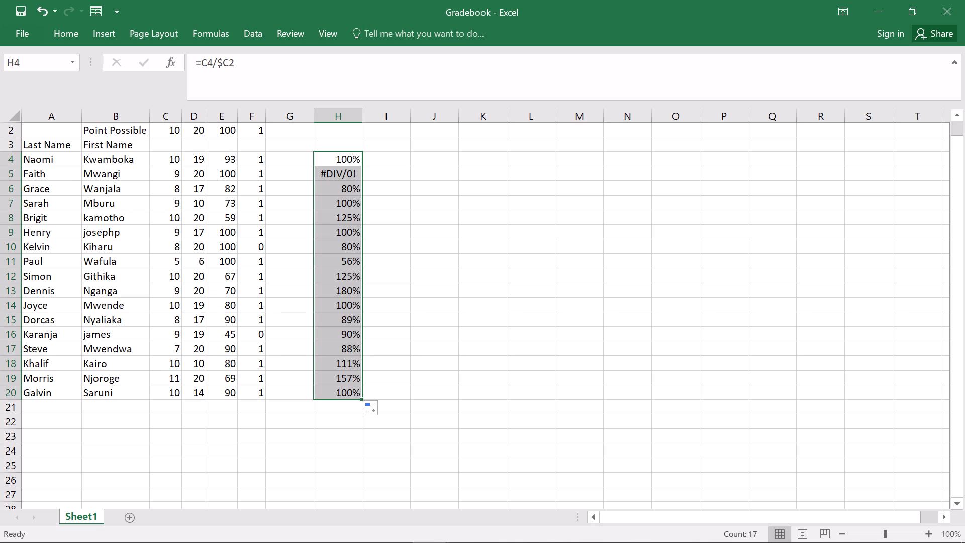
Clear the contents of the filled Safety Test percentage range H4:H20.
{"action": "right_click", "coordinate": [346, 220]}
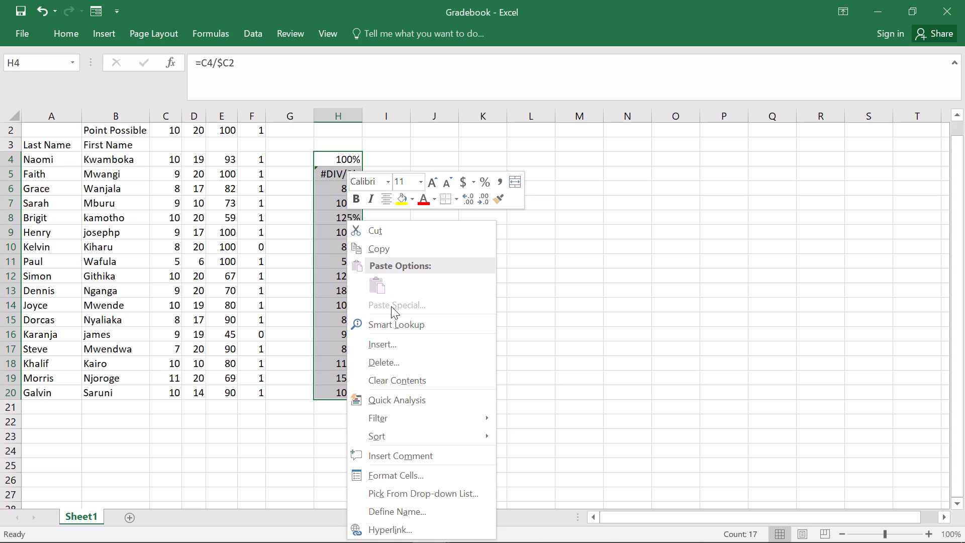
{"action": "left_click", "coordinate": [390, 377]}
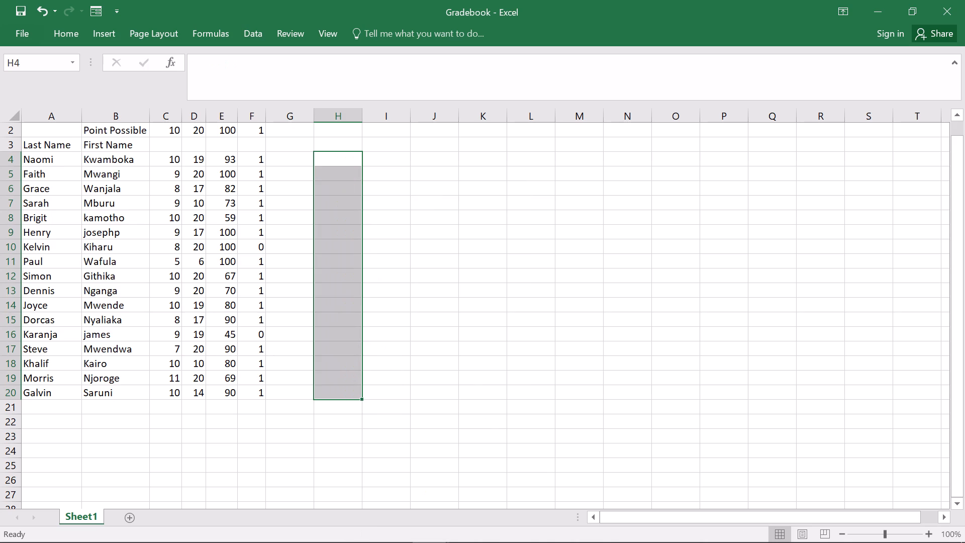
Start a division formula in cell H4 with the first employee's Safety Test score in C4 as the dividend.
{"action": "double_click", "coordinate": [333, 161]}
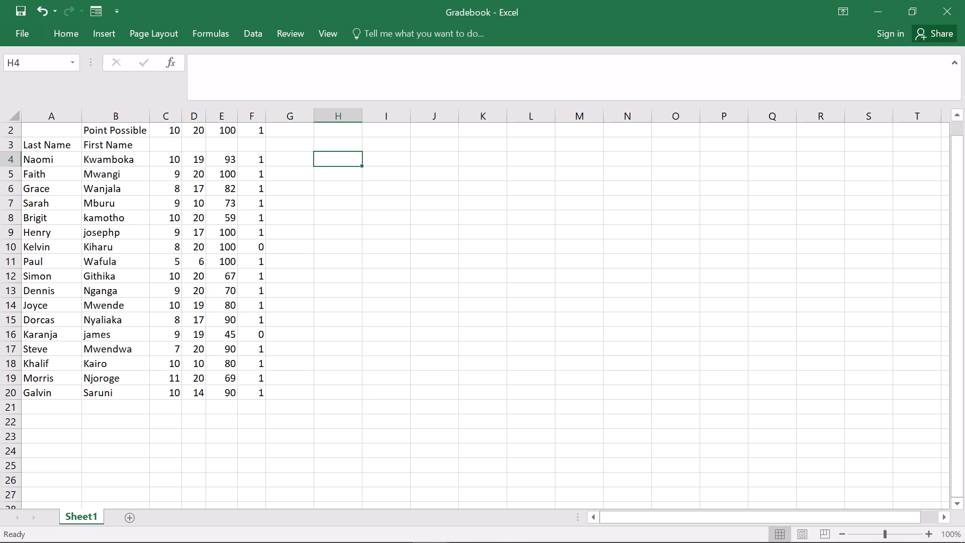
{"action": "key", "text": "equal"}
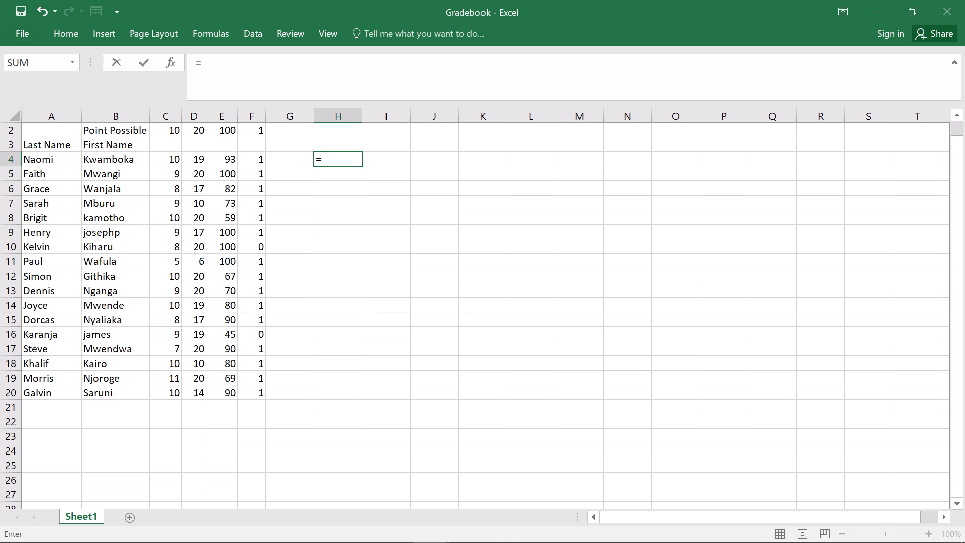
{"action": "left_click", "coordinate": [177, 157]}
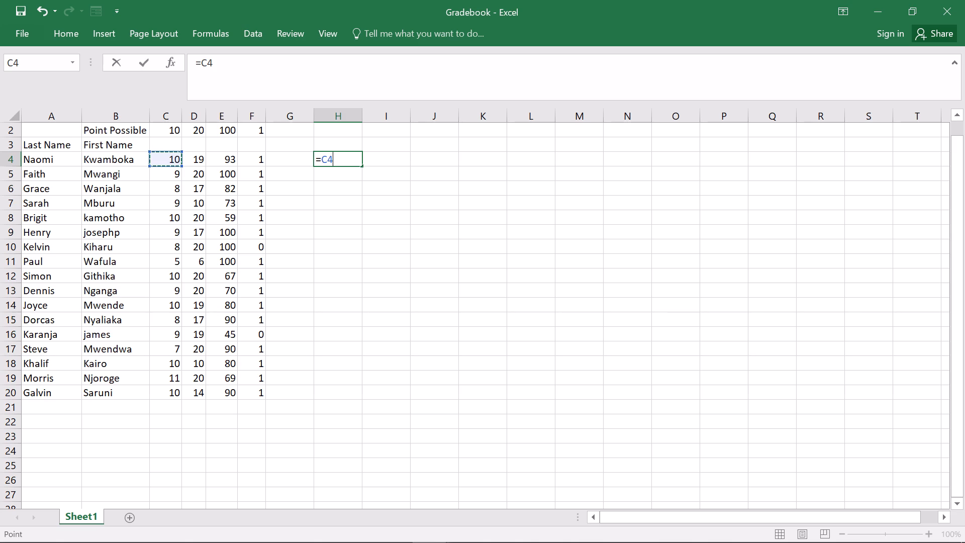
{"action": "key", "text": "slash"}
{"action": "key", "text": "shift+at"}
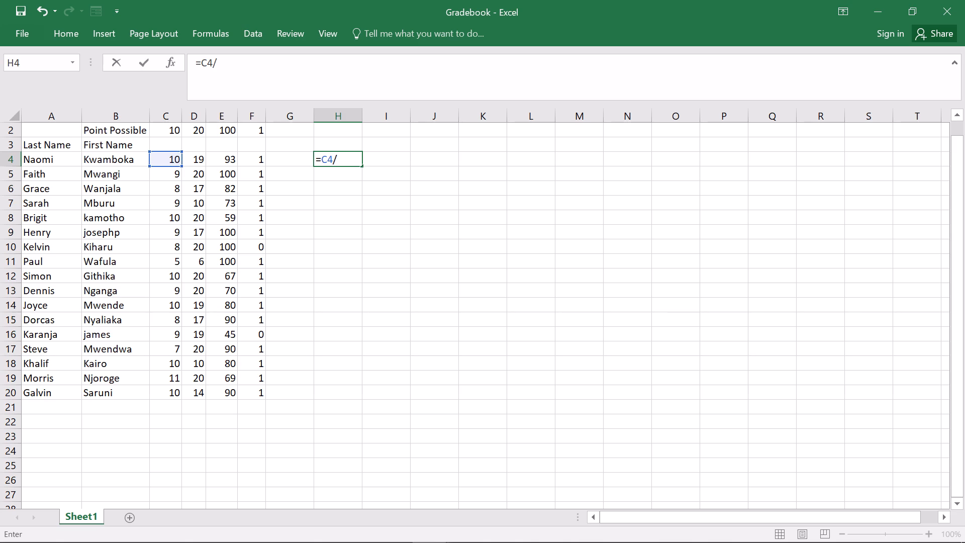
{"action": "key", "text": "BackSpace"}
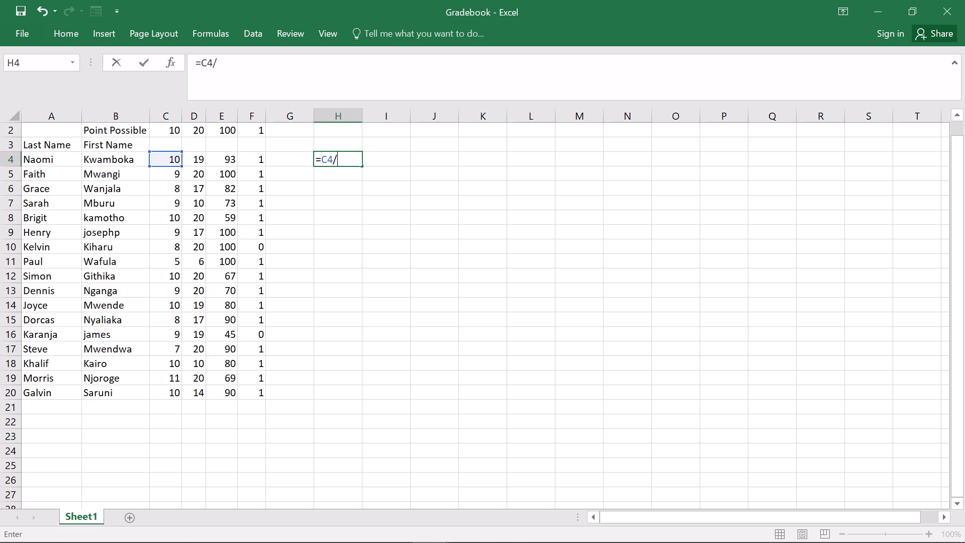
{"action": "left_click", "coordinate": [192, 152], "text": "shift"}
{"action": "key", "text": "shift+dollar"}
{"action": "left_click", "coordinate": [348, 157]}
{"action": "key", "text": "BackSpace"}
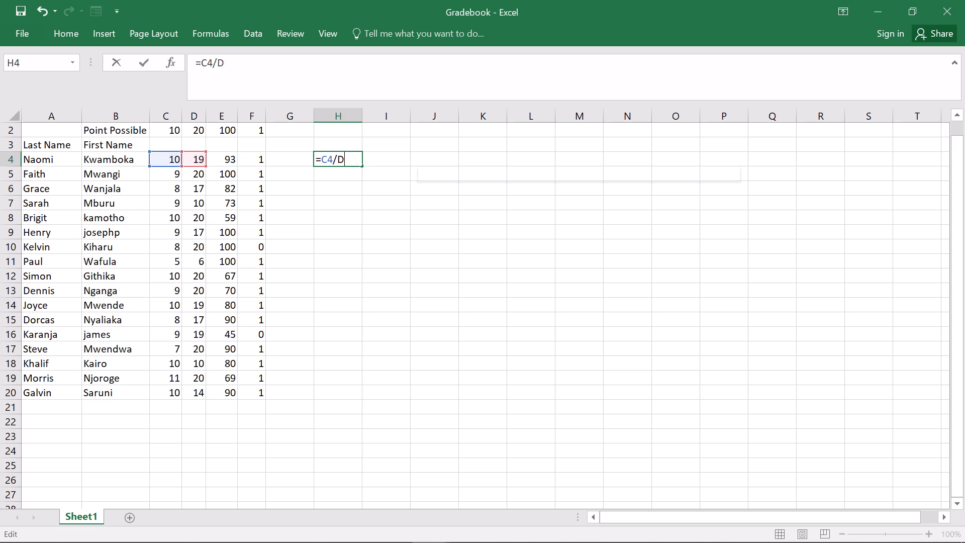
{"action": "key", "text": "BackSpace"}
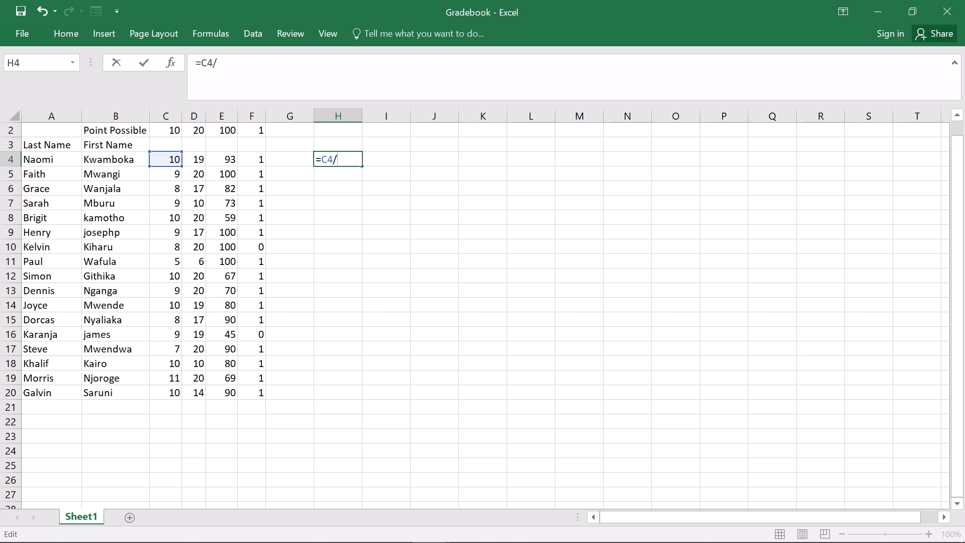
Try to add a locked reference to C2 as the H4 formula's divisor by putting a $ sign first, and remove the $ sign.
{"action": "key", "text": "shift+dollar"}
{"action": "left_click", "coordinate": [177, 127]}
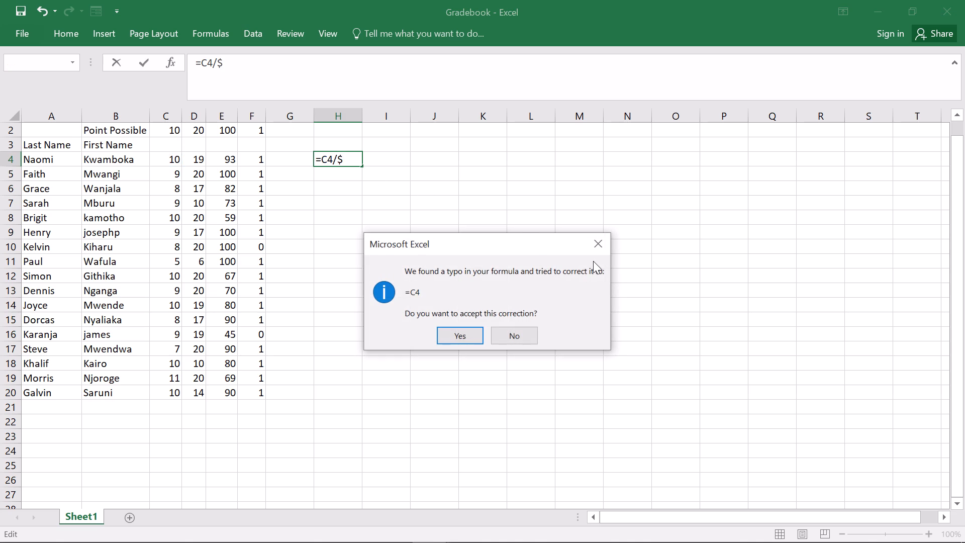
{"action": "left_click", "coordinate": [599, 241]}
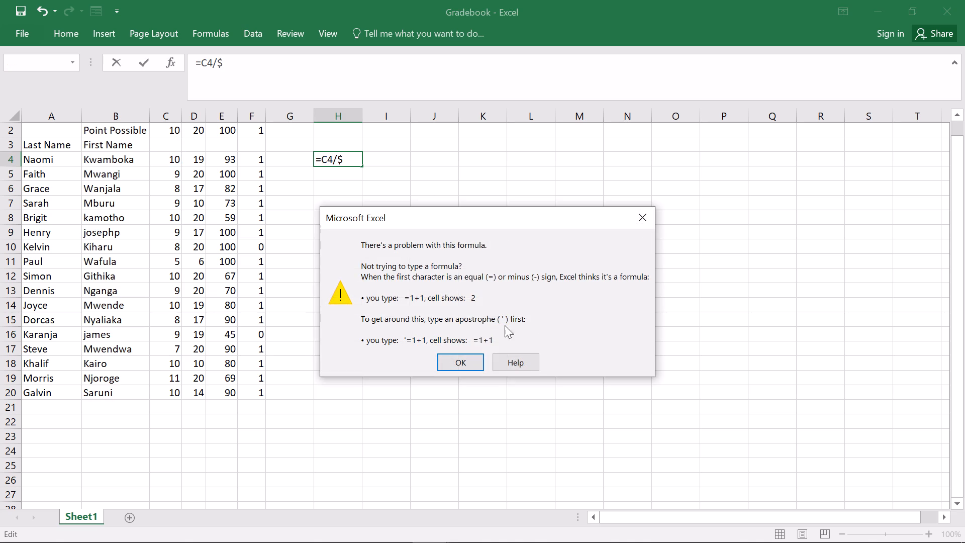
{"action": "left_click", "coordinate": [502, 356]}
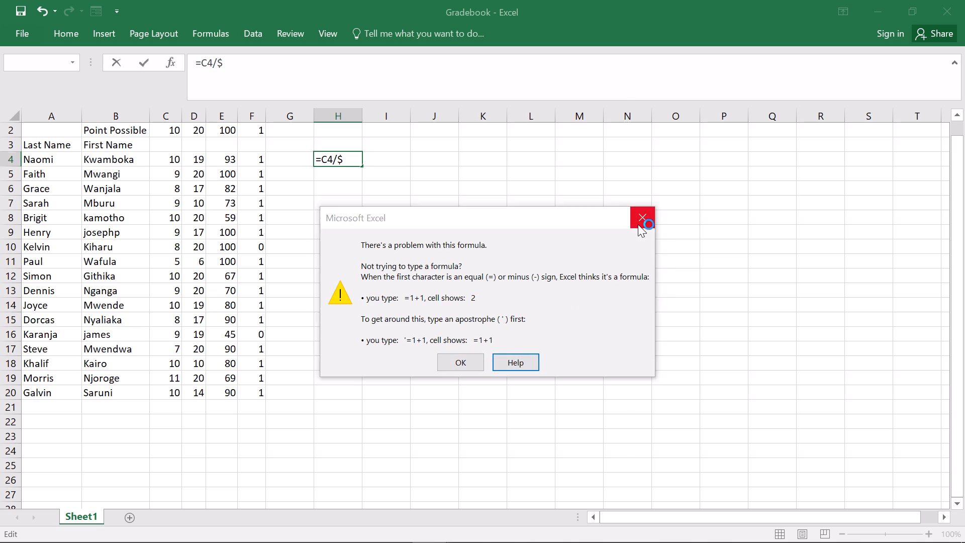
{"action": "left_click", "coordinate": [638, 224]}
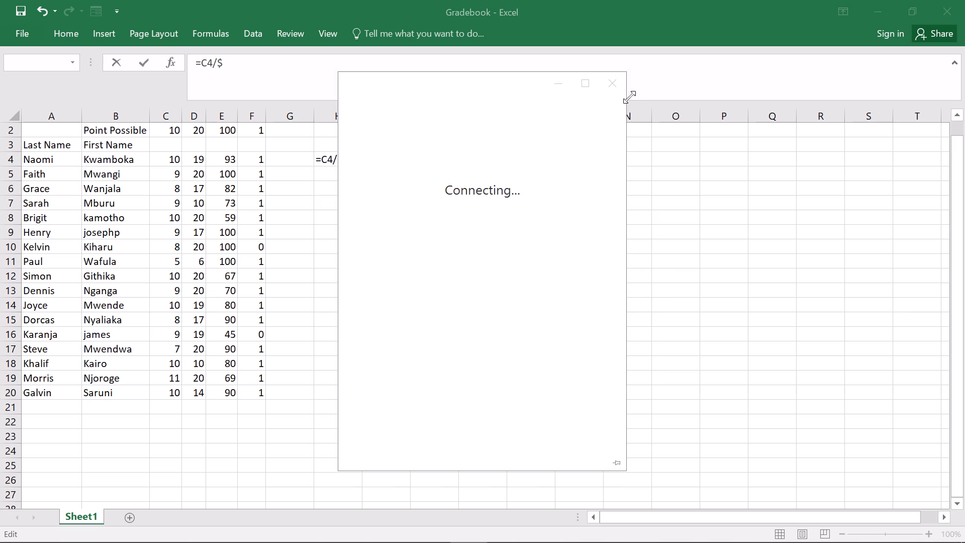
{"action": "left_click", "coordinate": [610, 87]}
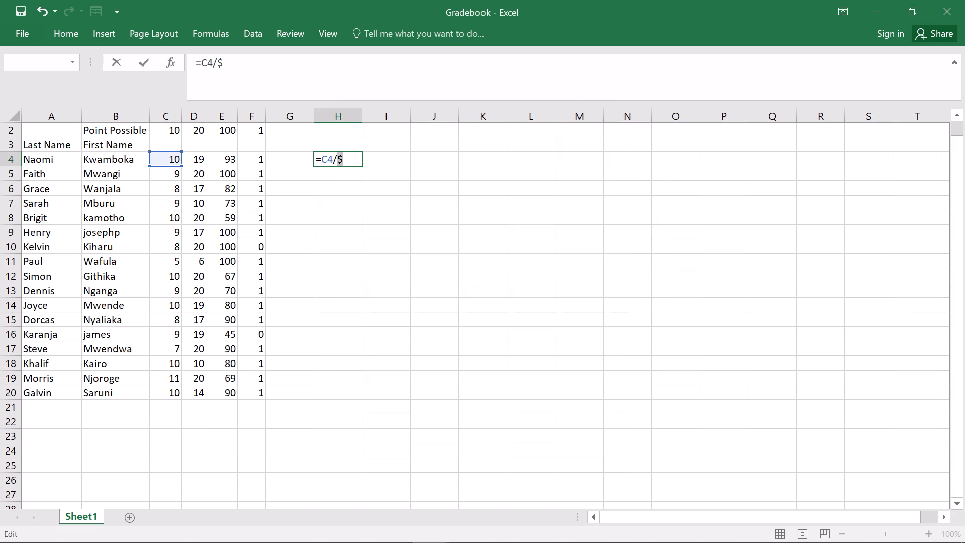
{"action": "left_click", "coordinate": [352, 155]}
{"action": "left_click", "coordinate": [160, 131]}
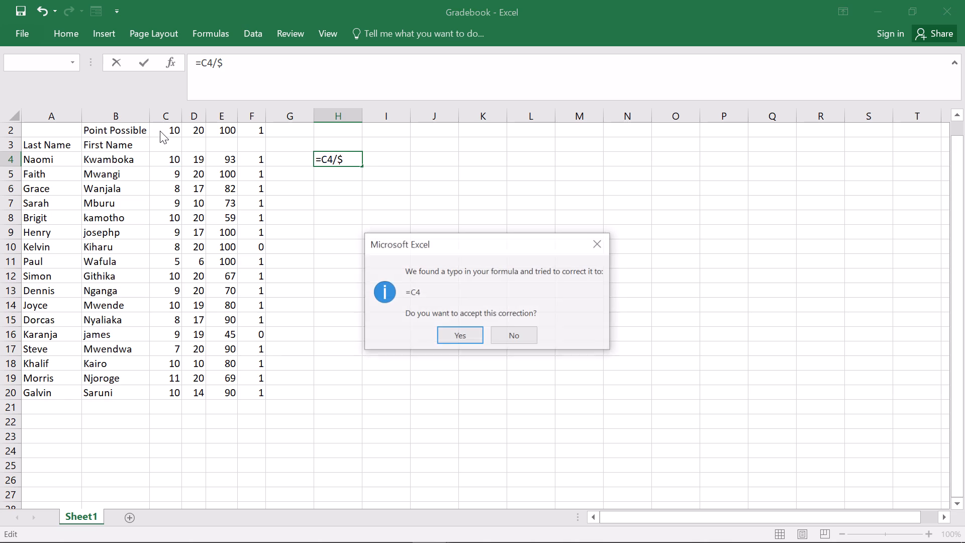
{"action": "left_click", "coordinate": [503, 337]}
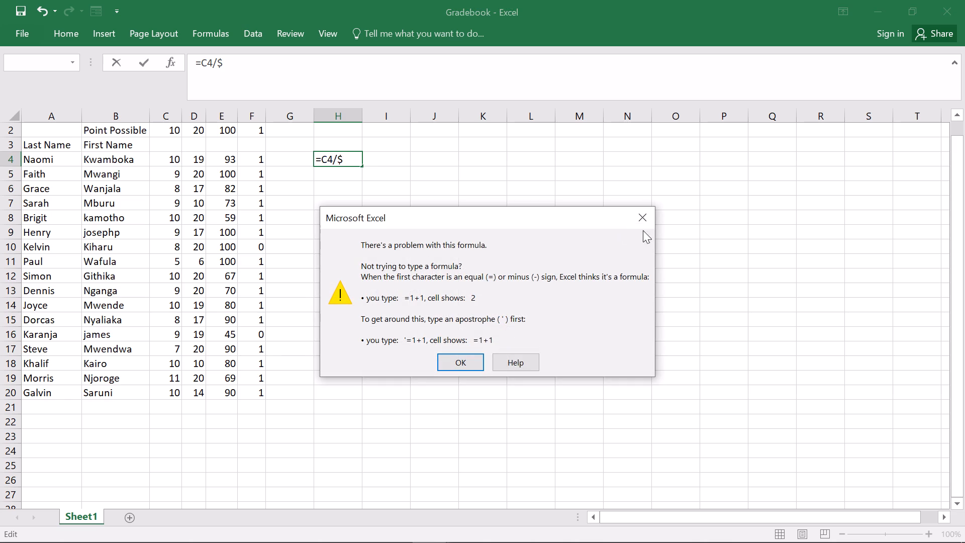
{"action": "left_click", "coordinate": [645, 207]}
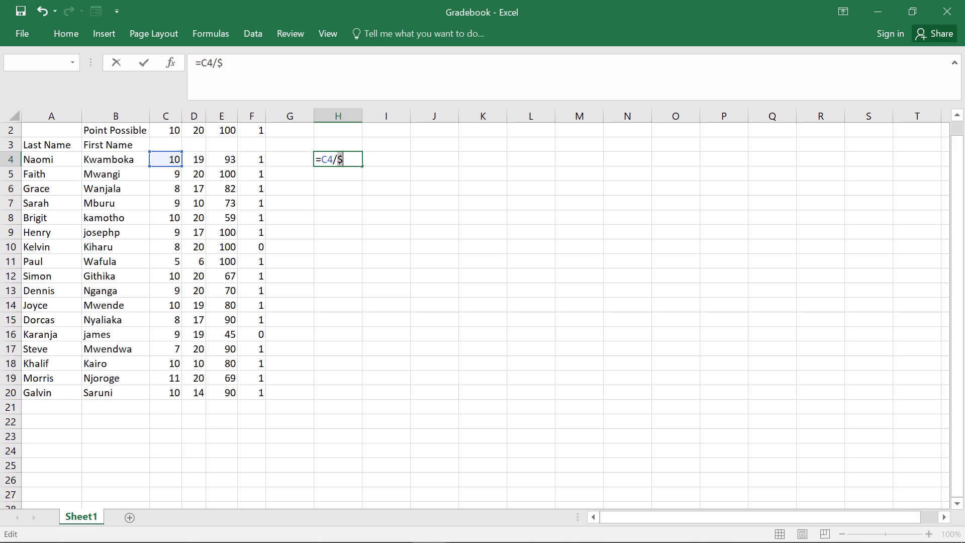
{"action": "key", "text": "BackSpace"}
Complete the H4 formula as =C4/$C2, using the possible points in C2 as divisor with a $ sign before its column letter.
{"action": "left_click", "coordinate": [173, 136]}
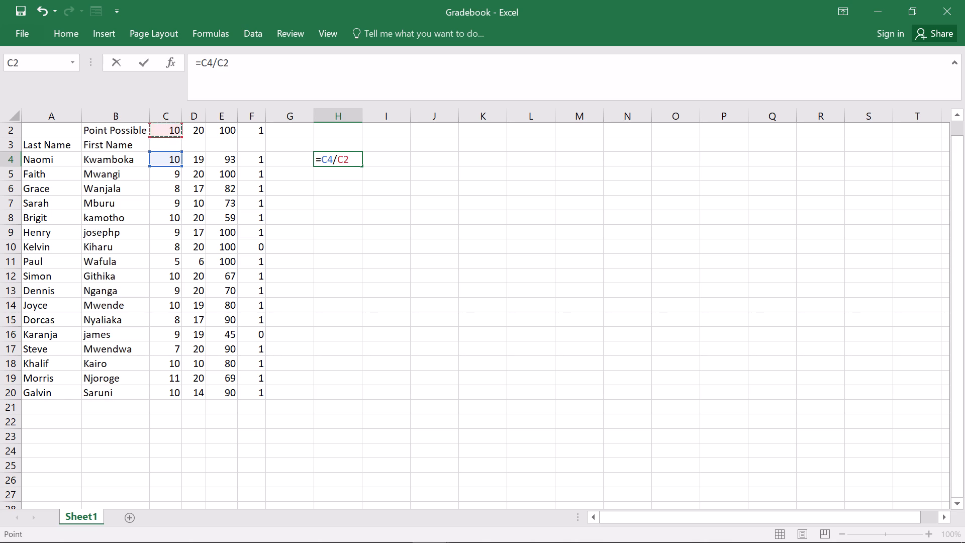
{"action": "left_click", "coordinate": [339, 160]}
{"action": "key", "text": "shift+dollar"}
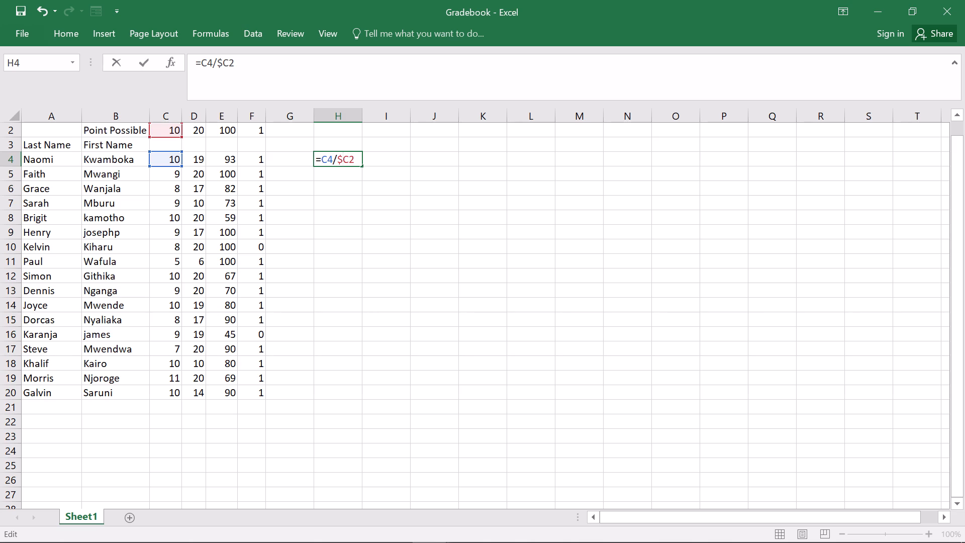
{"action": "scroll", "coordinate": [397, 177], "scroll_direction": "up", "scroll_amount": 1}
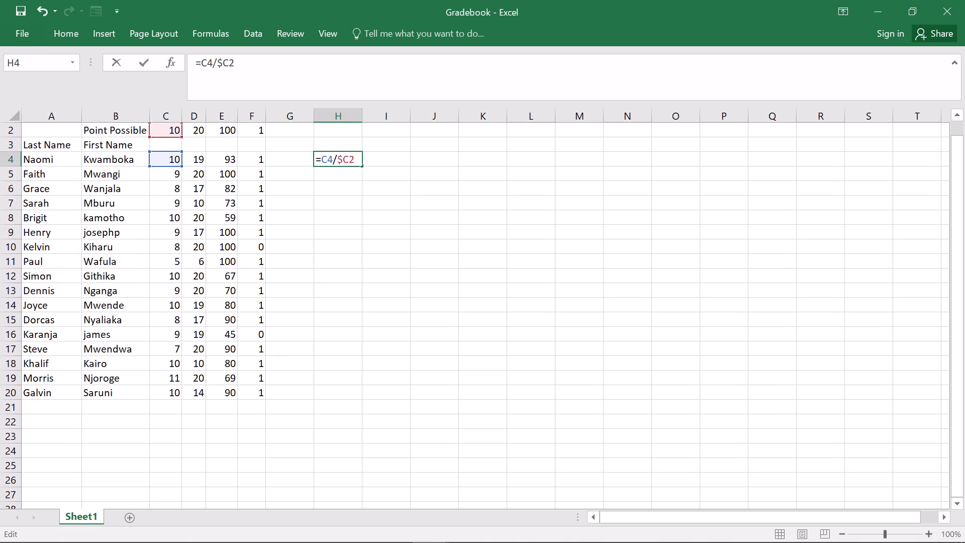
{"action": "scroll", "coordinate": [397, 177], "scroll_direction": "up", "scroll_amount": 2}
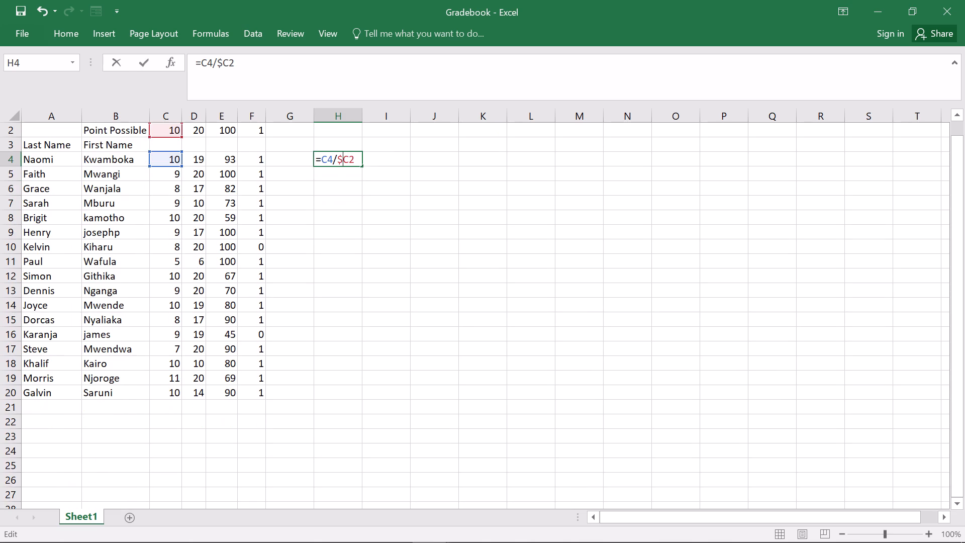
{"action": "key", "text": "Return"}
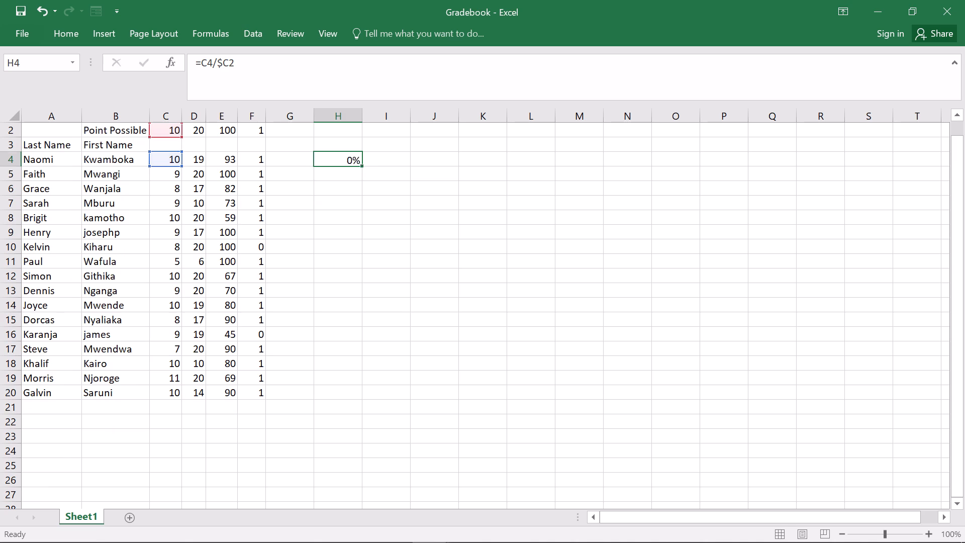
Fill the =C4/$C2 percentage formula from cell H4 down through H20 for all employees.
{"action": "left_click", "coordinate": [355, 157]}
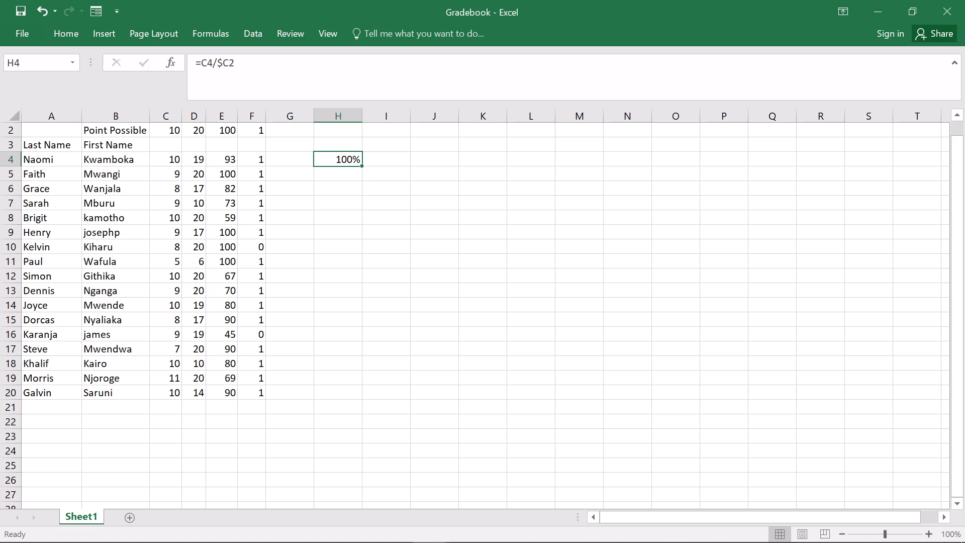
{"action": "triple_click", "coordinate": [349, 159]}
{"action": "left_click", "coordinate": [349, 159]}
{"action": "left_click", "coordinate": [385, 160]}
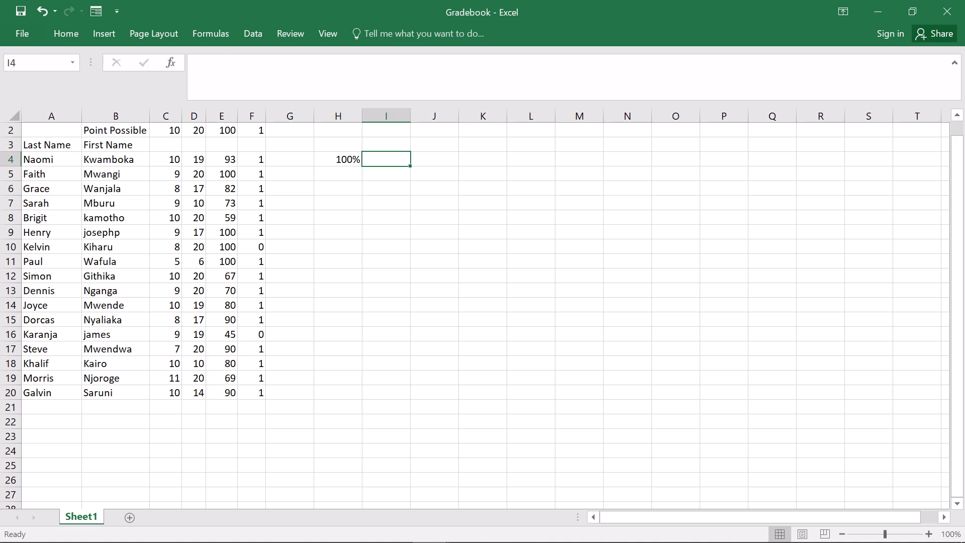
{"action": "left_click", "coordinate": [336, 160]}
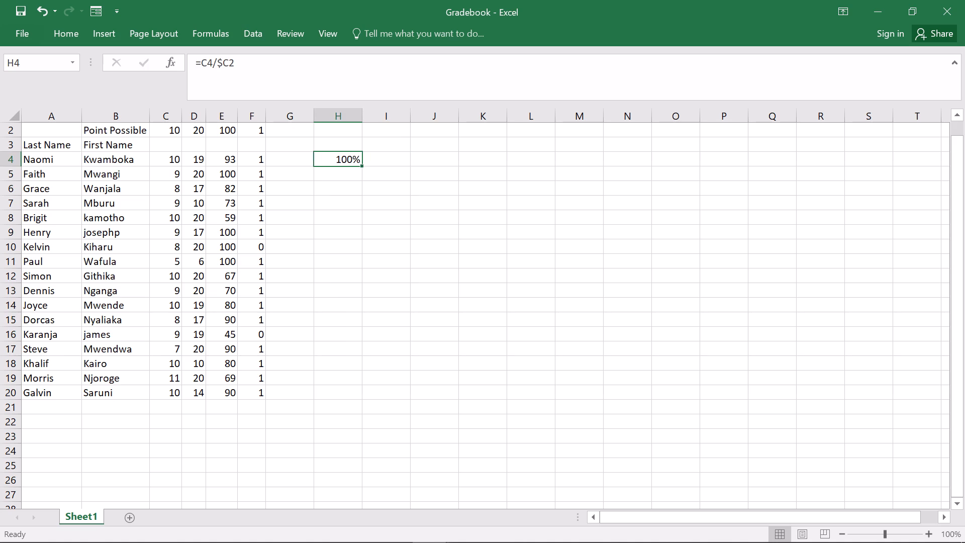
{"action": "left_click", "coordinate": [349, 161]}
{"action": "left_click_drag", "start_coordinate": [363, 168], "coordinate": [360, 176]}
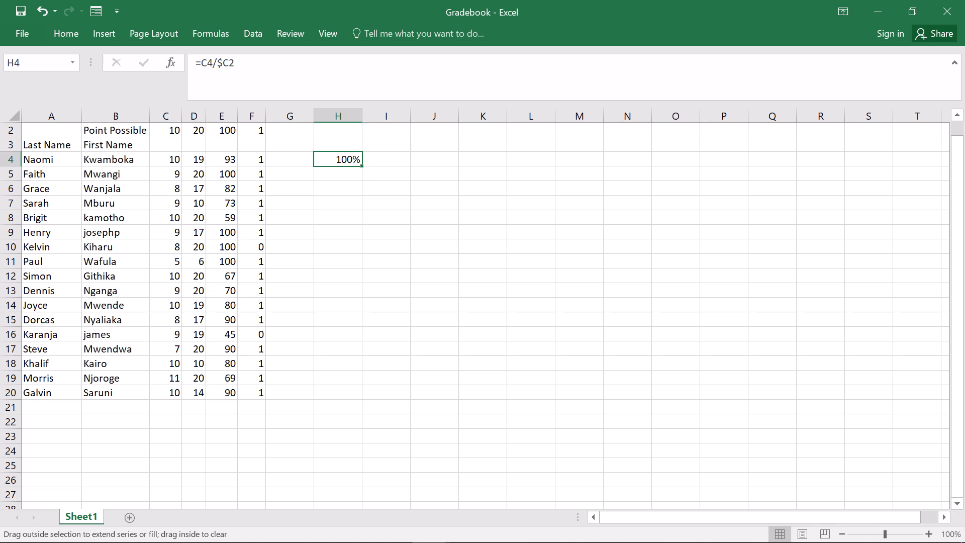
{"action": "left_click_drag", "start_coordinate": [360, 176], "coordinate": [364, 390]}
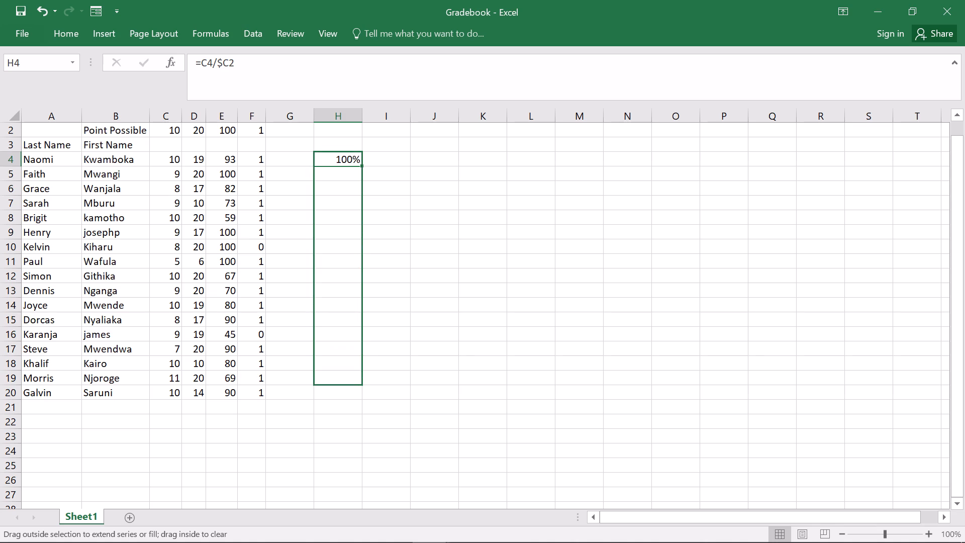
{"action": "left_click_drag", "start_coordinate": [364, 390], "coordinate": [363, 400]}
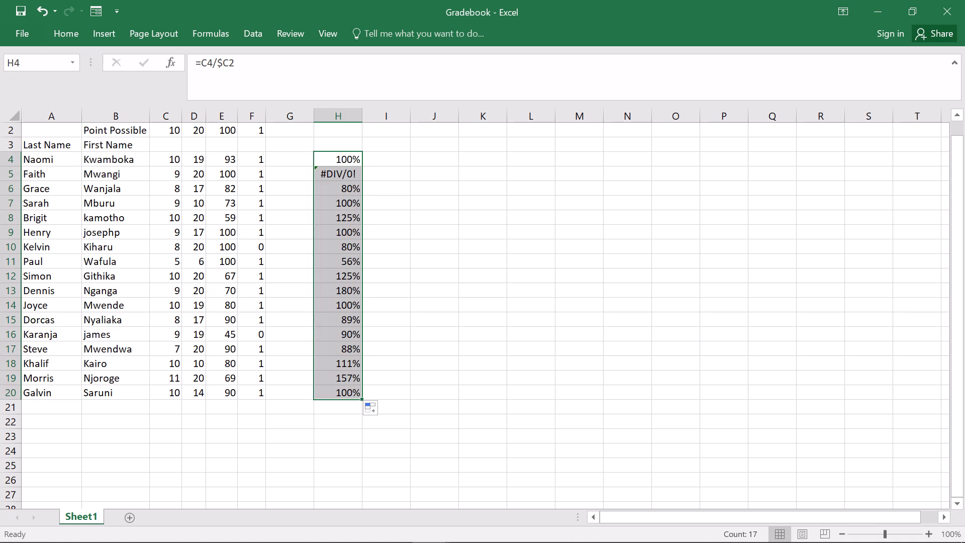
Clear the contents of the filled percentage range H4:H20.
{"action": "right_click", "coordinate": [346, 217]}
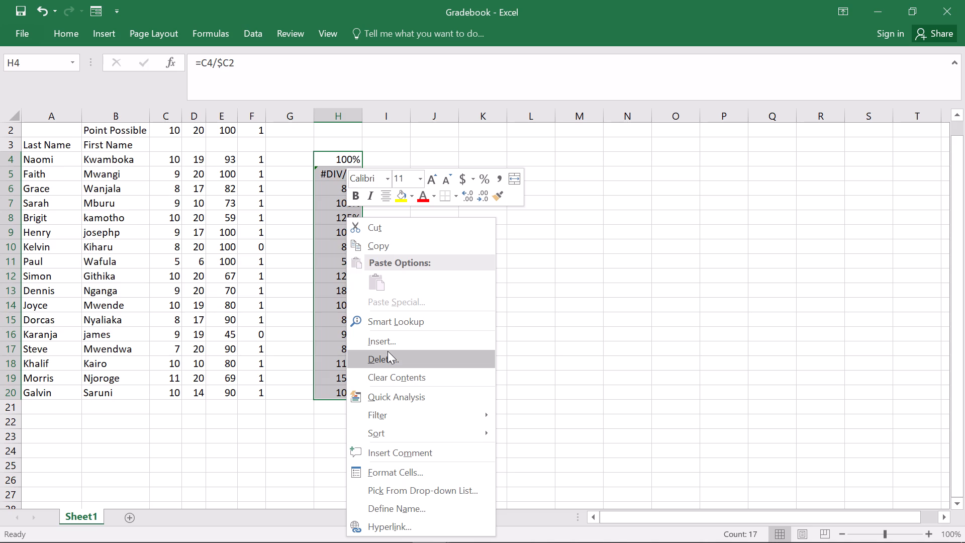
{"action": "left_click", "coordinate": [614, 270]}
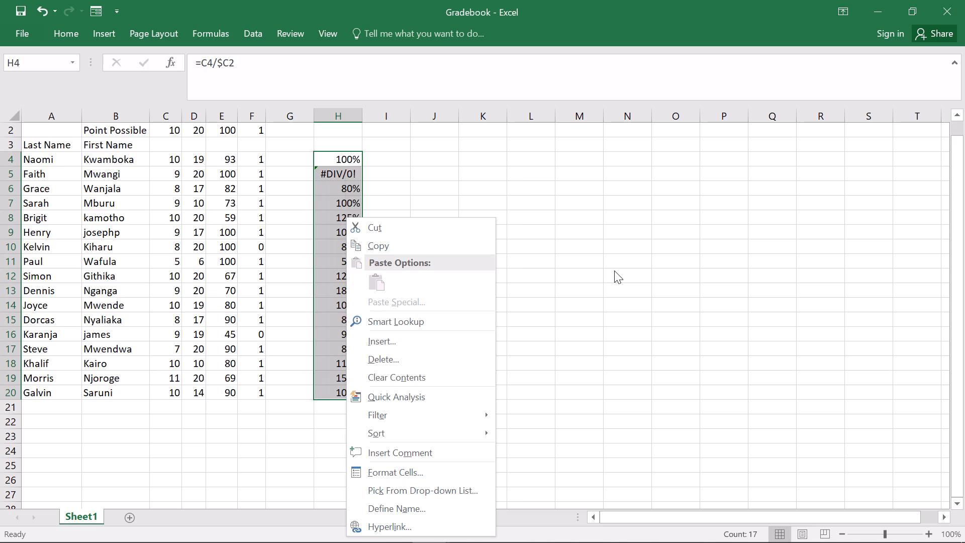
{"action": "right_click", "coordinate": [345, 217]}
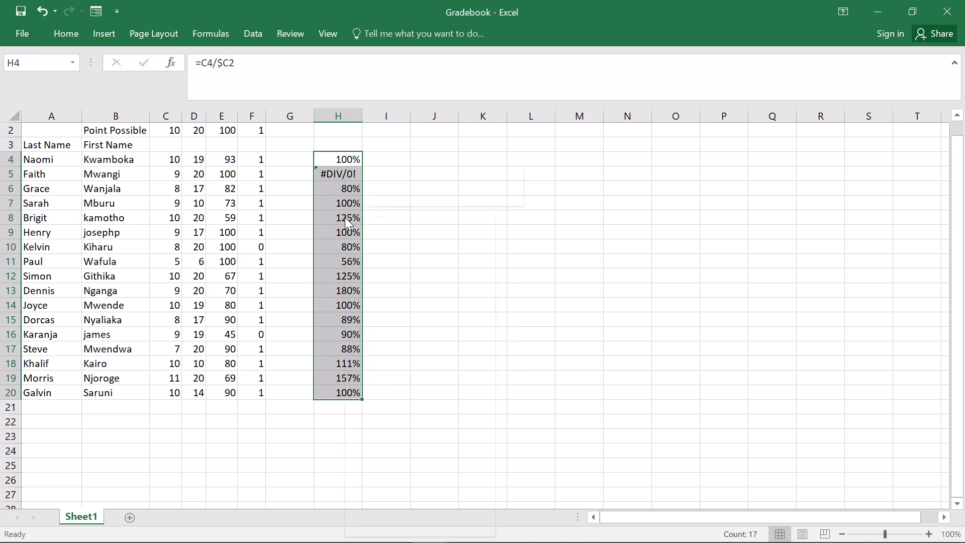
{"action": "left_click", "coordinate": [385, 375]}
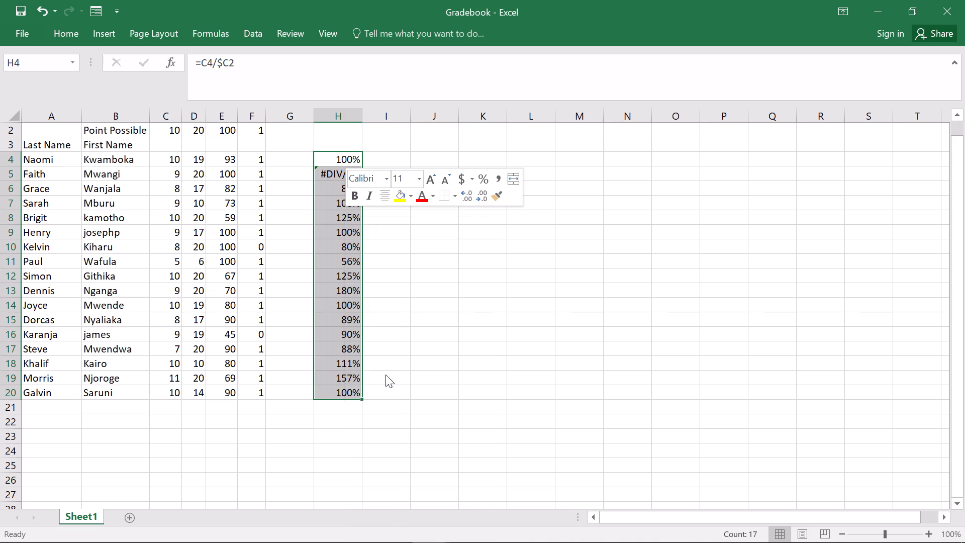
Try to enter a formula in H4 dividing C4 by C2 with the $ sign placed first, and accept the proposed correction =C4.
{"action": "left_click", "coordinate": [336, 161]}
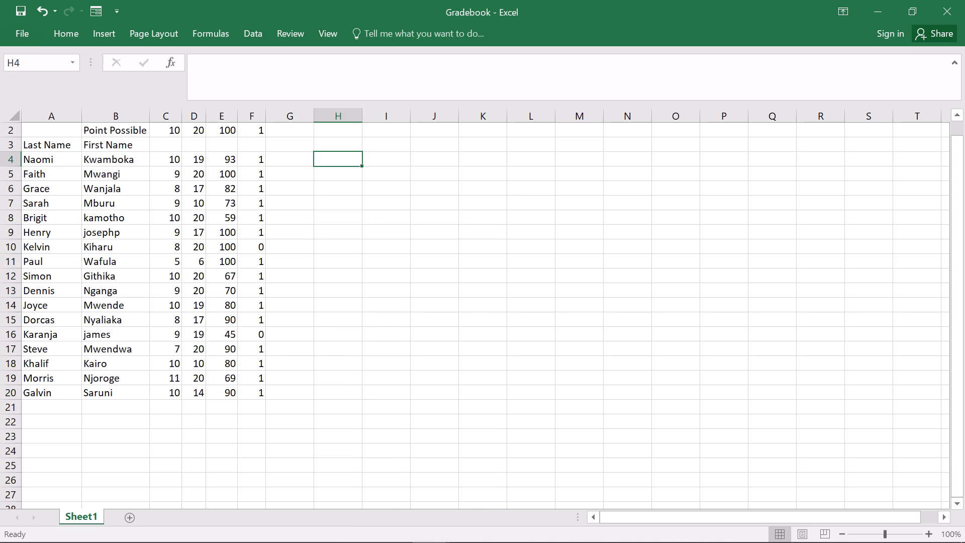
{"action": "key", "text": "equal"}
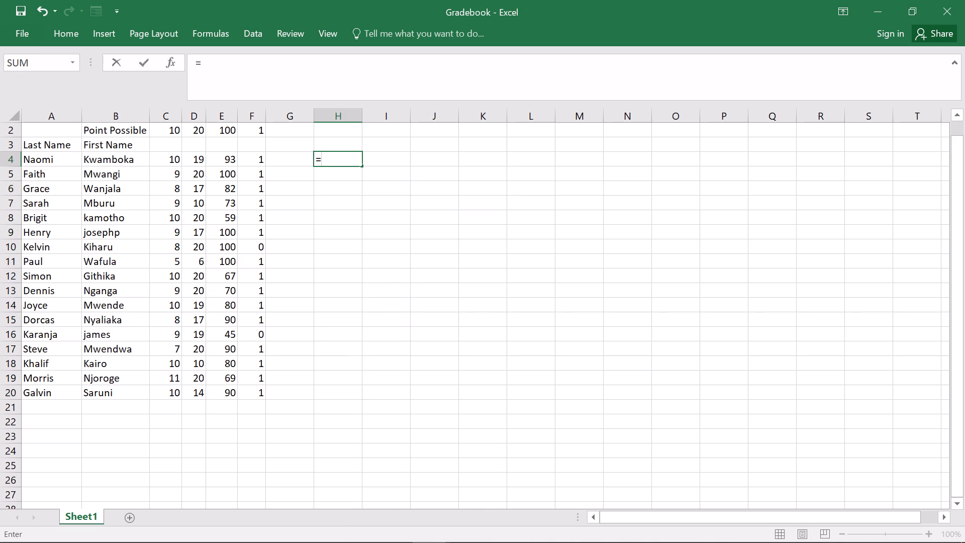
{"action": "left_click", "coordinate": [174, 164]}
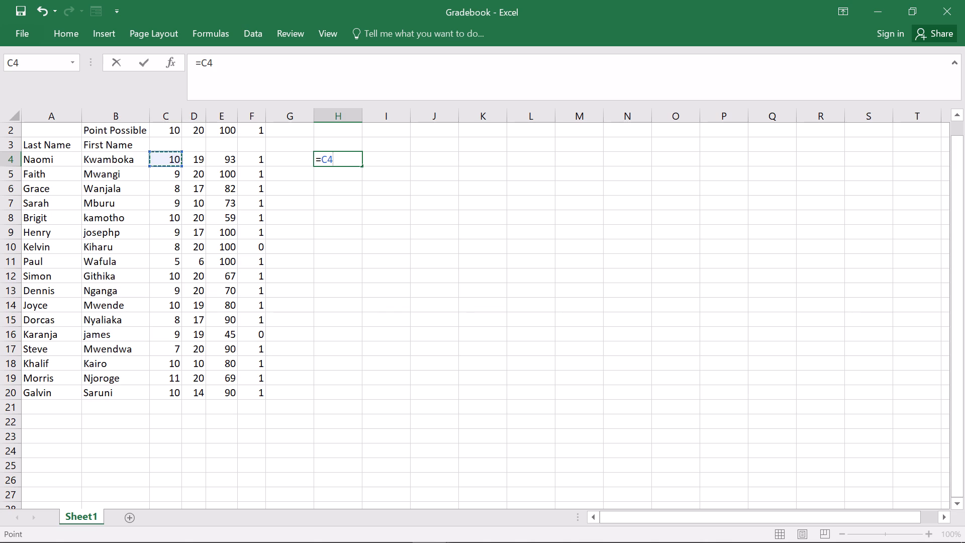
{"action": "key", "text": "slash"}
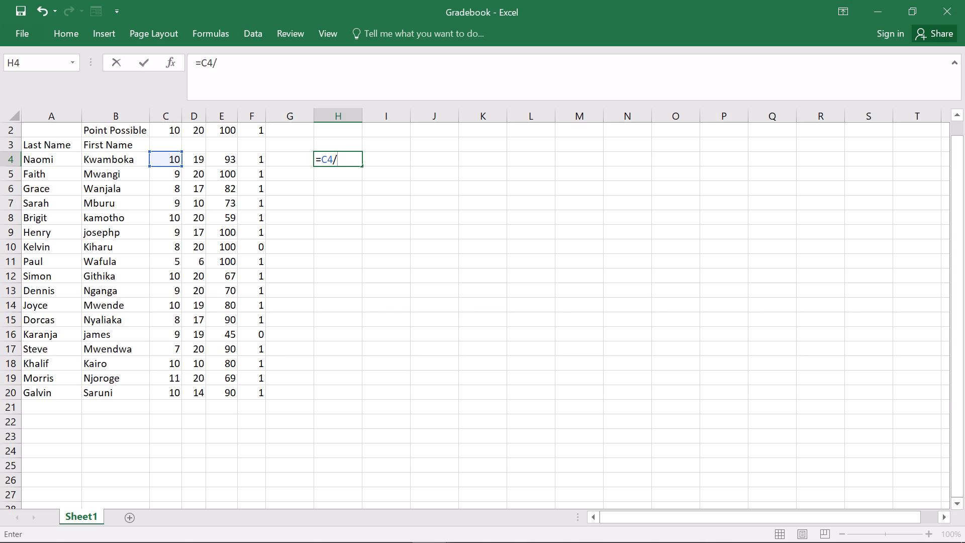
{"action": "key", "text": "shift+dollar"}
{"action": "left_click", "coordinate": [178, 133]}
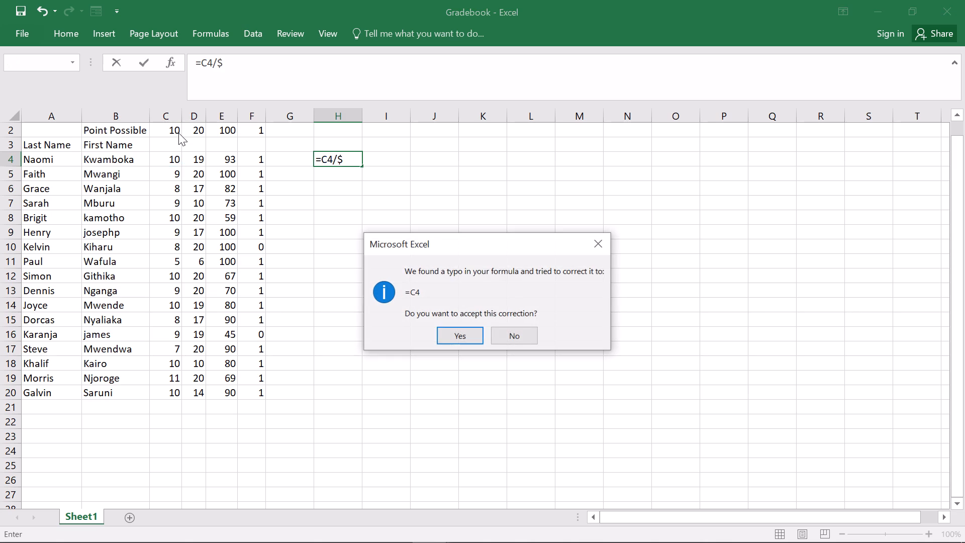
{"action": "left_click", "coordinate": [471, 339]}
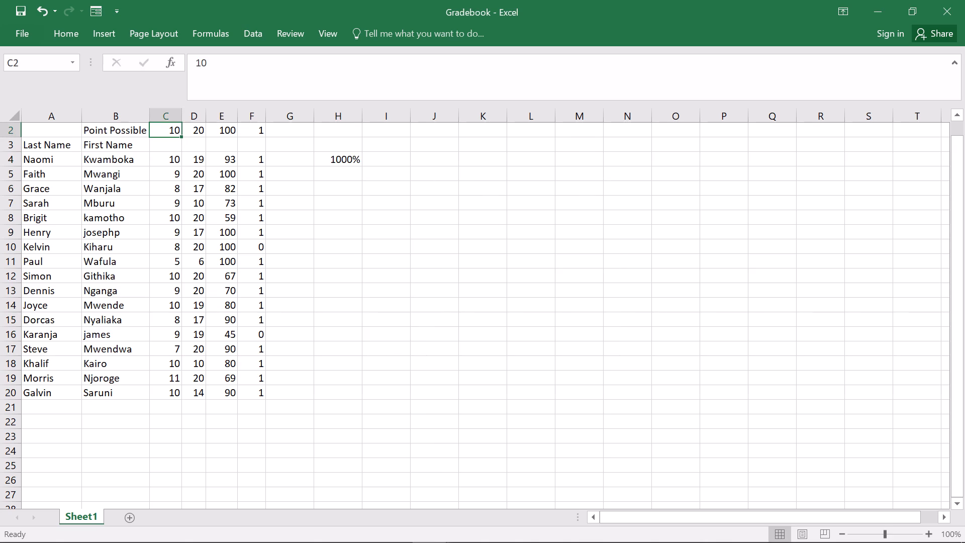
Replace the formula in cell H4 with =C4/$C2, dividing the first employee's Safety Test score by the possible points.
{"action": "left_click", "coordinate": [349, 158]}
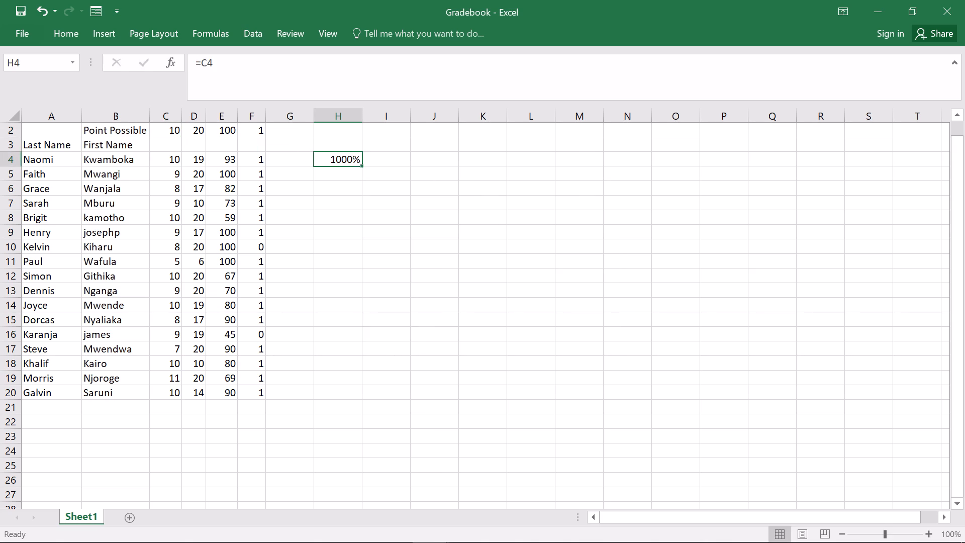
{"action": "key", "text": "BackSpace"}
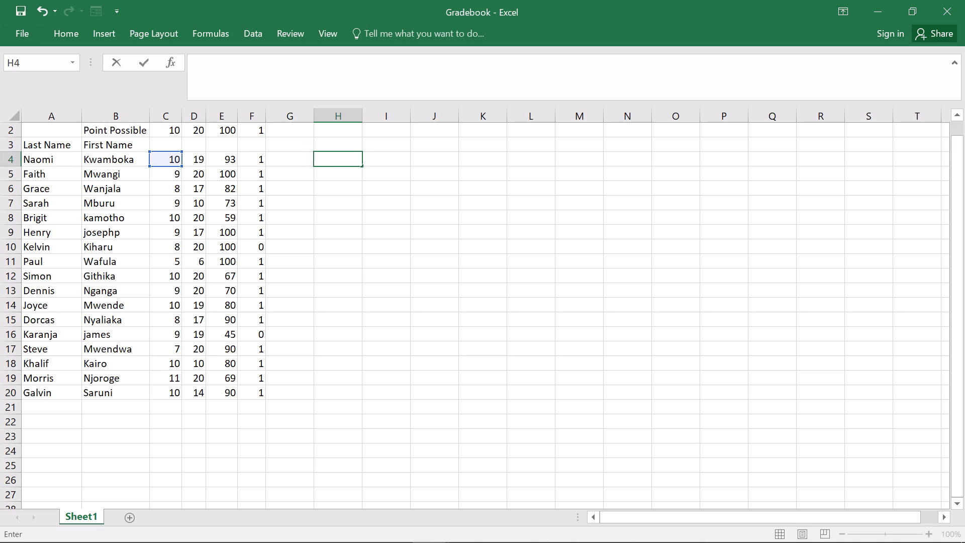
{"action": "key", "text": "equal"}
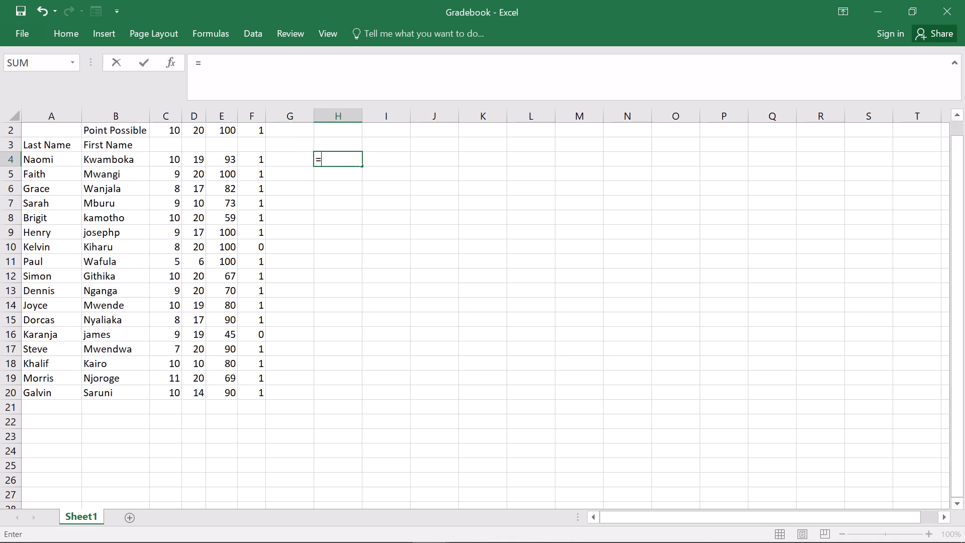
{"action": "left_click", "coordinate": [176, 159]}
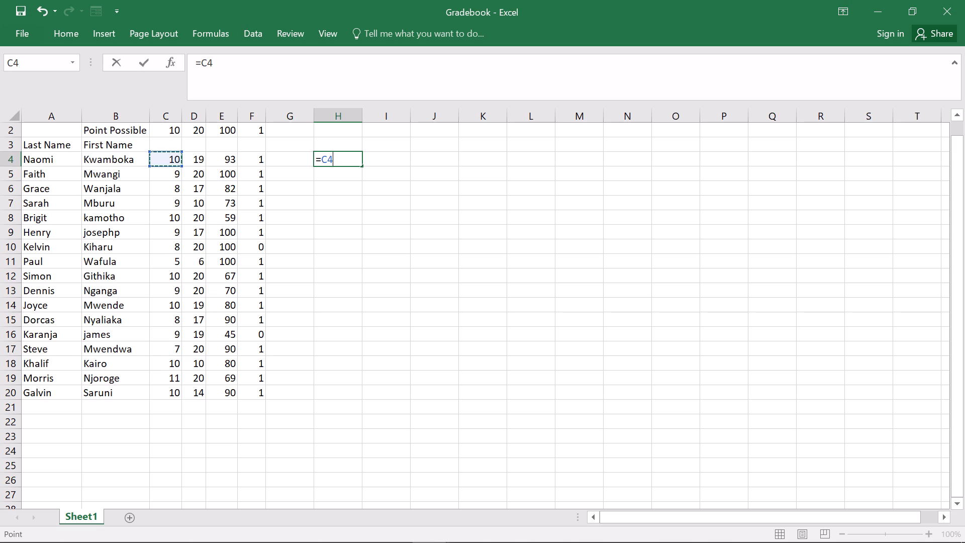
{"action": "key", "text": "slash"}
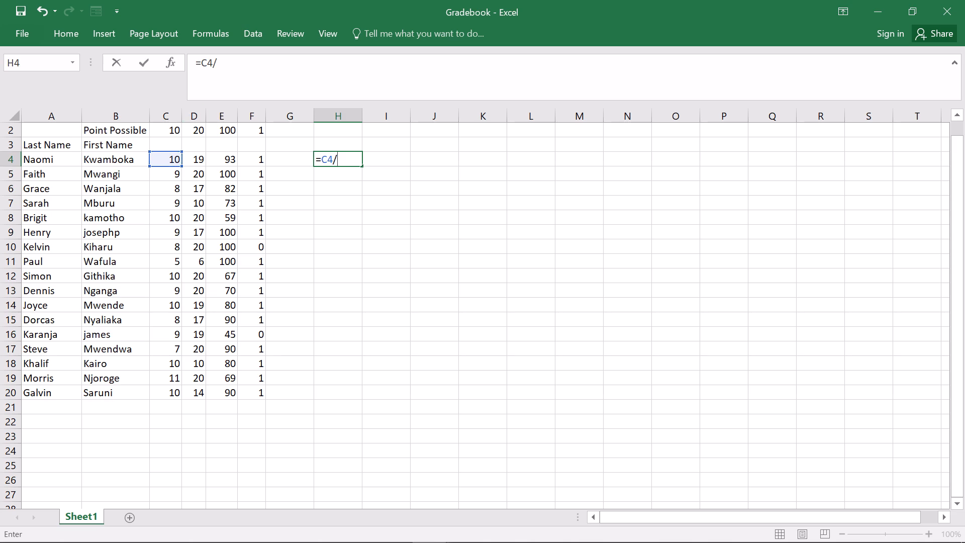
{"action": "left_click", "coordinate": [172, 131]}
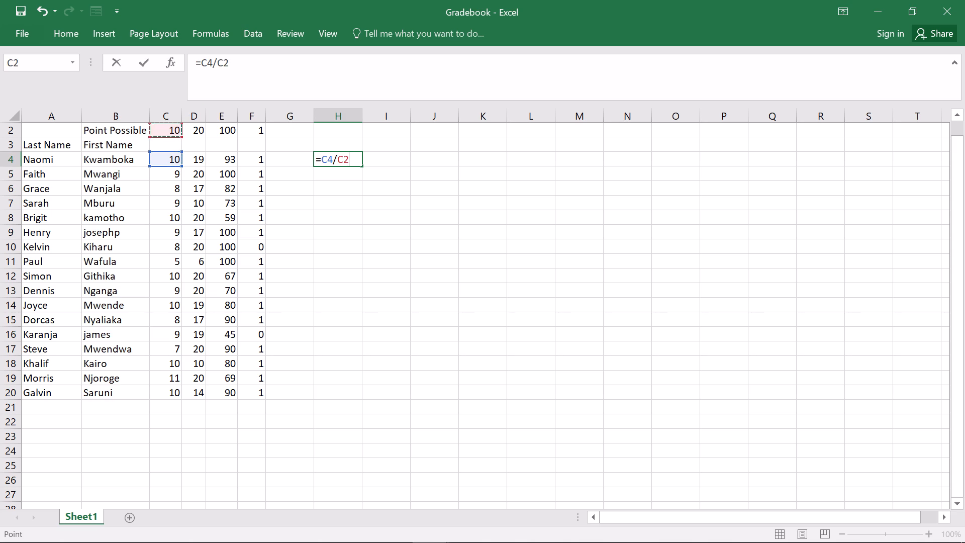
{"action": "left_click", "coordinate": [338, 158]}
{"action": "key", "text": "shift+dollar"}
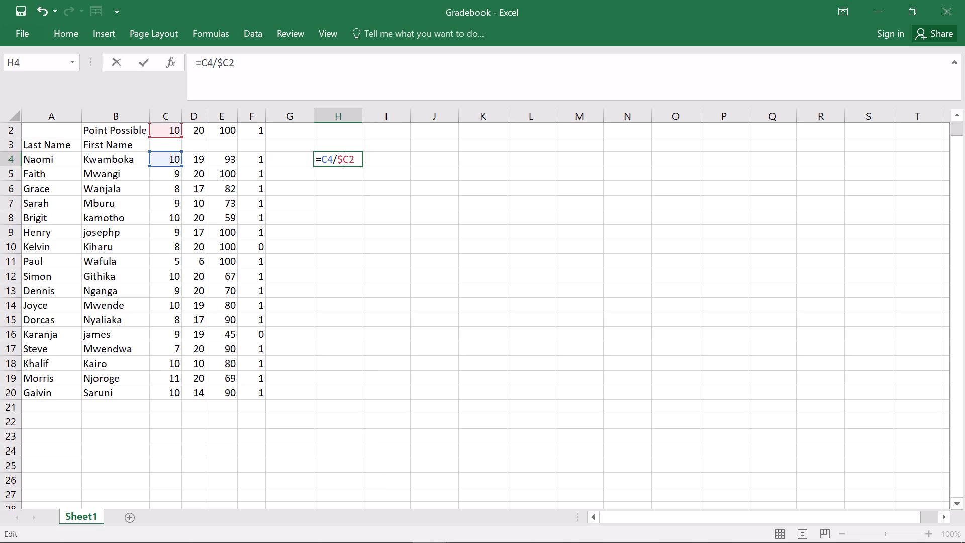
{"action": "key", "text": "Return"}
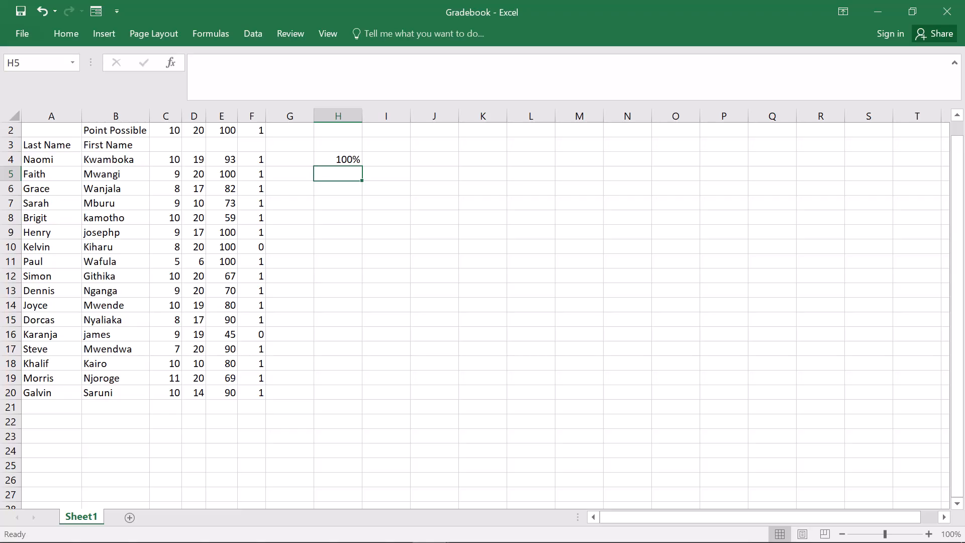
{"action": "left_click", "coordinate": [348, 158]}
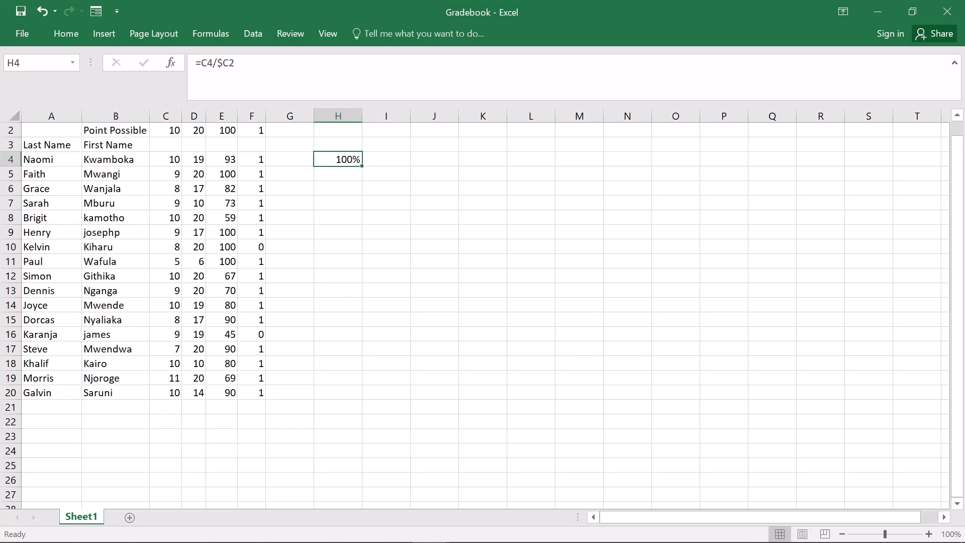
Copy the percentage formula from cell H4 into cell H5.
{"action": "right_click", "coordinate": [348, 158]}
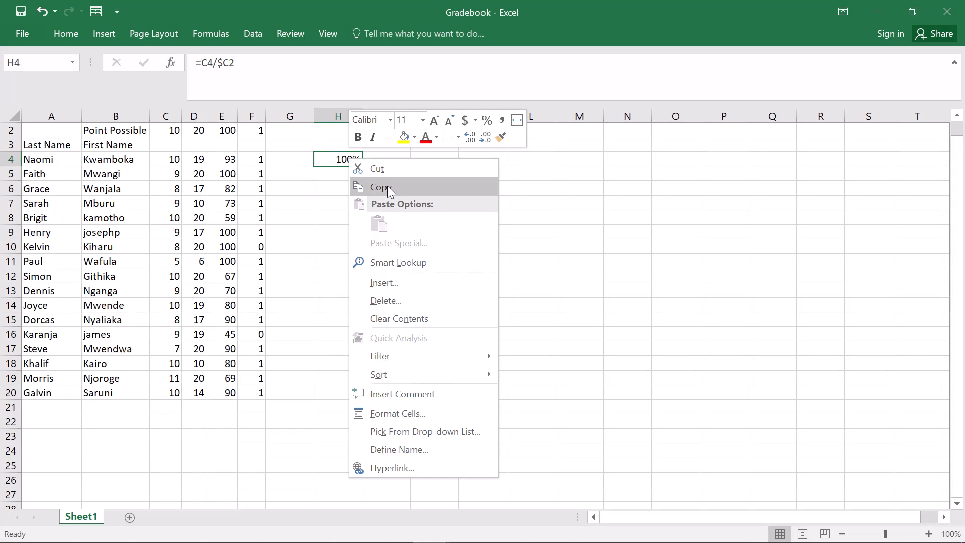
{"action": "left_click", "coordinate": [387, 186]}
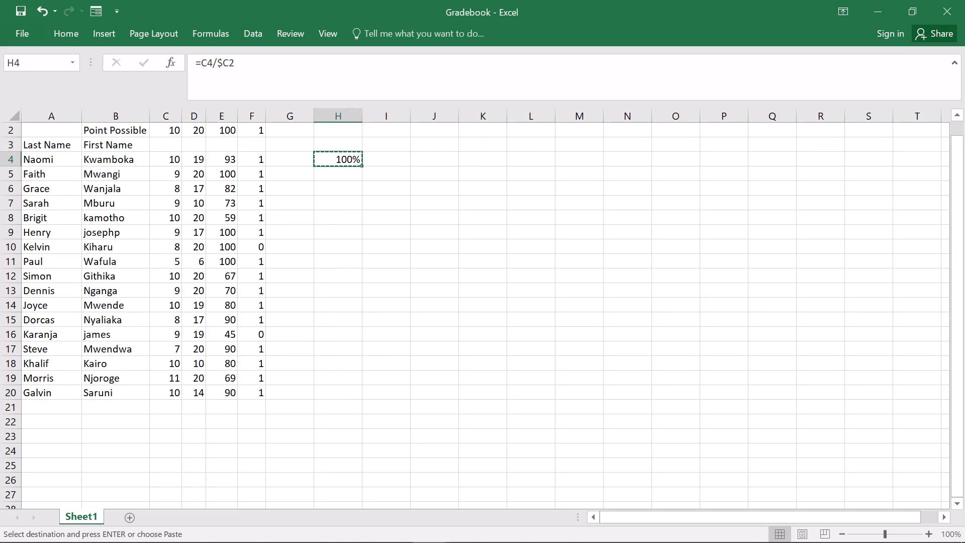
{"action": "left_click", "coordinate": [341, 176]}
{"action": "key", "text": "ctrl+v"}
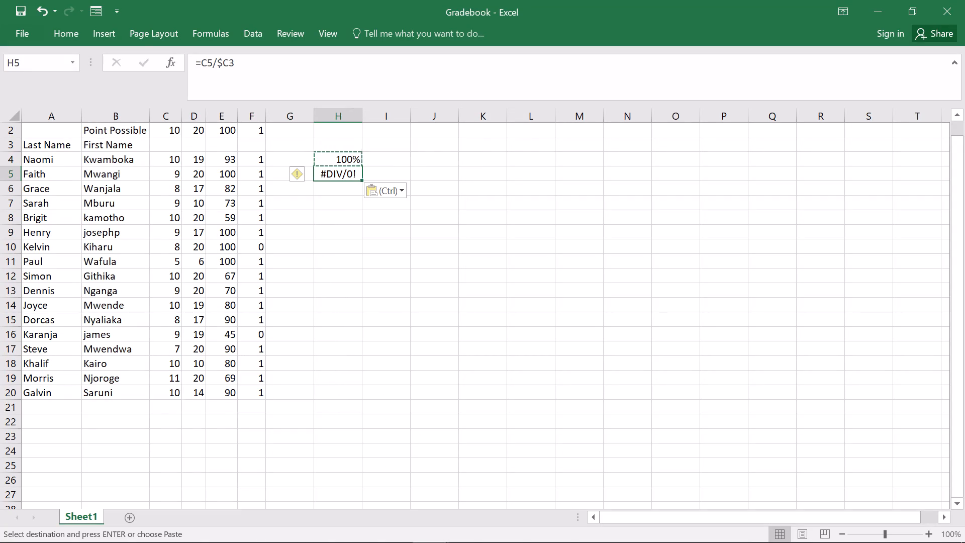
Widen column H slightly.
{"action": "left_click", "coordinate": [351, 176]}
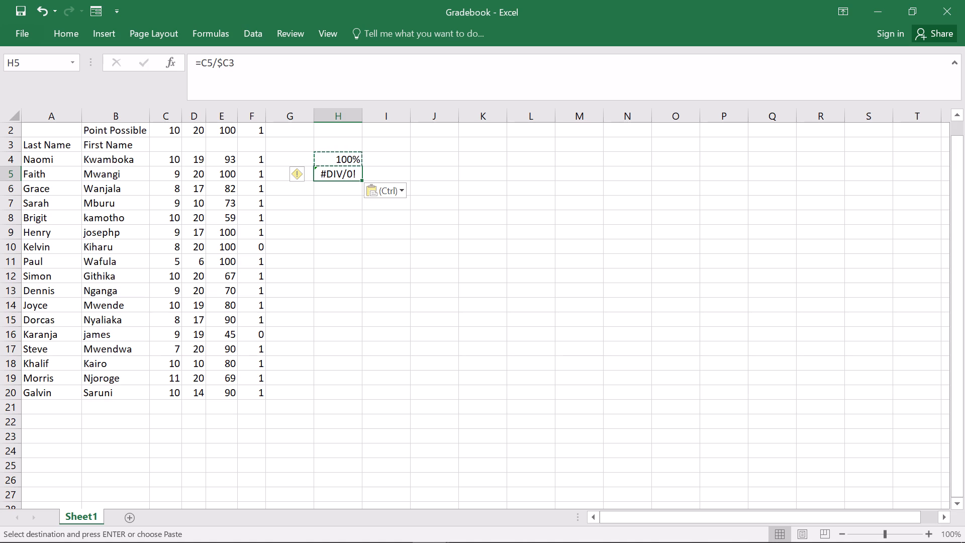
{"action": "left_click_drag", "start_coordinate": [363, 119], "coordinate": [368, 119]}
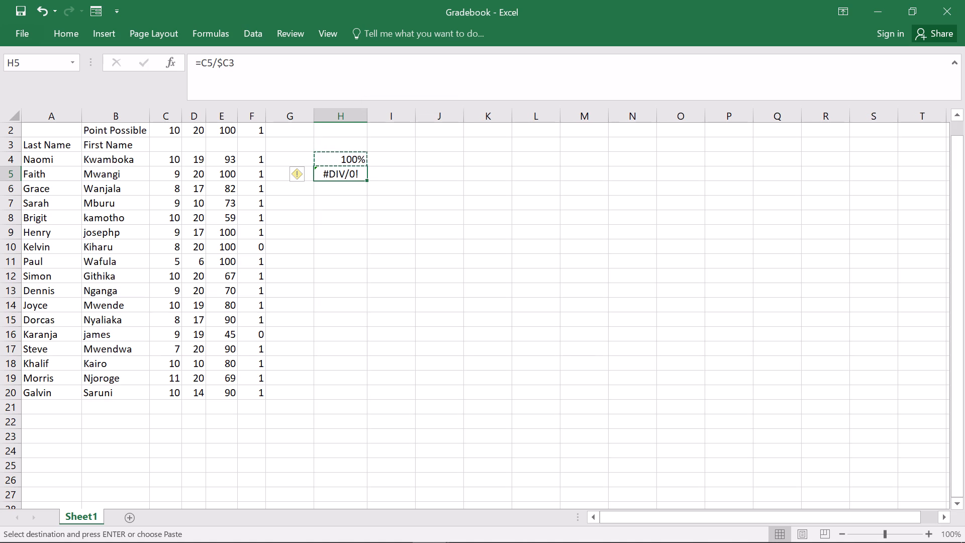
Examine which cells the pasted formula in H5 references, checking them against the possible points row.
{"action": "left_click", "coordinate": [356, 172]}
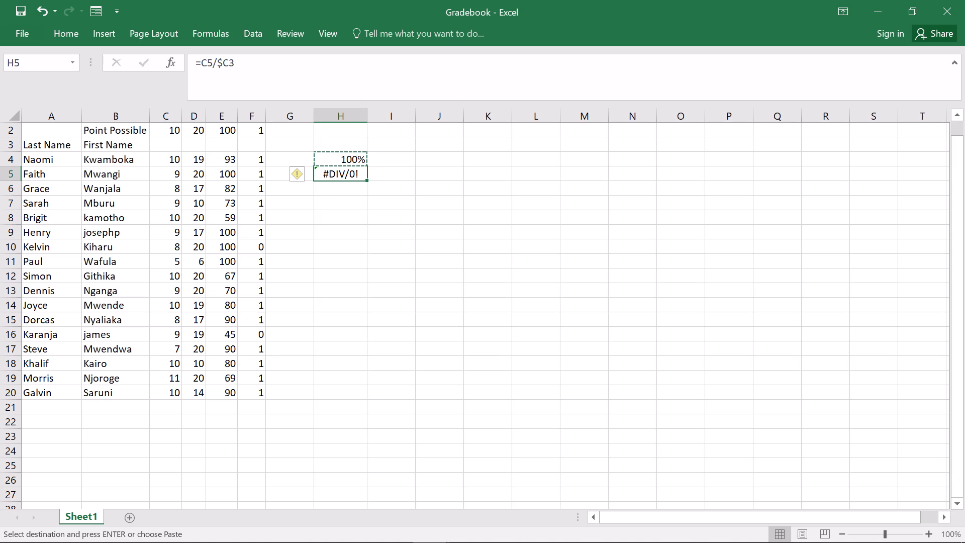
{"action": "triple_click", "coordinate": [356, 172]}
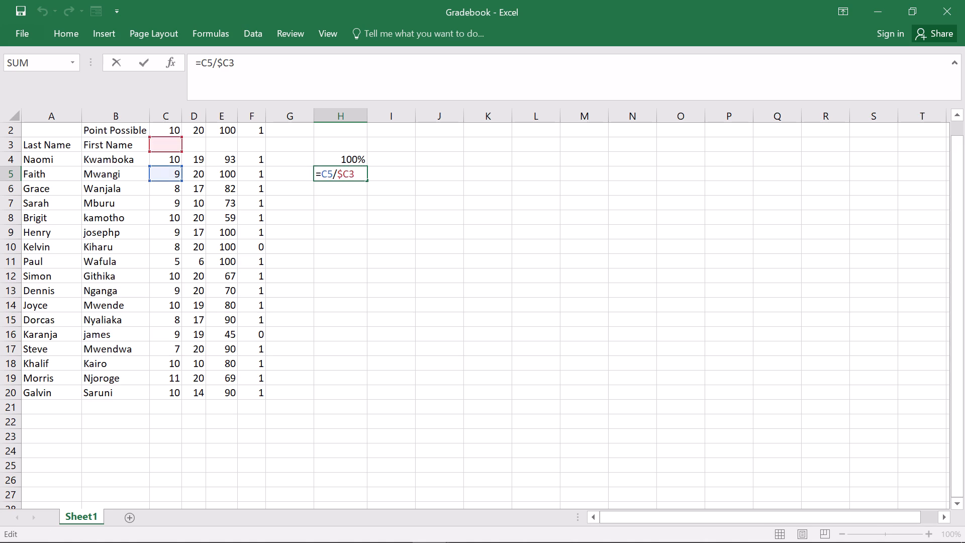
{"action": "scroll", "coordinate": [200, 160], "scroll_direction": "up", "scroll_amount": 3}
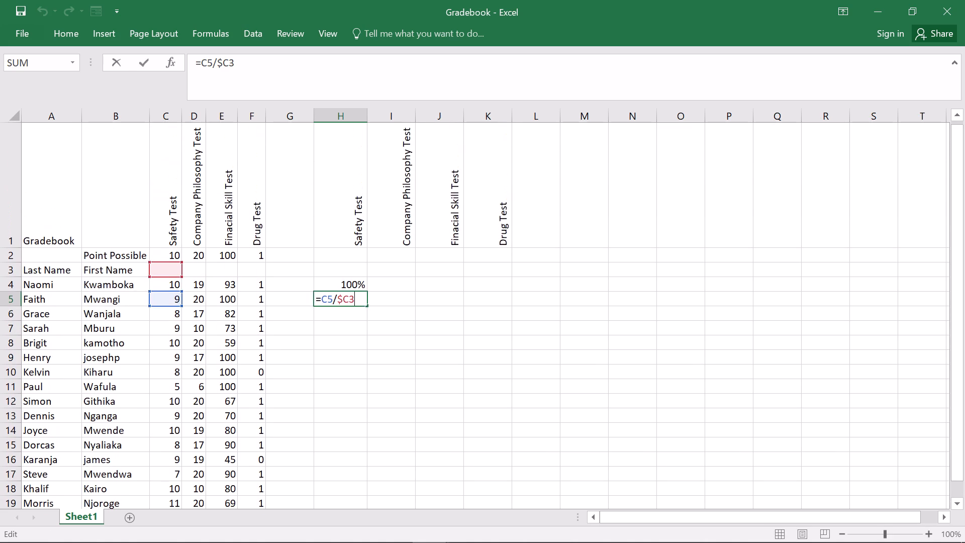
{"action": "scroll", "coordinate": [200, 160], "scroll_direction": "up", "scroll_amount": 1}
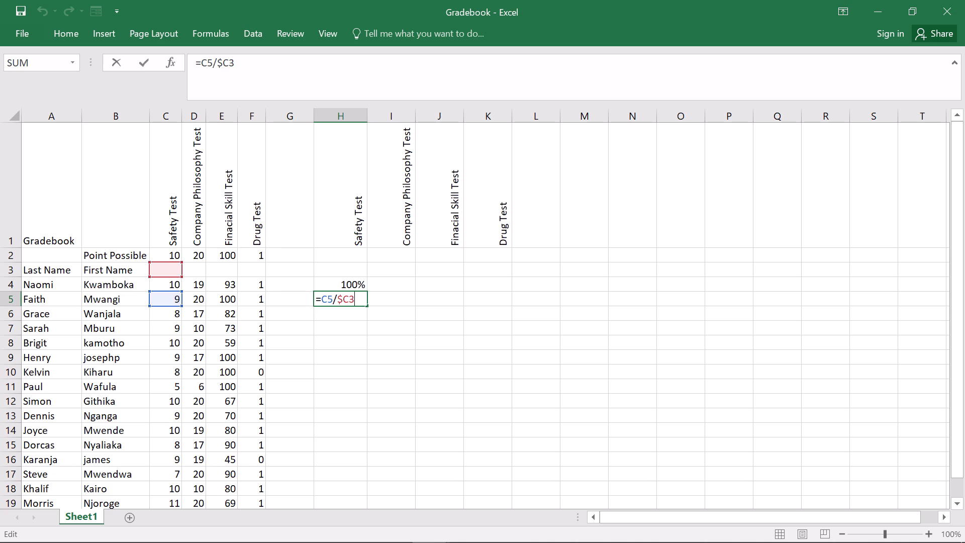
{"action": "left_click", "coordinate": [416, 298]}
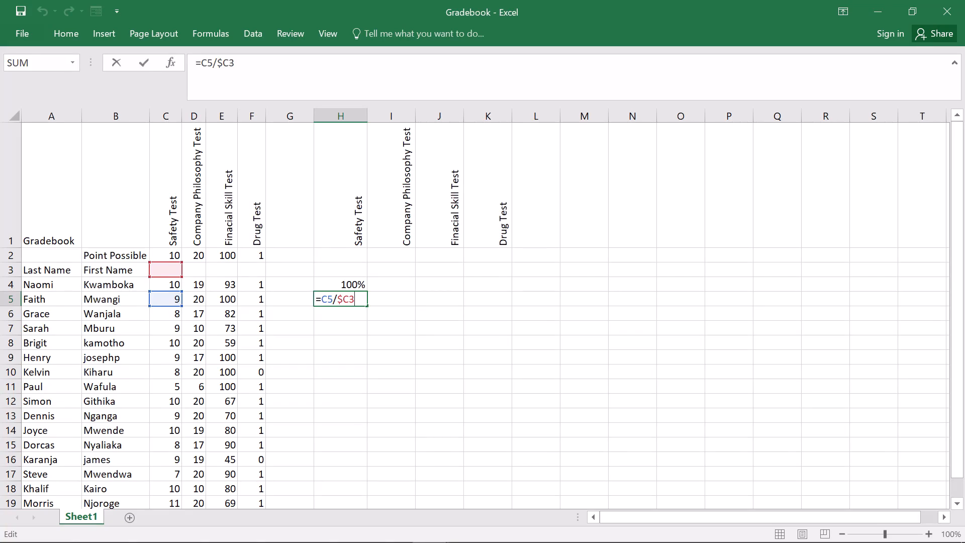
{"action": "left_click", "coordinate": [546, 310]}
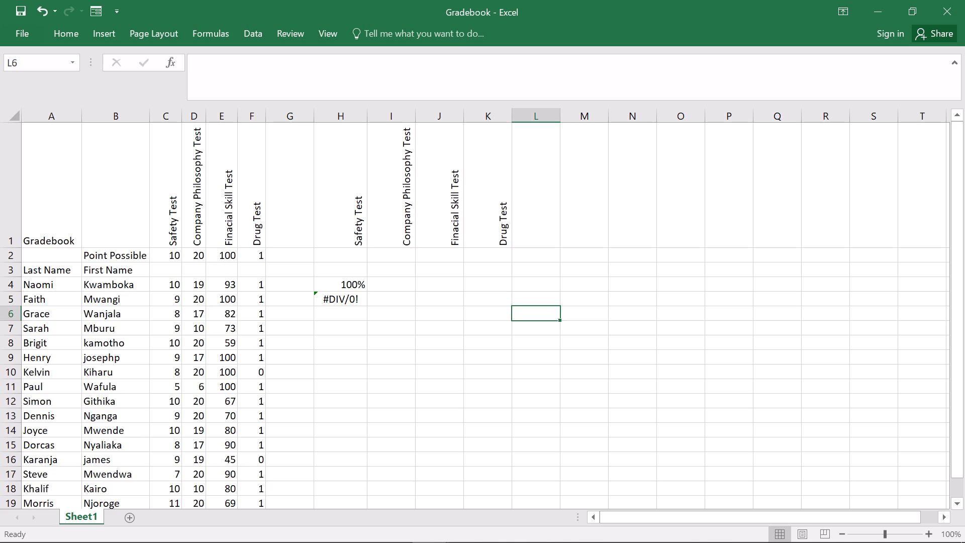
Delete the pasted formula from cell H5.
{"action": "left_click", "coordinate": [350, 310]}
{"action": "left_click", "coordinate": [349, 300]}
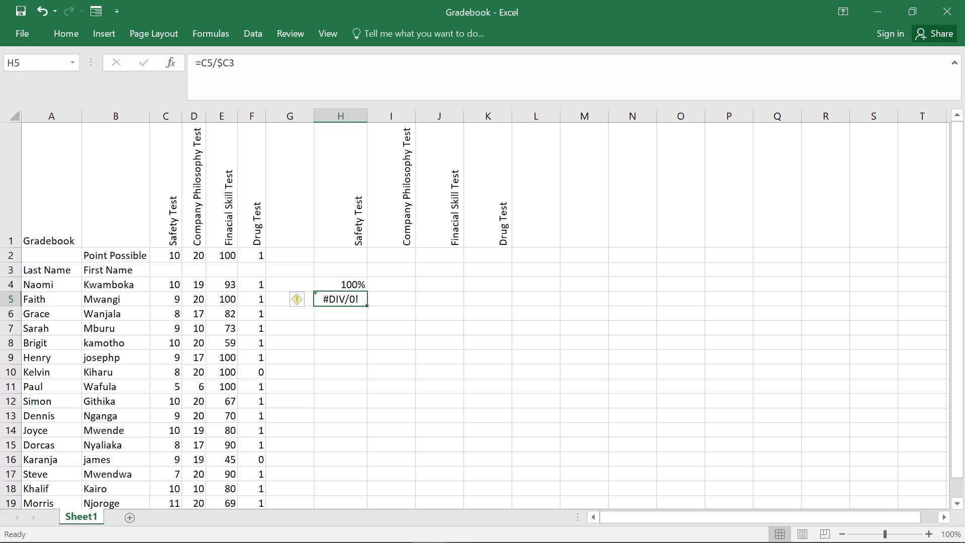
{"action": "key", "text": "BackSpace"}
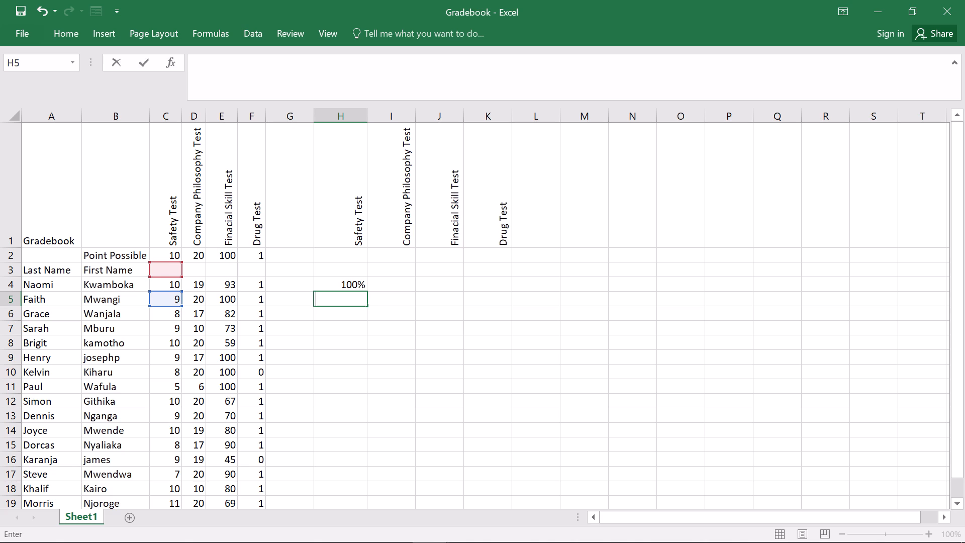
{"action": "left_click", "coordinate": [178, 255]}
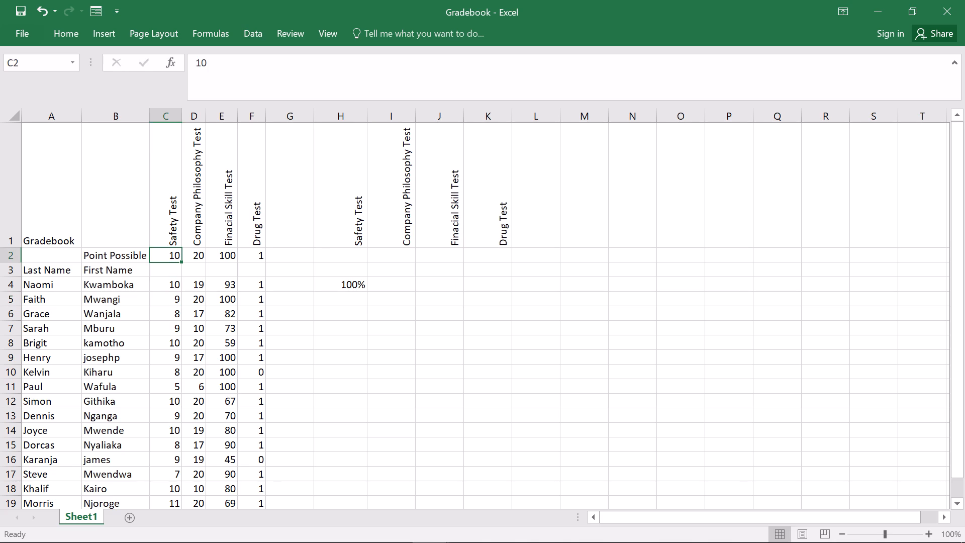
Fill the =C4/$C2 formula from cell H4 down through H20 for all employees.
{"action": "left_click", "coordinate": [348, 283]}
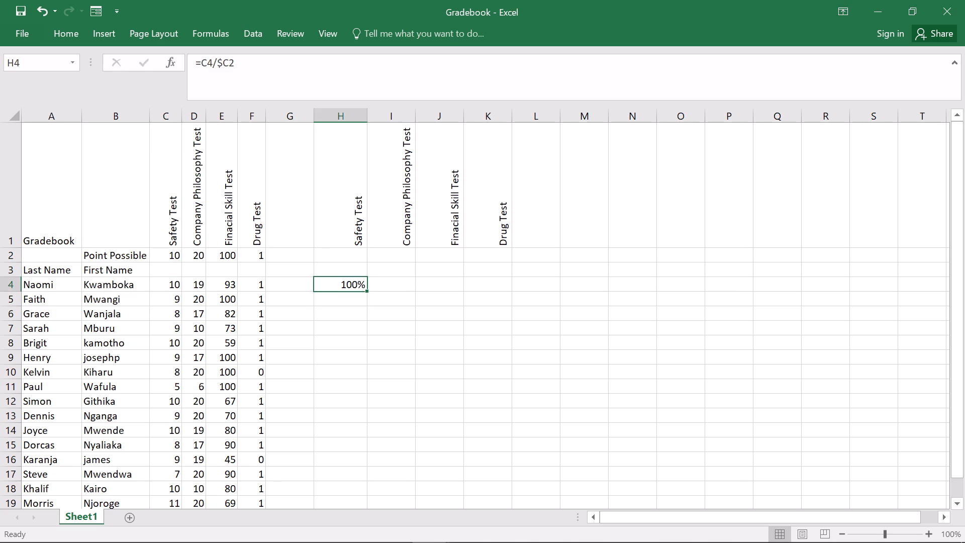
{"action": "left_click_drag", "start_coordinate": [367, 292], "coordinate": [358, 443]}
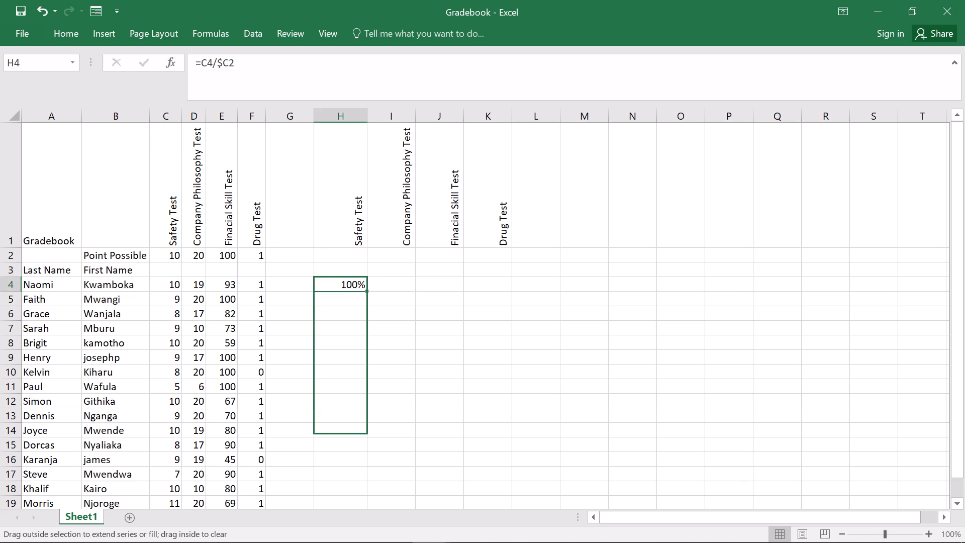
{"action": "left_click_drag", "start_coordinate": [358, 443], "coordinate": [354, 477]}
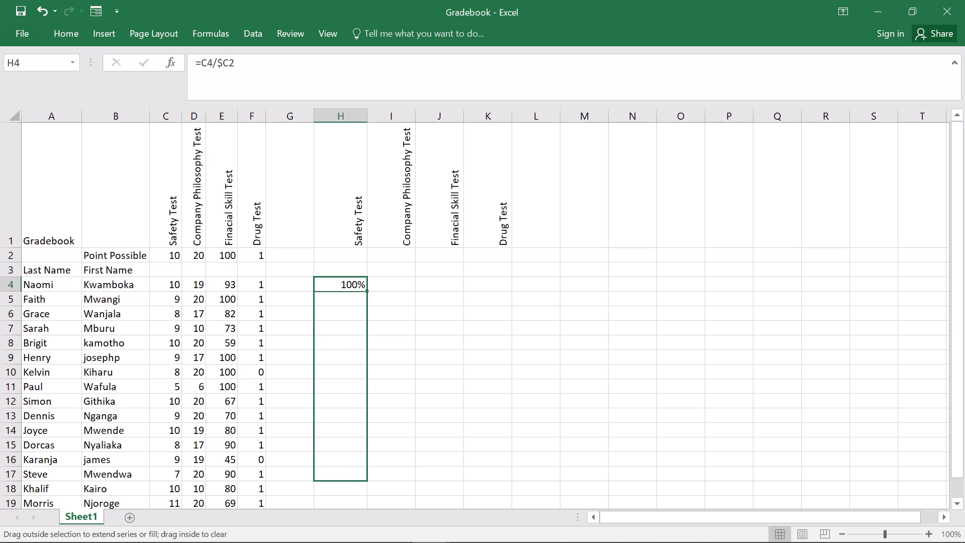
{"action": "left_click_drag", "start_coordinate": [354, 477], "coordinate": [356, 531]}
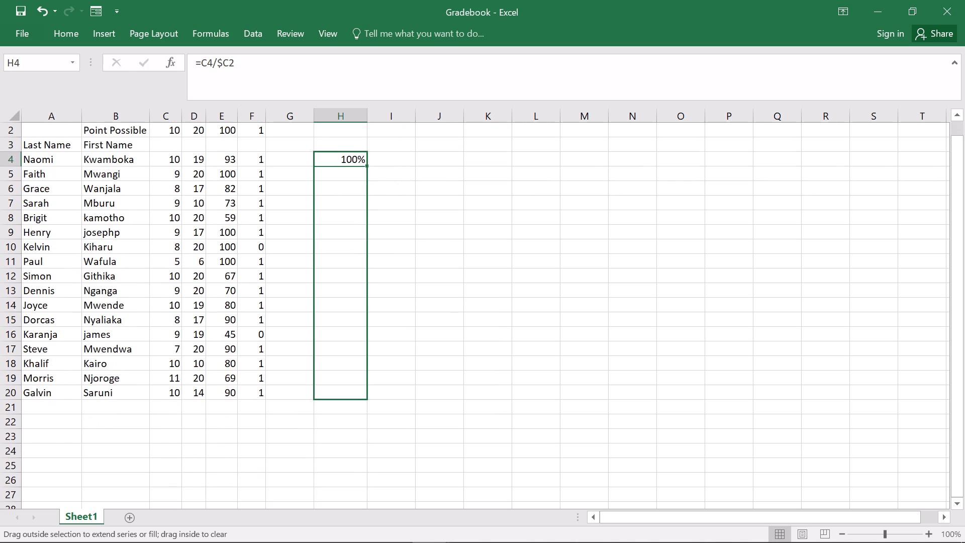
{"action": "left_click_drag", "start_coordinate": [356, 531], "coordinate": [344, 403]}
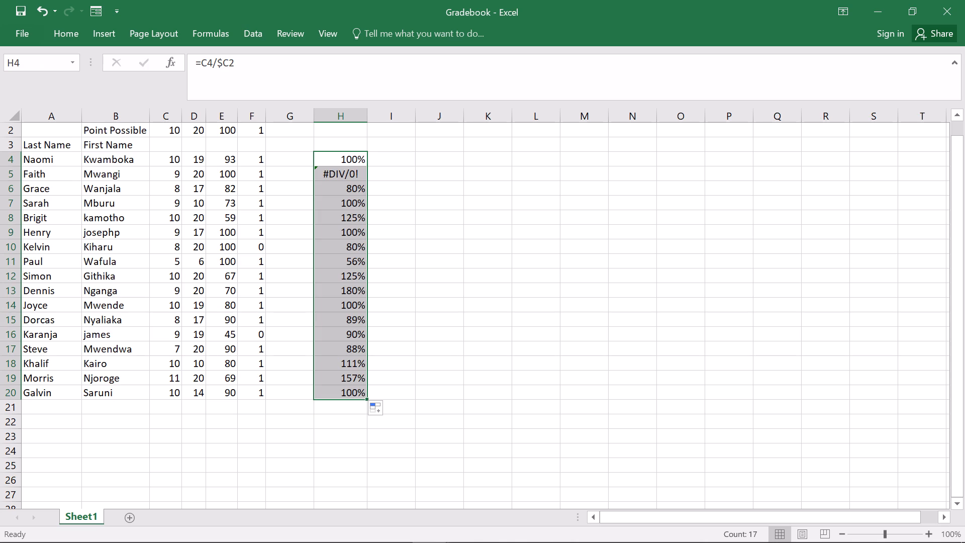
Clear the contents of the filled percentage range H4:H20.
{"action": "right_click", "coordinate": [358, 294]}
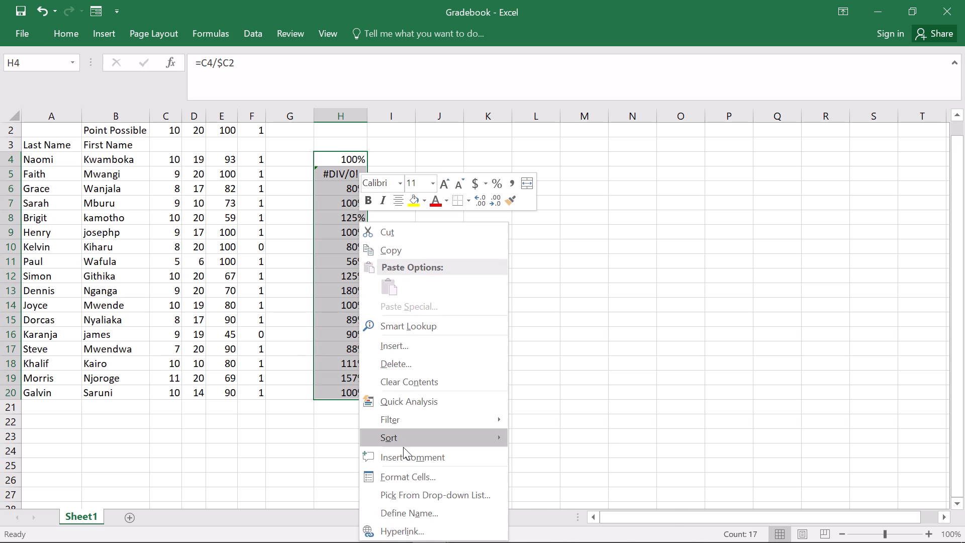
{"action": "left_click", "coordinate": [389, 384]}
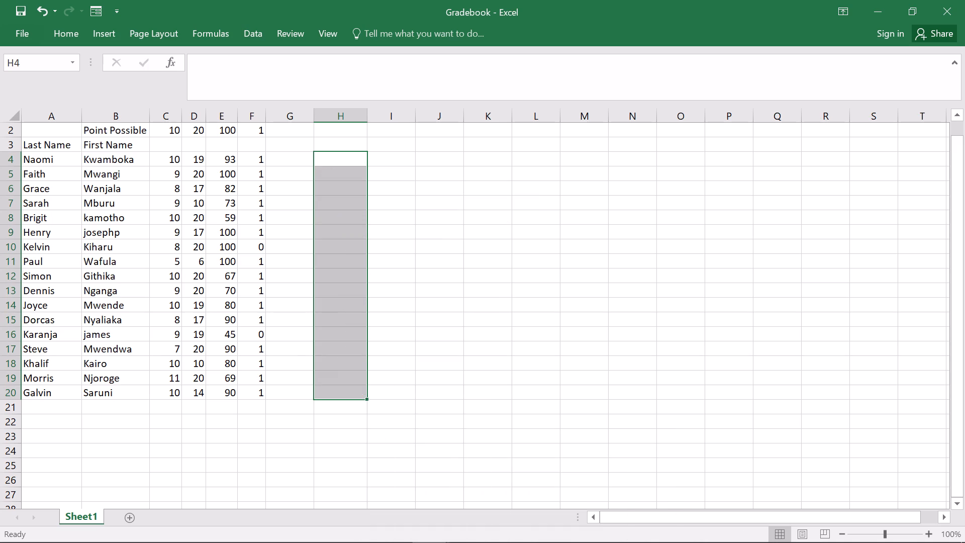
Enter the formula =C4/C2 in cell H4, dividing the first employee's Safety Test score by the possible points.
{"action": "left_click", "coordinate": [330, 161]}
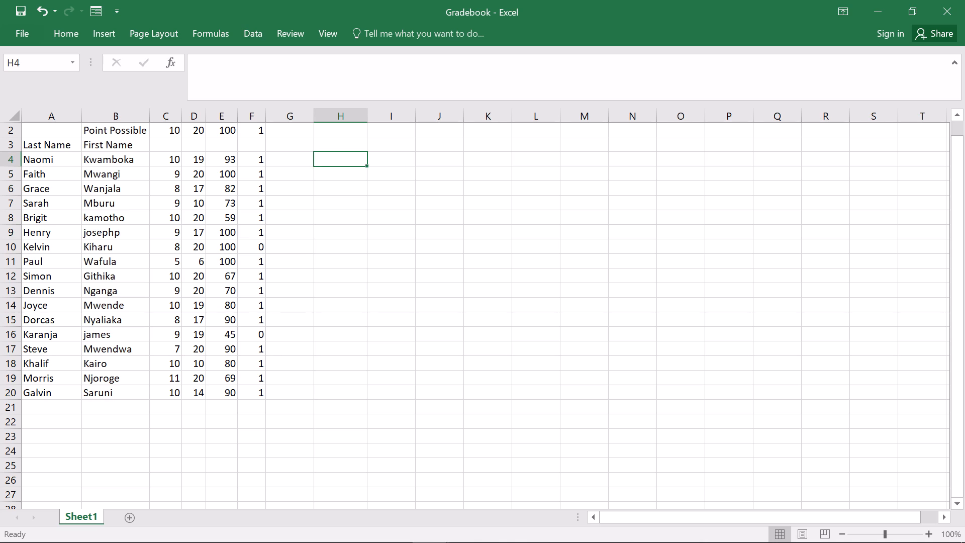
{"action": "key", "text": "equal"}
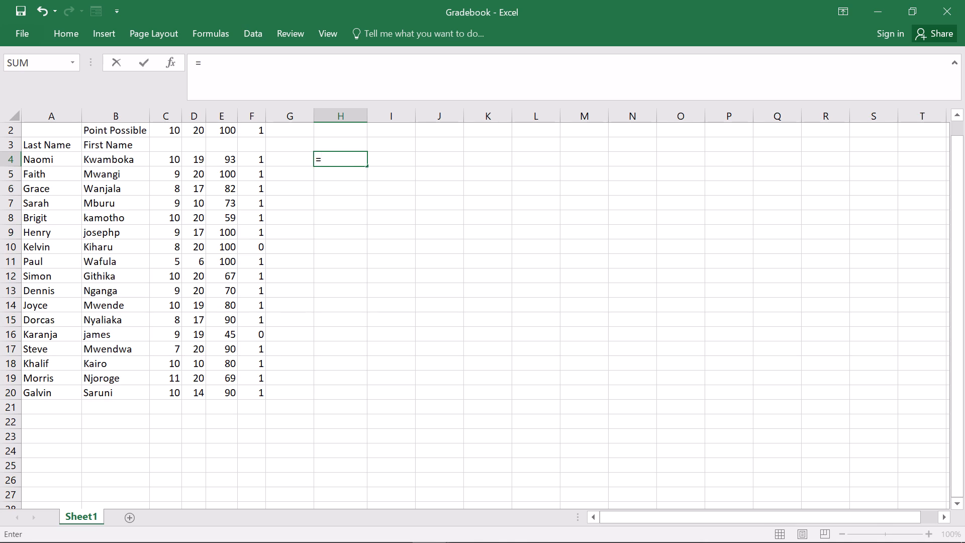
{"action": "left_click", "coordinate": [172, 158]}
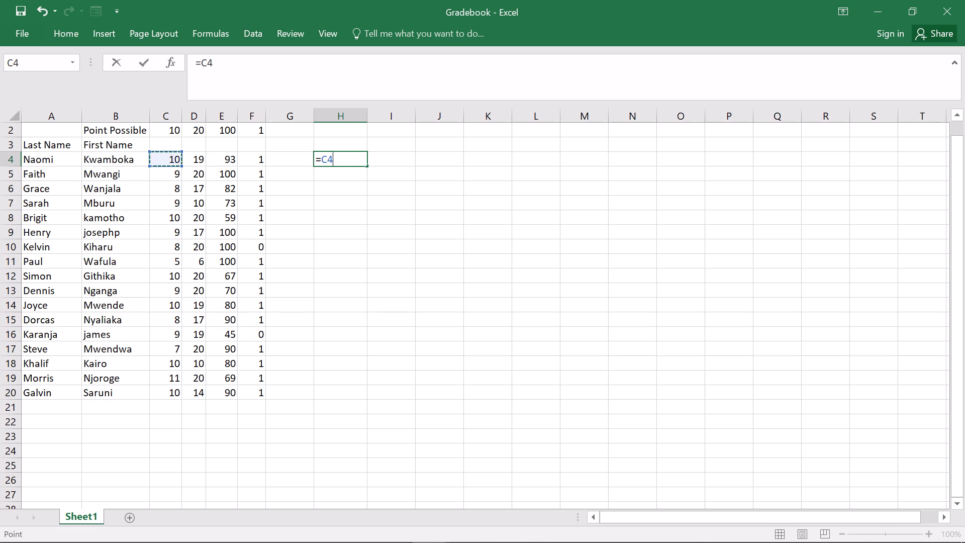
{"action": "key", "text": "slash"}
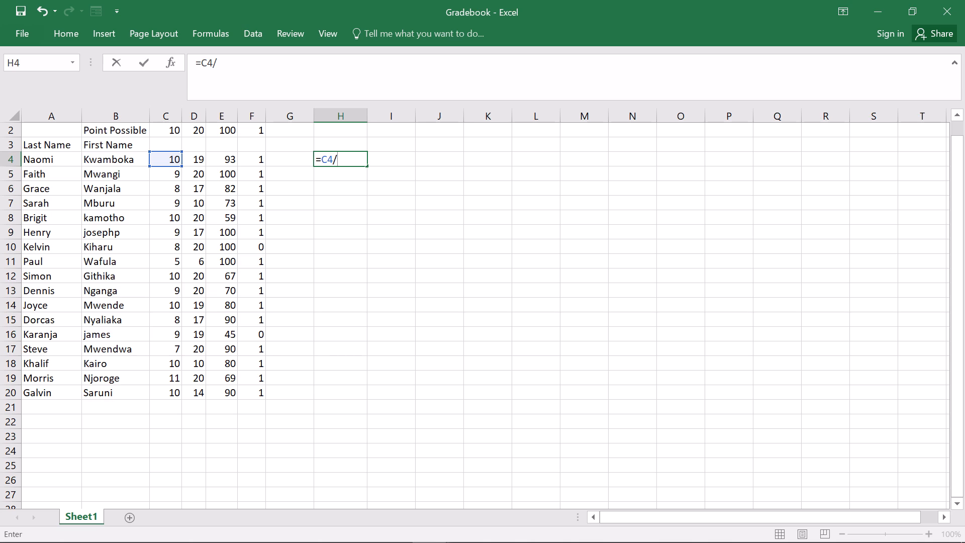
{"action": "left_click", "coordinate": [166, 133]}
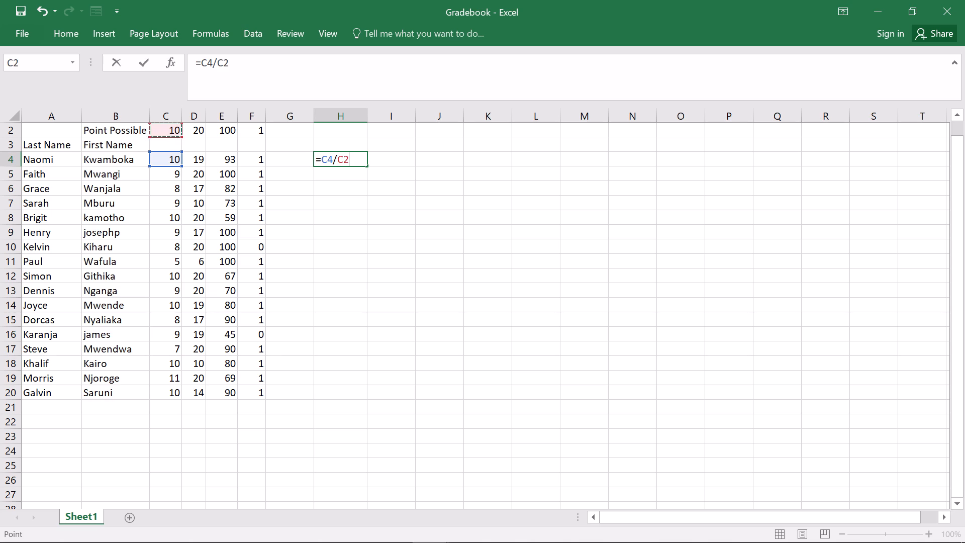
{"action": "key", "text": "Return"}
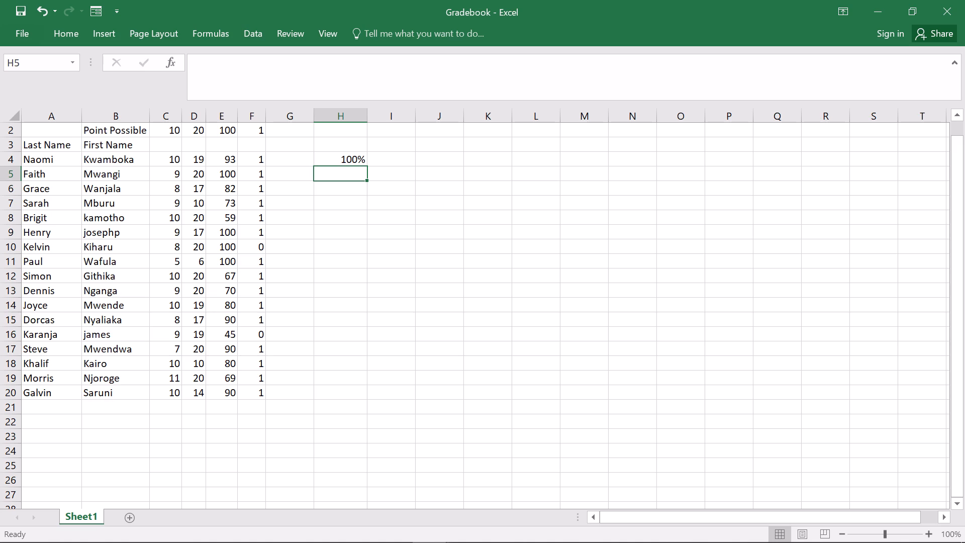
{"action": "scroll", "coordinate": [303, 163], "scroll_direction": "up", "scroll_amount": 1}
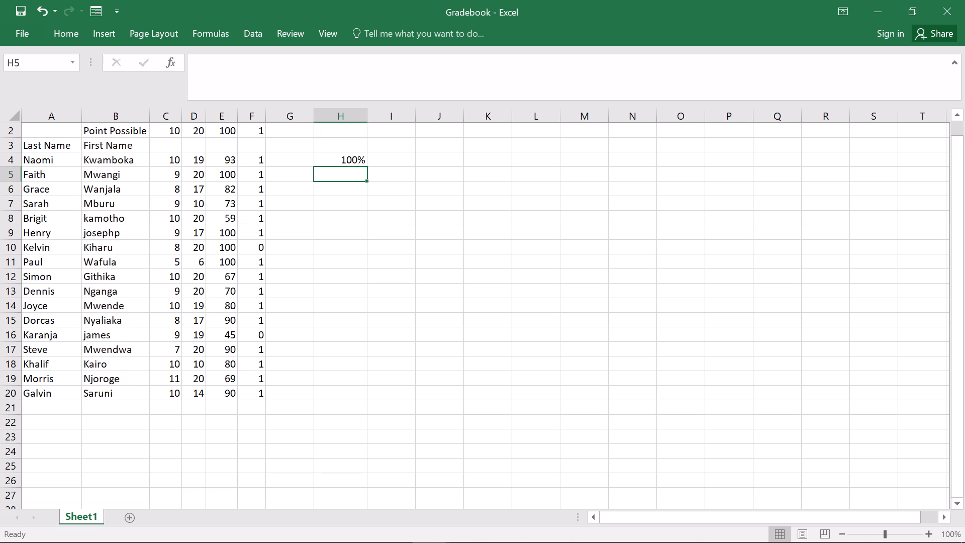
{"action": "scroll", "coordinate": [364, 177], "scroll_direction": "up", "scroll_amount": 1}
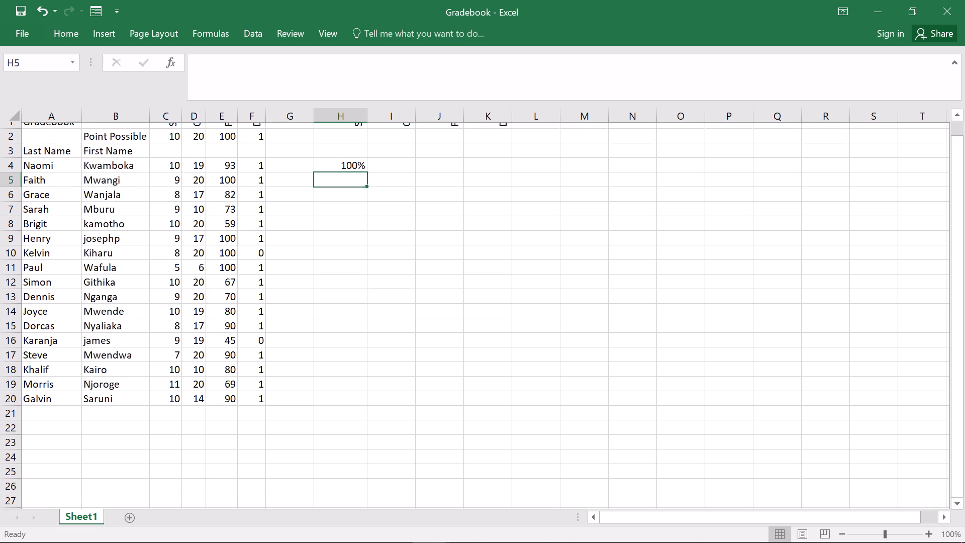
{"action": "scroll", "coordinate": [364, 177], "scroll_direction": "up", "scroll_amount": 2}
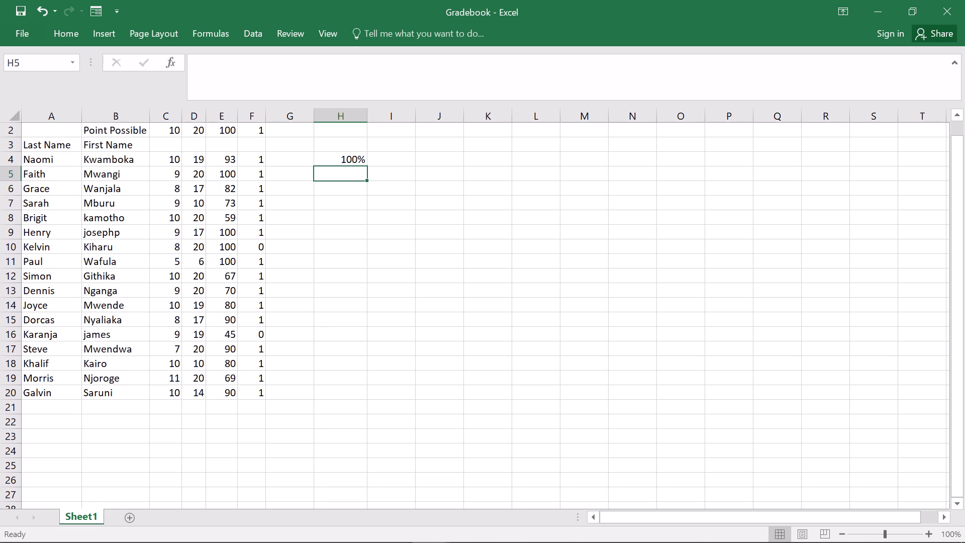
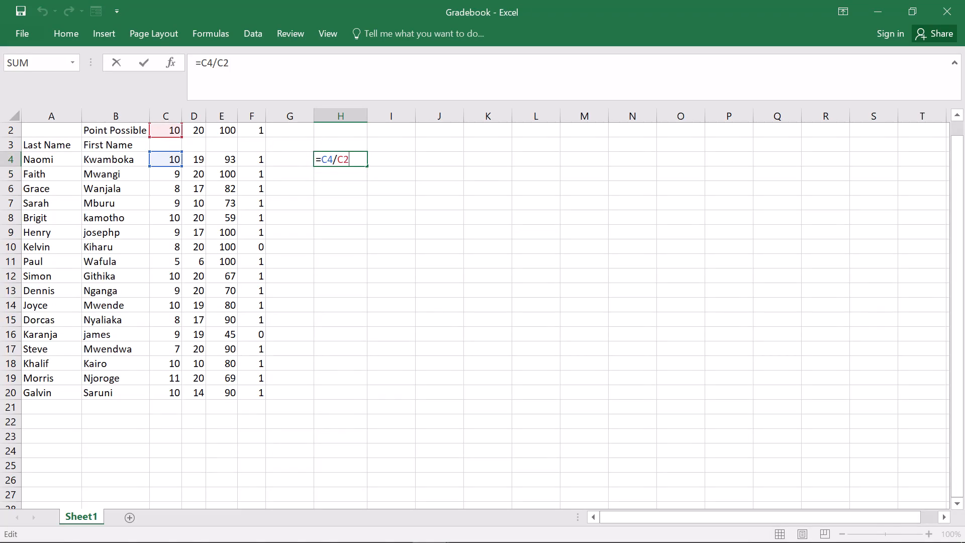
Lock the divisor's row in cell H4 so the formula reads =C4/C$2.
{"action": "left_click", "coordinate": [342, 160]}
{"action": "key", "text": "shift+dollar"}
{"action": "key", "text": "Return"}
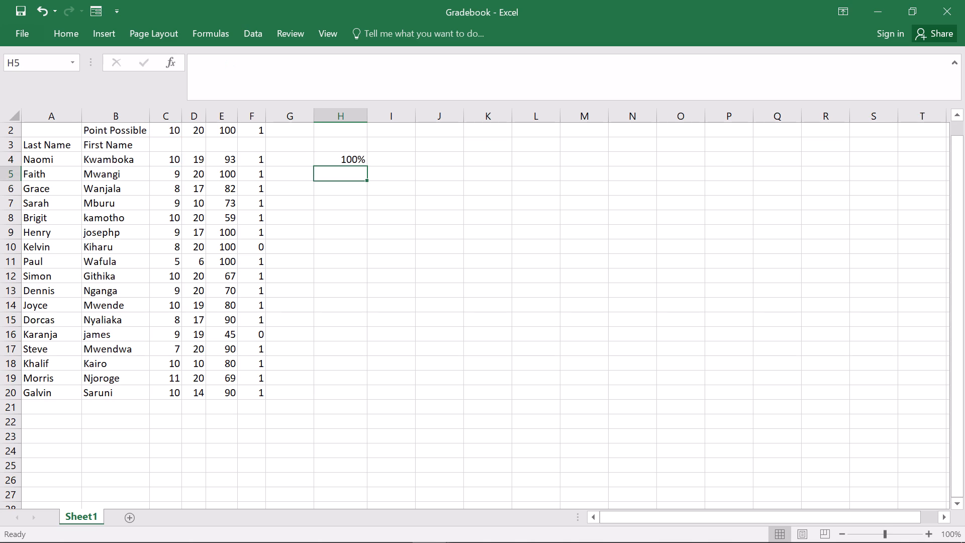
Fill the =C4/C$2 formula from H4 down to row 20 and across to column K, covering all employees and all four tests.
{"action": "left_click", "coordinate": [359, 160]}
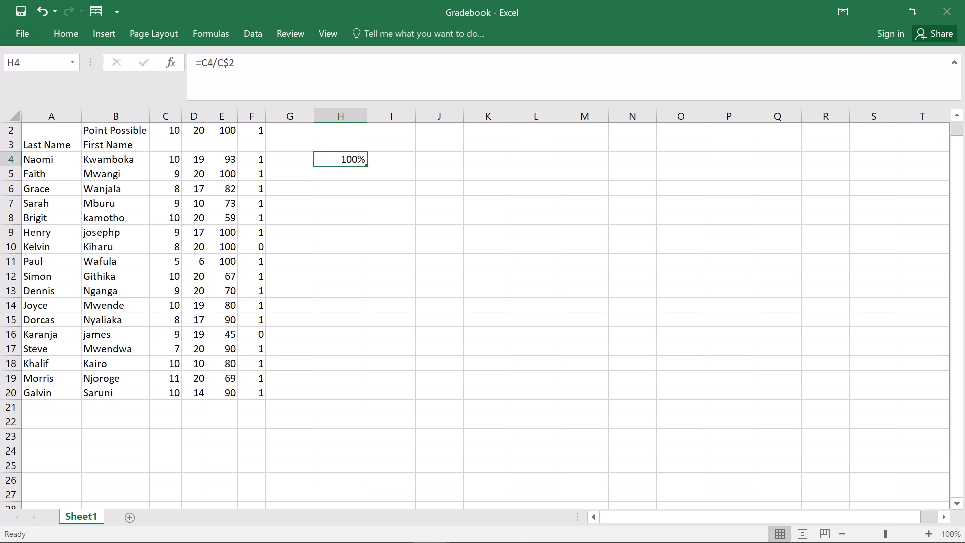
{"action": "left_click_drag", "start_coordinate": [366, 165], "coordinate": [367, 350]}
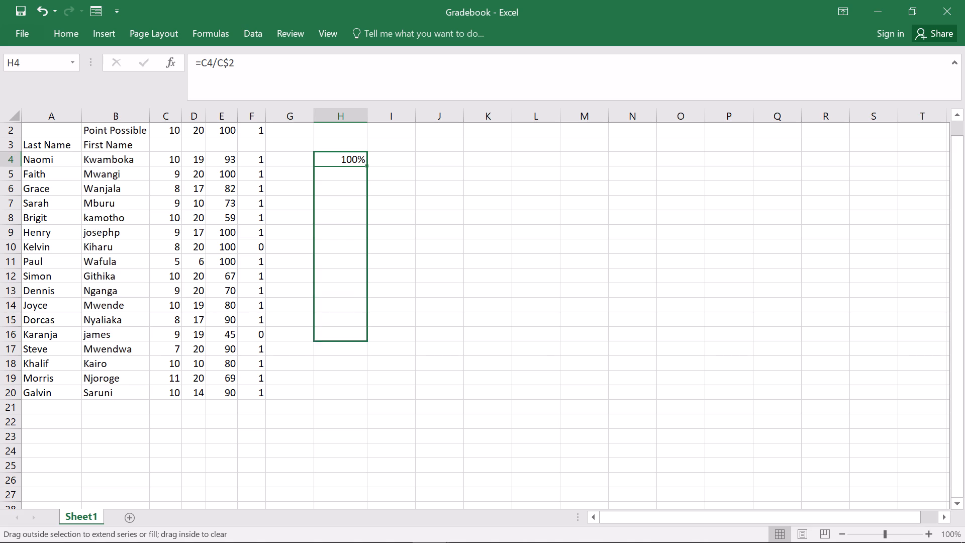
{"action": "left_click_drag", "start_coordinate": [367, 350], "coordinate": [367, 394]}
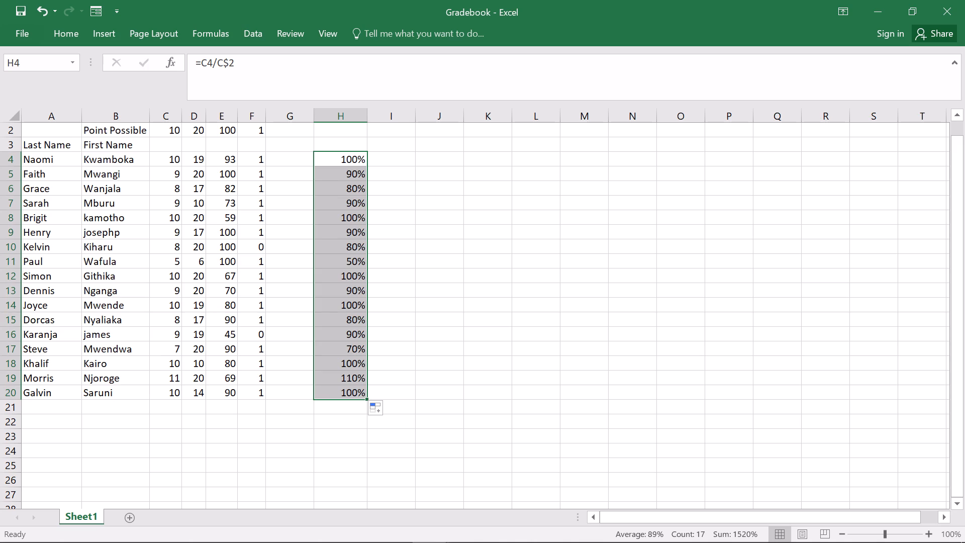
{"action": "left_click_drag", "start_coordinate": [369, 397], "coordinate": [428, 383]}
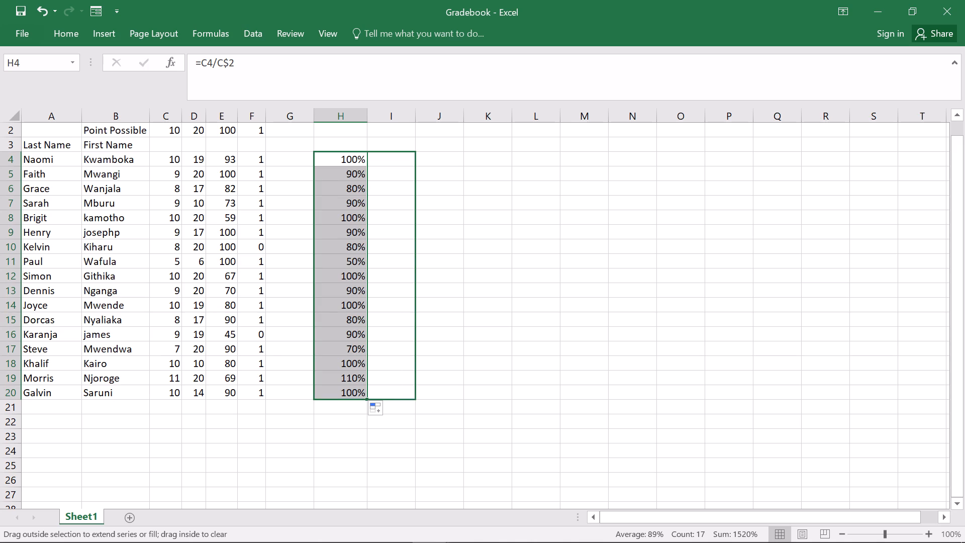
{"action": "left_click_drag", "start_coordinate": [428, 383], "coordinate": [500, 378]}
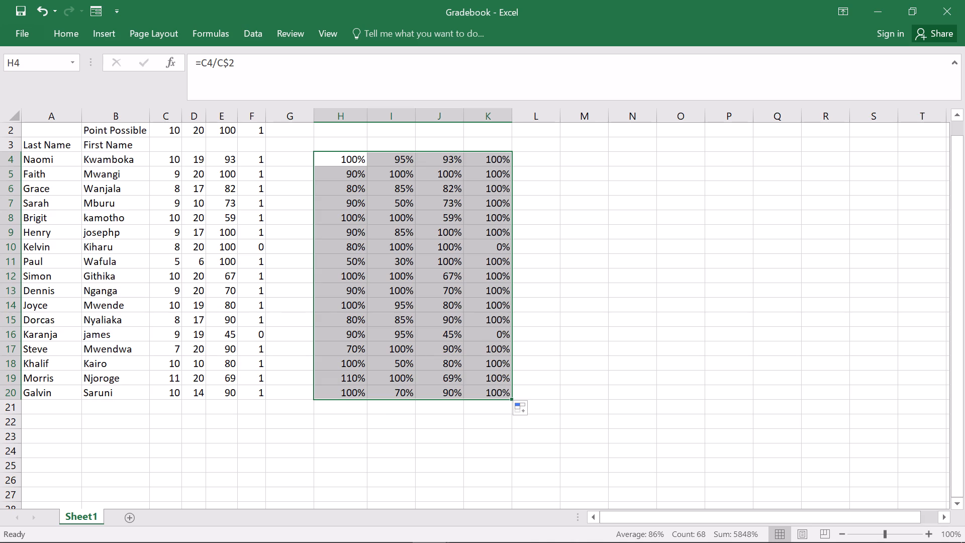
Review the percentage table against its test headings and original scores, checking the formulas in cells I9 and K10.
{"action": "scroll", "coordinate": [513, 365], "scroll_direction": "up", "scroll_amount": 2}
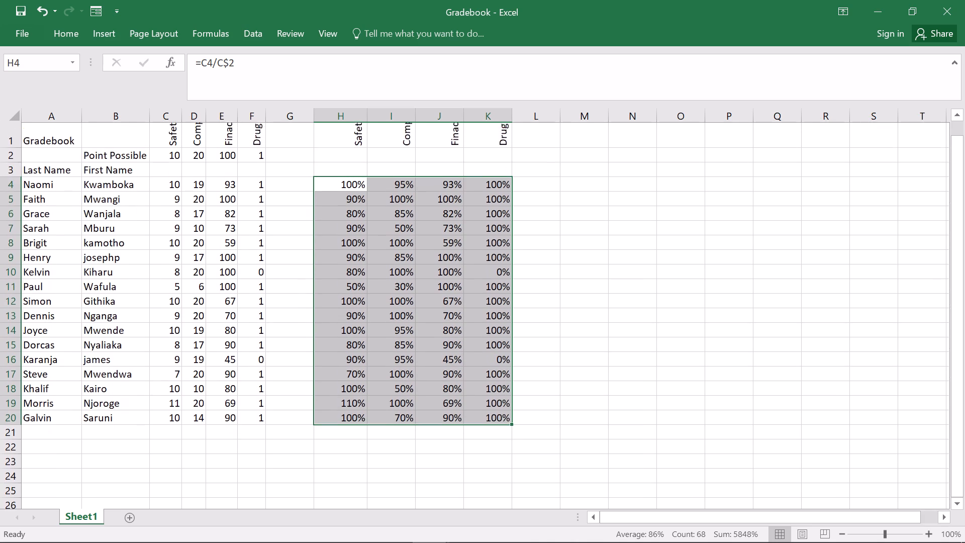
{"action": "scroll", "coordinate": [513, 365], "scroll_direction": "up", "scroll_amount": 1}
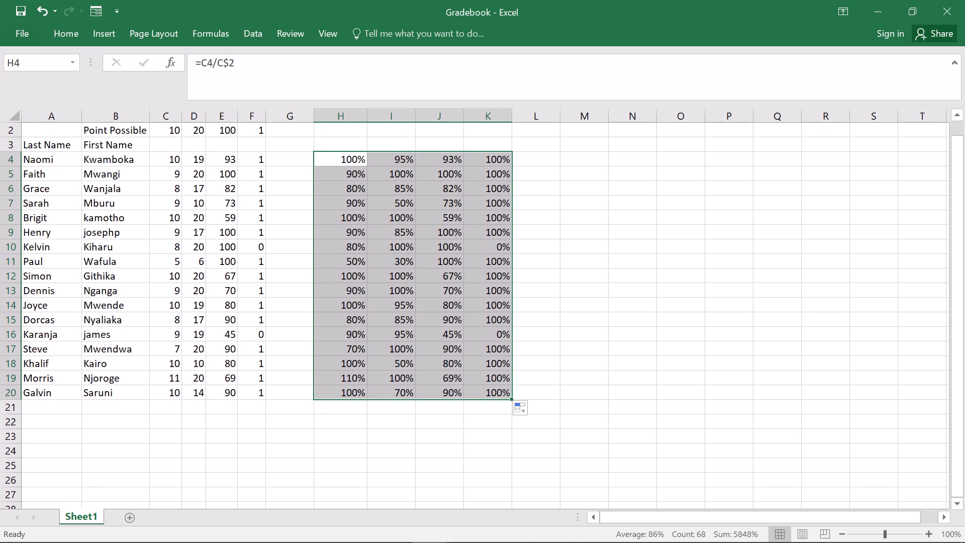
{"action": "scroll", "coordinate": [508, 292], "scroll_direction": "up", "scroll_amount": 3}
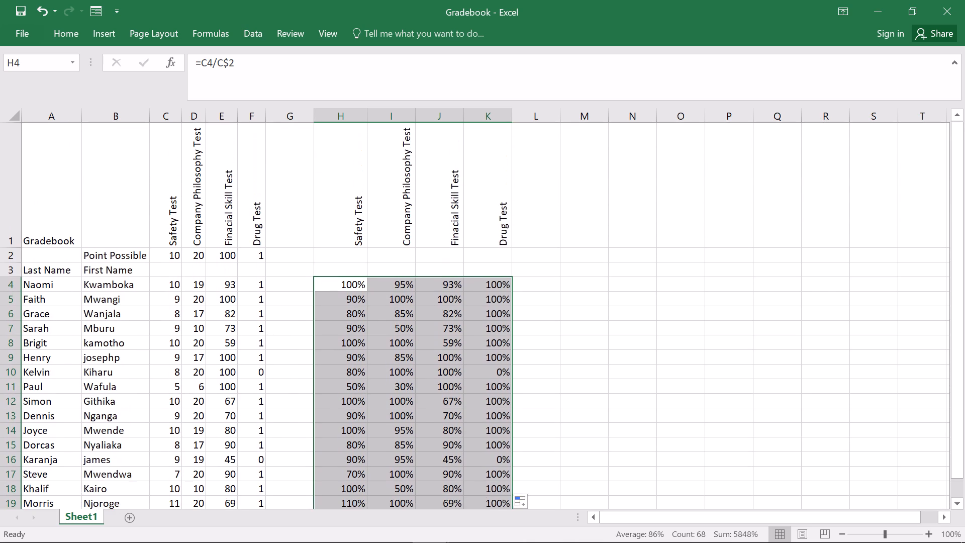
{"action": "scroll", "coordinate": [508, 292], "scroll_direction": "down", "scroll_amount": 3}
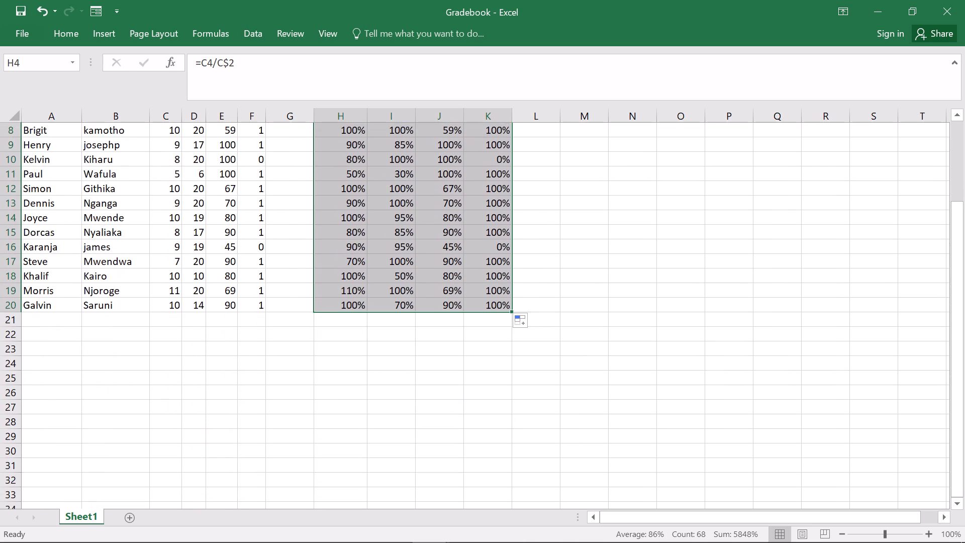
{"action": "scroll", "coordinate": [508, 292], "scroll_direction": "up", "scroll_amount": 3}
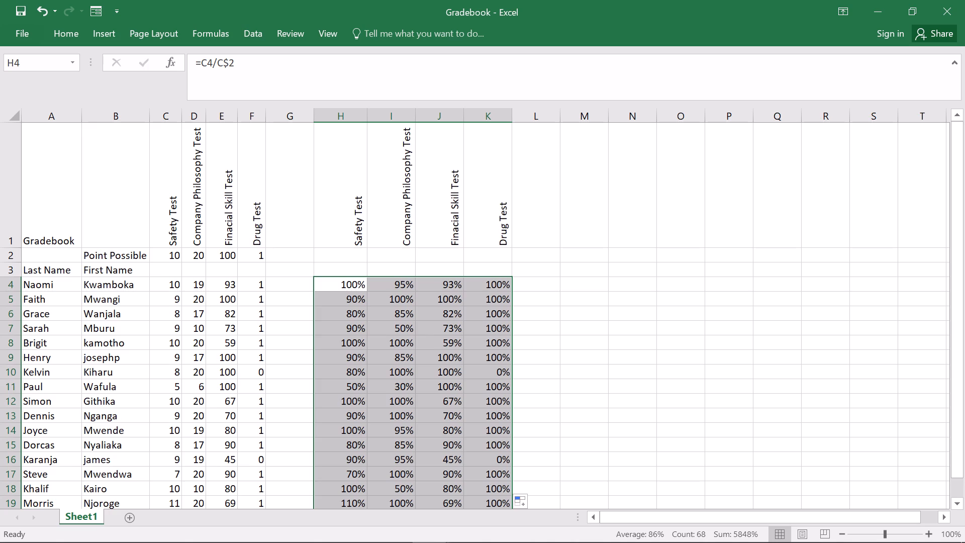
{"action": "scroll", "coordinate": [508, 292], "scroll_direction": "down", "scroll_amount": 3}
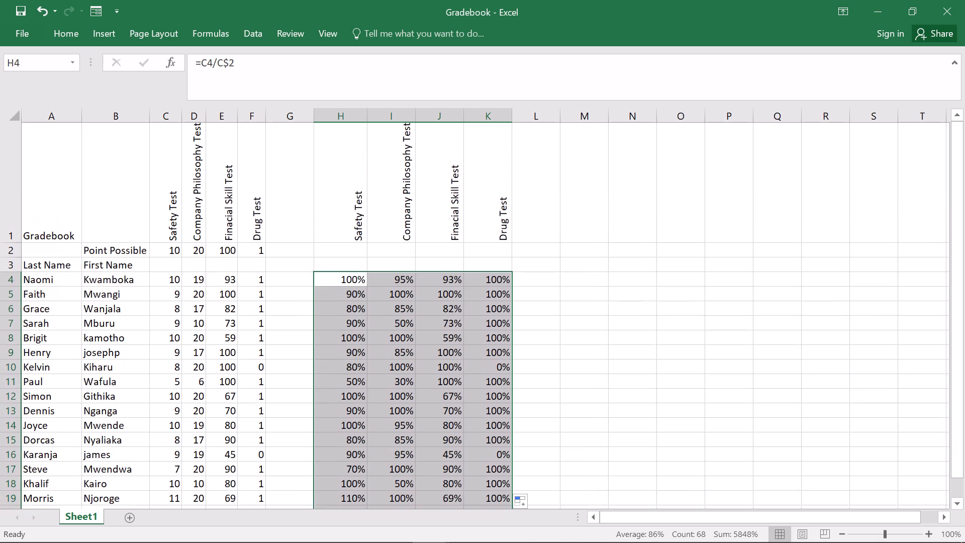
{"action": "left_click", "coordinate": [397, 358]}
{"action": "scroll", "coordinate": [404, 424], "scroll_direction": "down", "scroll_amount": 1}
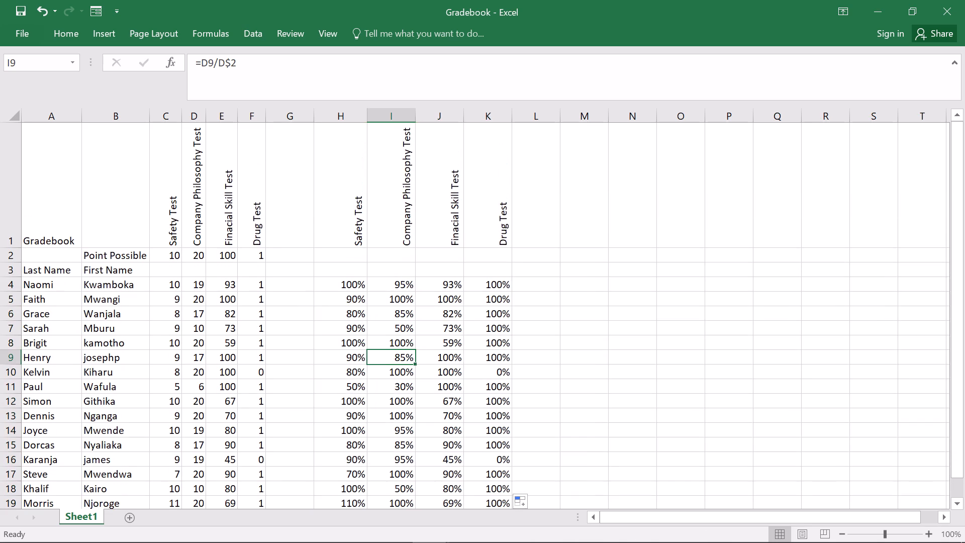
{"action": "scroll", "coordinate": [404, 424], "scroll_direction": "down", "scroll_amount": 1}
{"action": "left_click", "coordinate": [499, 372]}
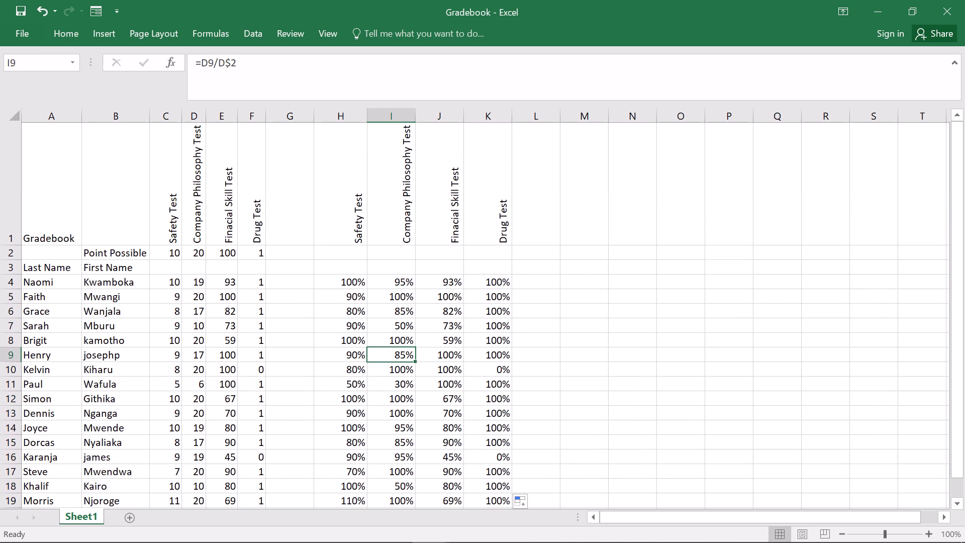
{"action": "scroll", "coordinate": [499, 372], "scroll_direction": "down", "scroll_amount": 2}
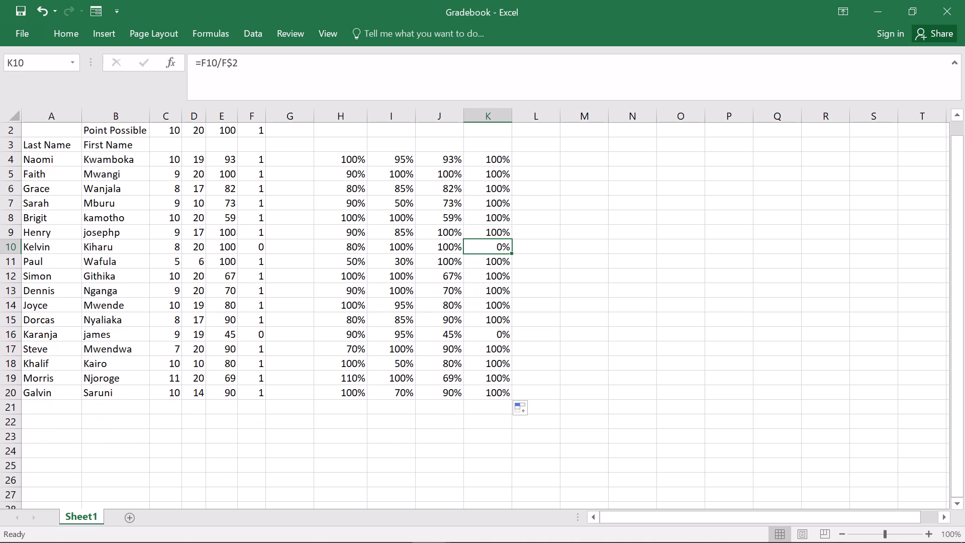
{"action": "scroll", "coordinate": [499, 372], "scroll_direction": "up", "scroll_amount": 1}
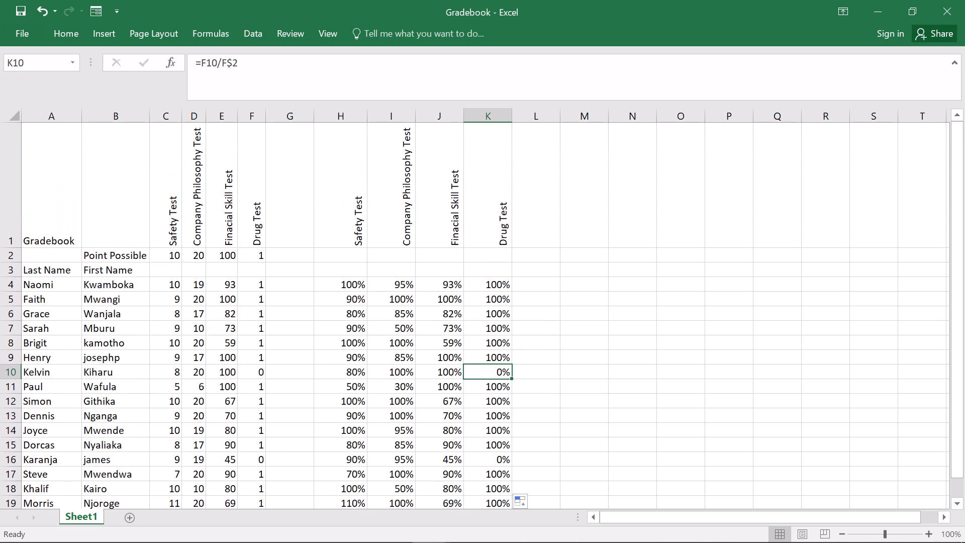
Apply the 4 Traffic Lights icon set as conditional formatting to the Safety Test scores in C4:C20.
{"action": "left_click_drag", "start_coordinate": [174, 282], "coordinate": [164, 521]}
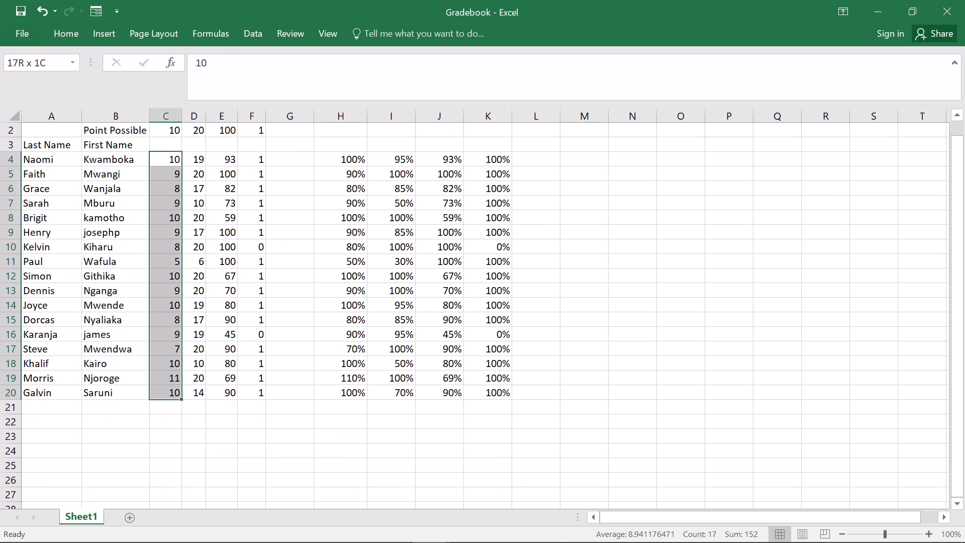
{"action": "left_click_drag", "start_coordinate": [164, 521], "coordinate": [166, 393]}
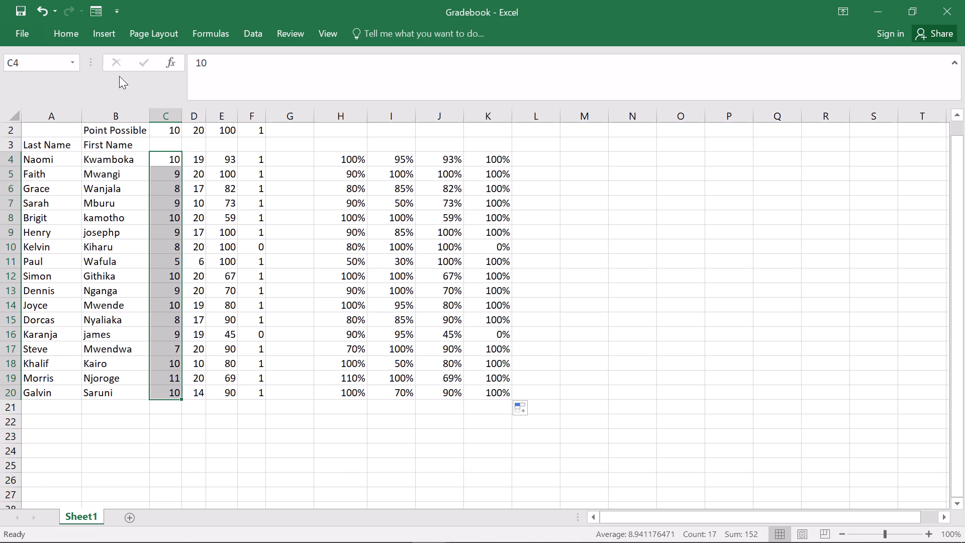
{"action": "left_click", "coordinate": [71, 41]}
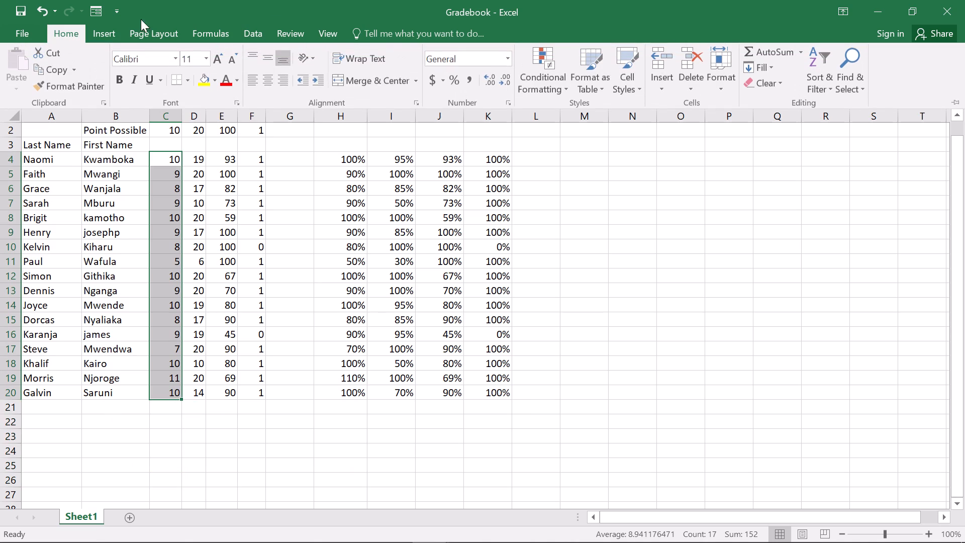
{"action": "left_click", "coordinate": [556, 74]}
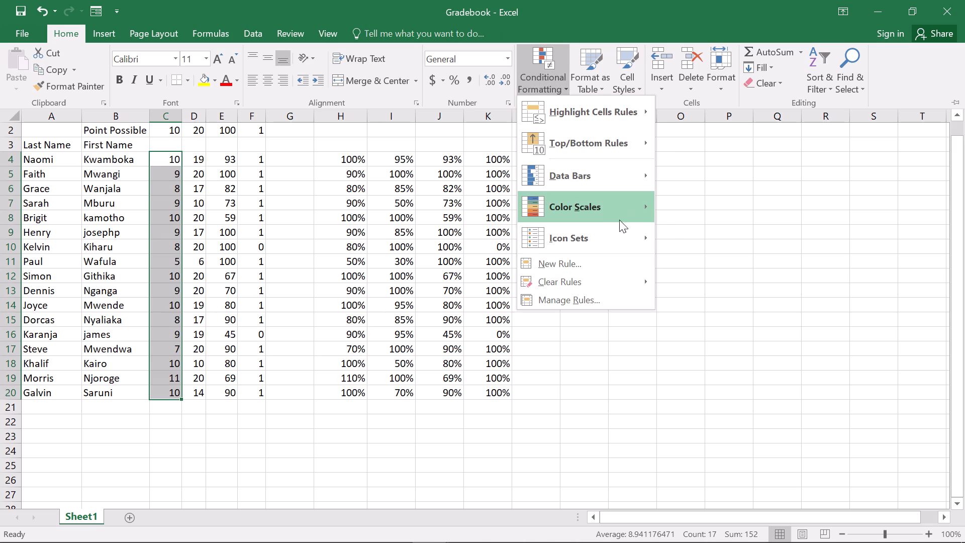
{"action": "left_click", "coordinate": [608, 231]}
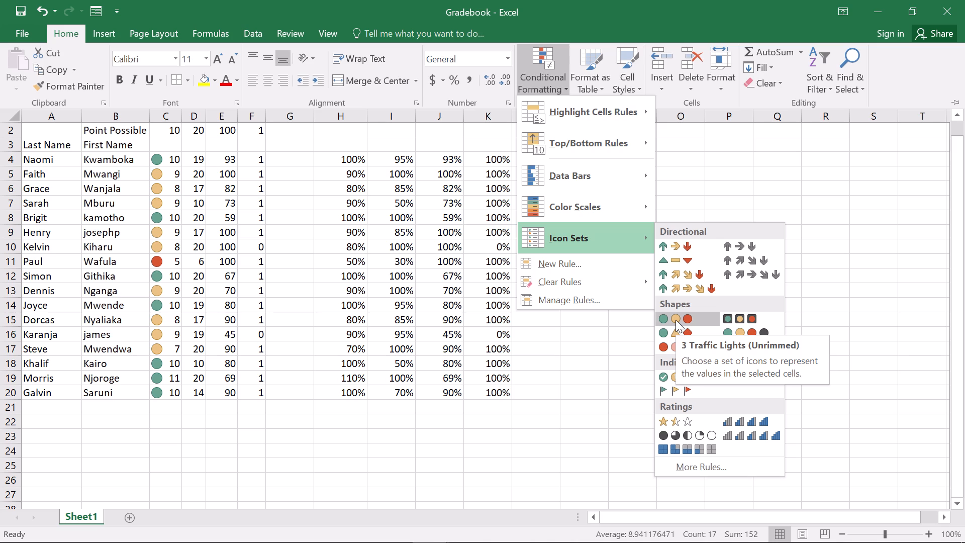
{"action": "left_click", "coordinate": [739, 328]}
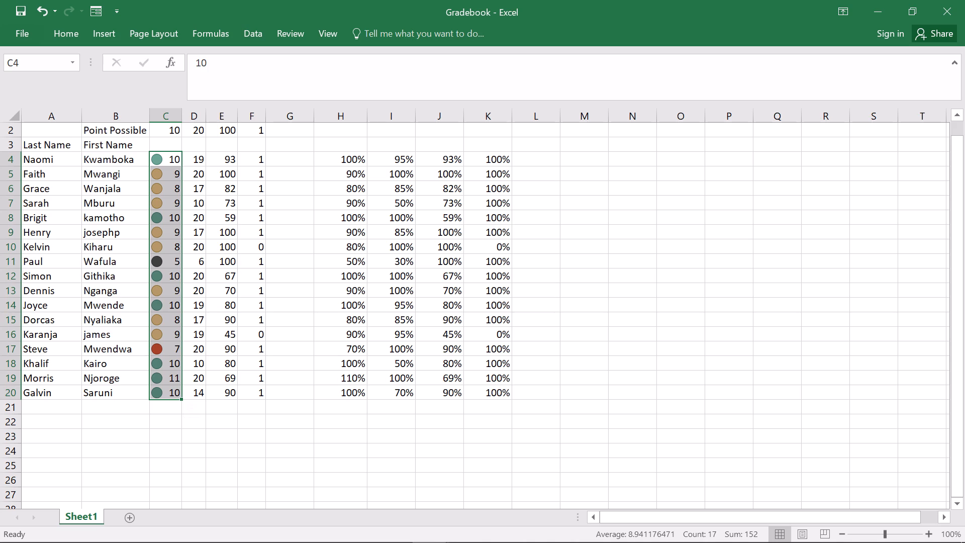
Apply the 4 Traffic Lights icon set as conditional formatting to the Company Philosophy Test scores in D4:D20.
{"action": "left_click_drag", "start_coordinate": [200, 156], "coordinate": [204, 341]}
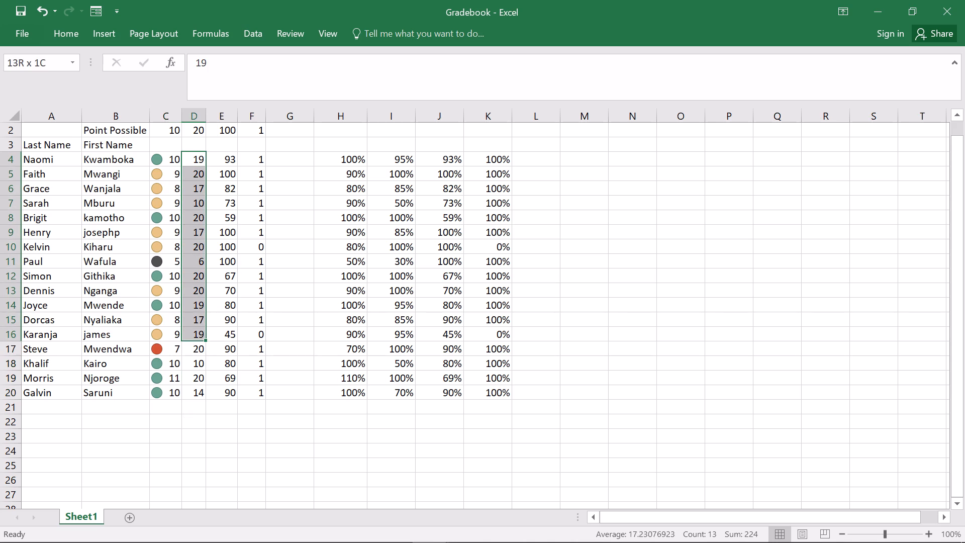
{"action": "left_click_drag", "start_coordinate": [204, 341], "coordinate": [196, 392]}
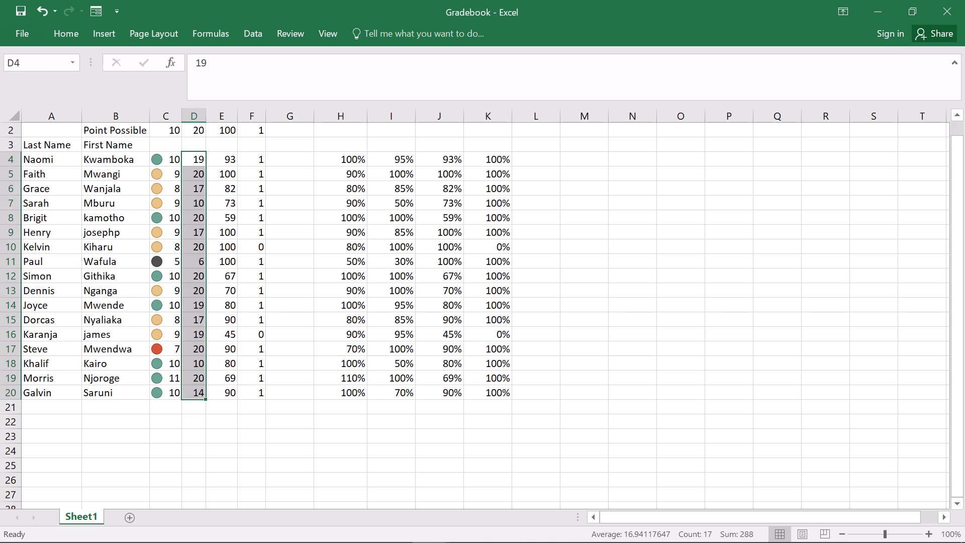
{"action": "left_click", "coordinate": [79, 32]}
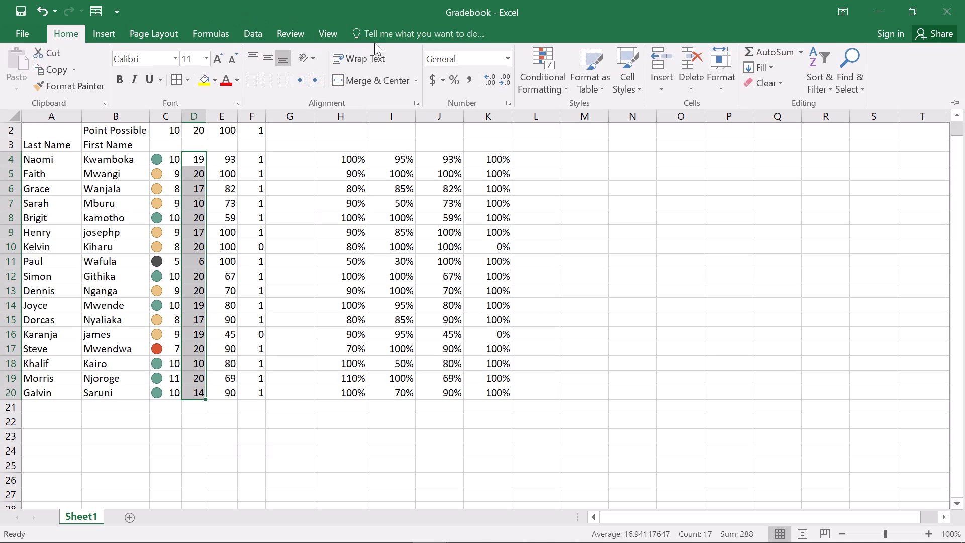
{"action": "left_click", "coordinate": [548, 63]}
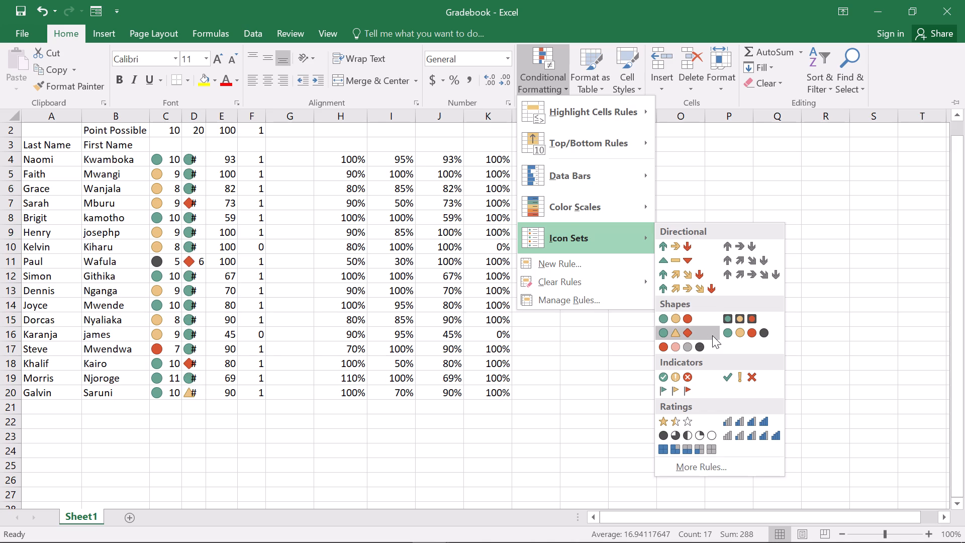
{"action": "left_click", "coordinate": [742, 334]}
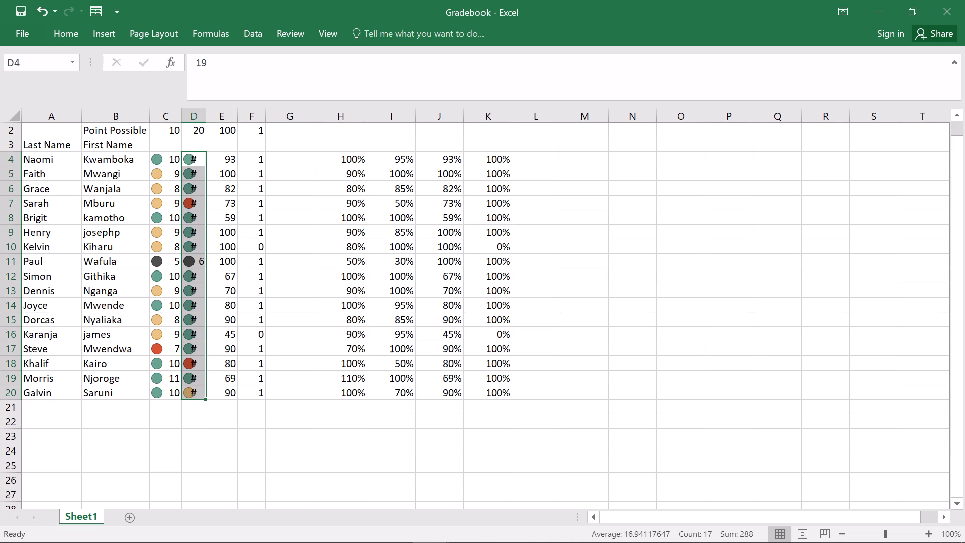
Widen column D slightly so its scores fit beside the traffic-light icons.
{"action": "left_click_drag", "start_coordinate": [206, 120], "coordinate": [214, 120]}
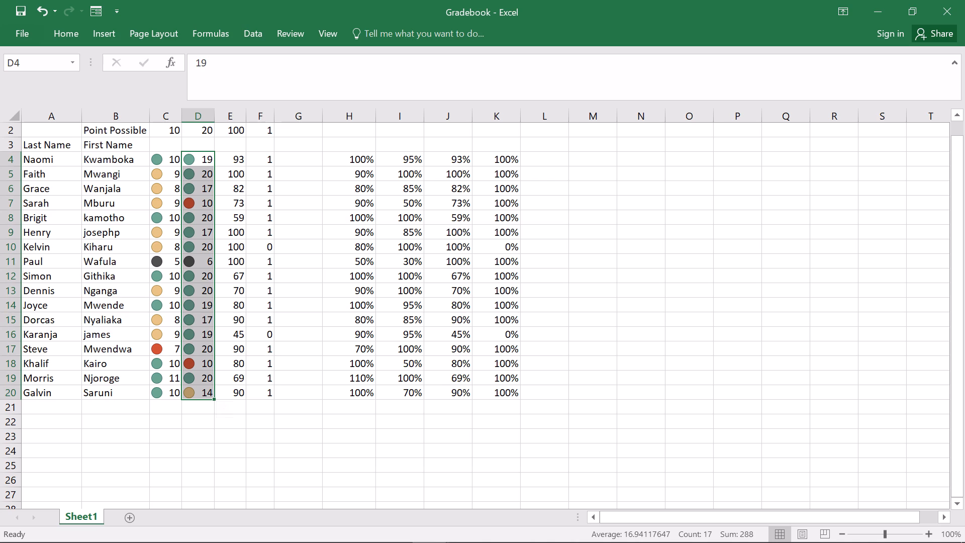
Apply the 4 Traffic Lights icon set as conditional formatting to the Finacial Skill Test scores in E4:E20.
{"action": "left_click_drag", "start_coordinate": [234, 158], "coordinate": [239, 276]}
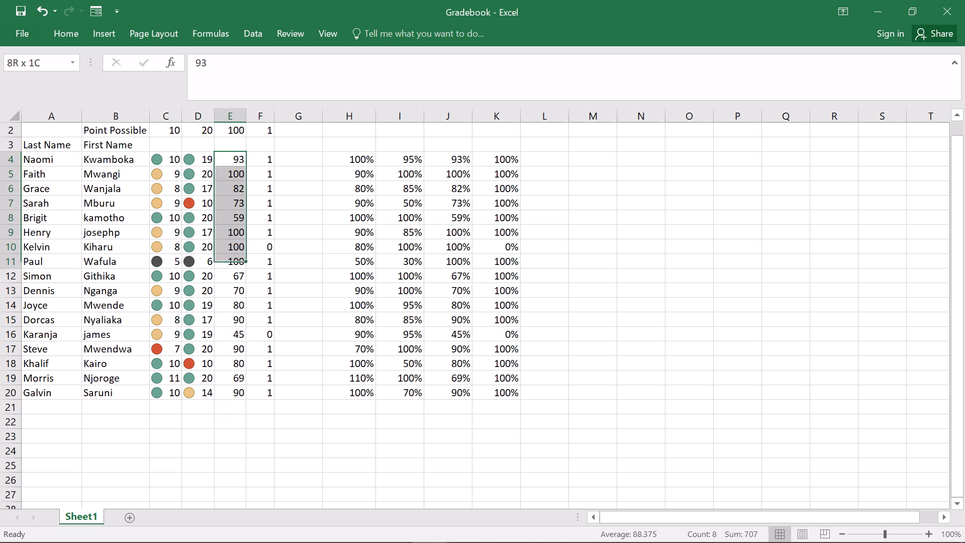
{"action": "left_click_drag", "start_coordinate": [239, 276], "coordinate": [245, 395]}
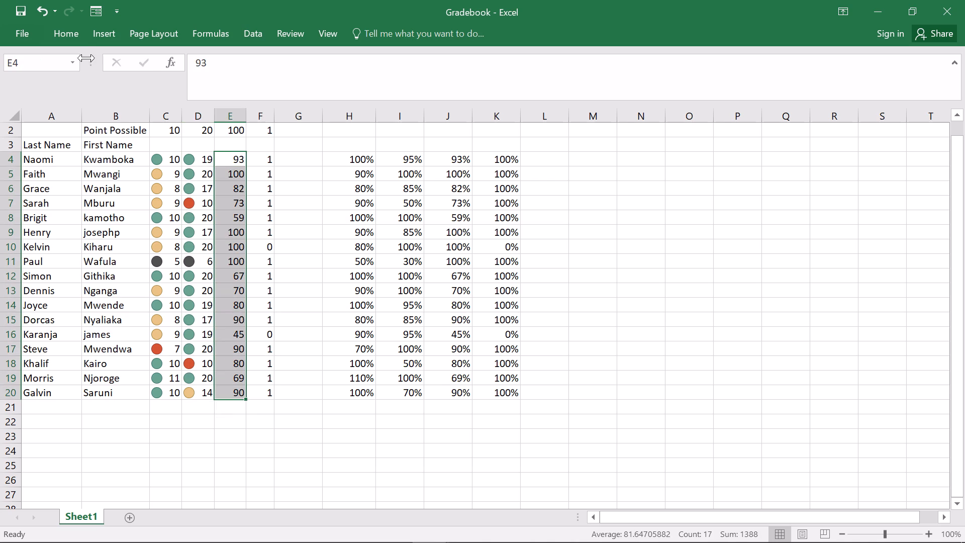
{"action": "left_click", "coordinate": [76, 40]}
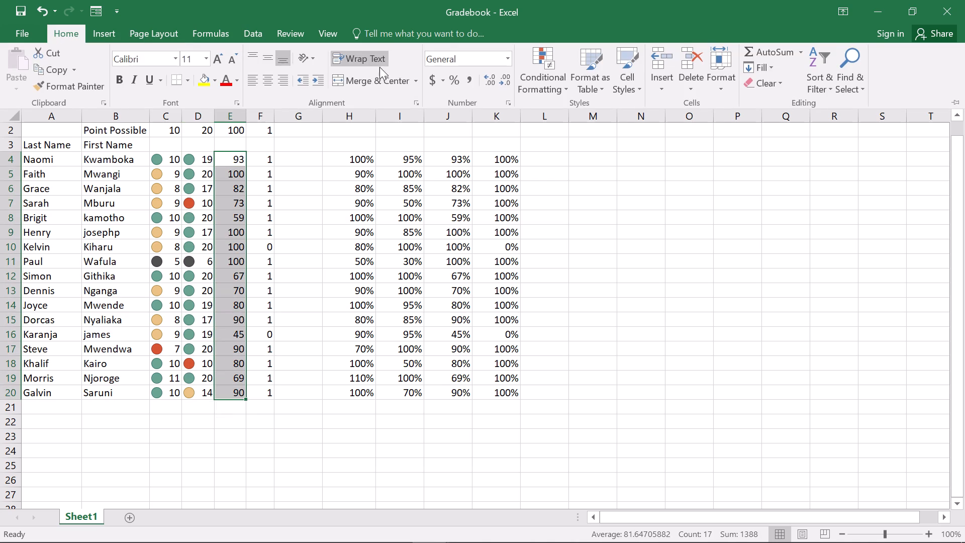
{"action": "left_click", "coordinate": [541, 58]}
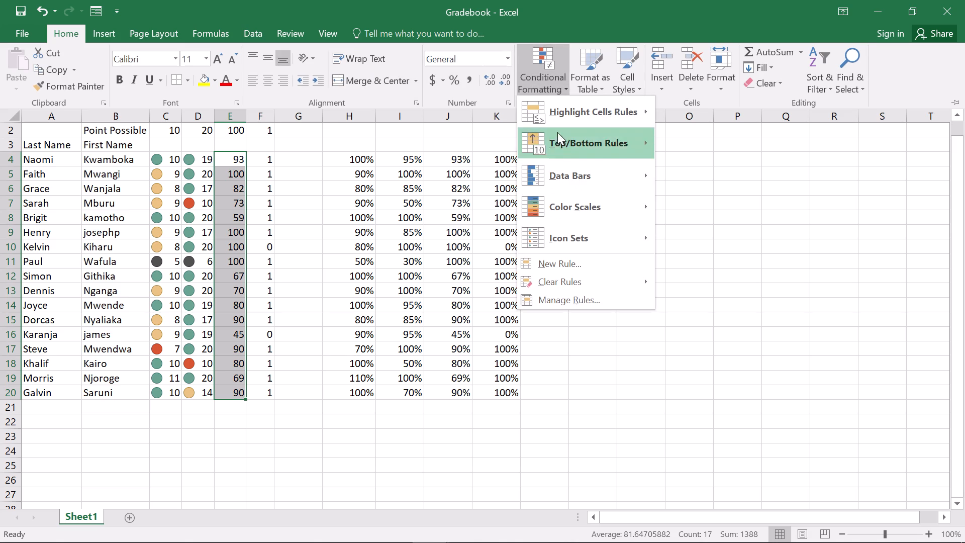
{"action": "left_click", "coordinate": [574, 234]}
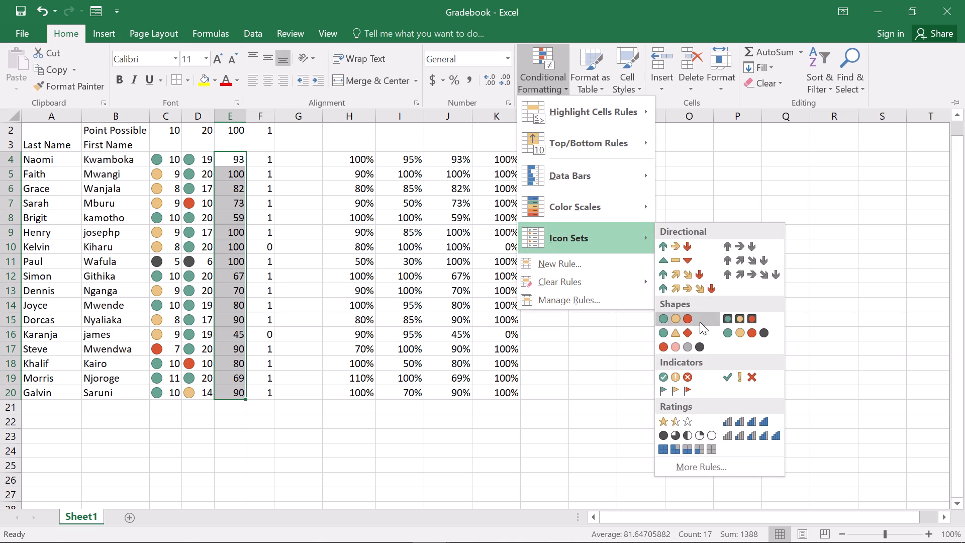
{"action": "left_click", "coordinate": [750, 336]}
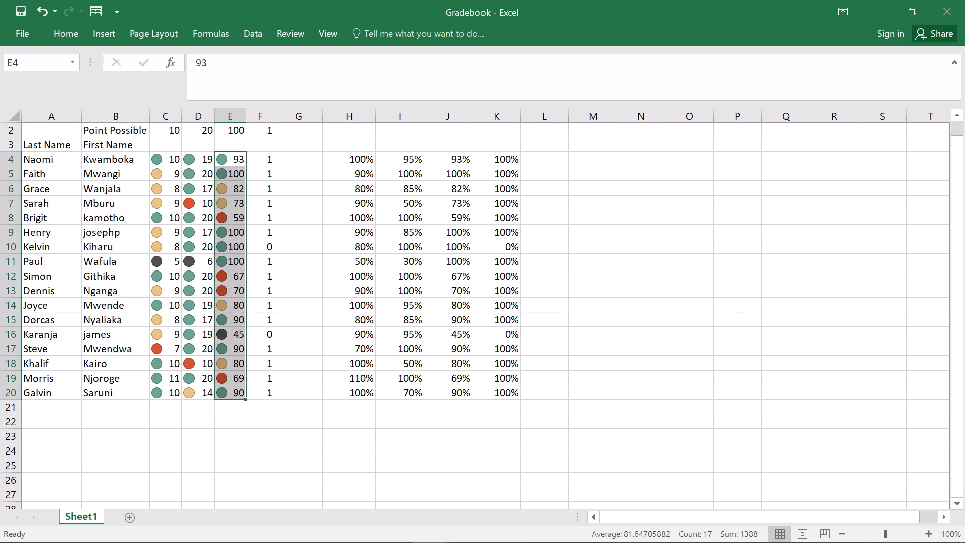
Apply the 4 Traffic Lights icon set as conditional formatting to the Drug Test scores in F4:F20.
{"action": "left_click", "coordinate": [266, 160]}
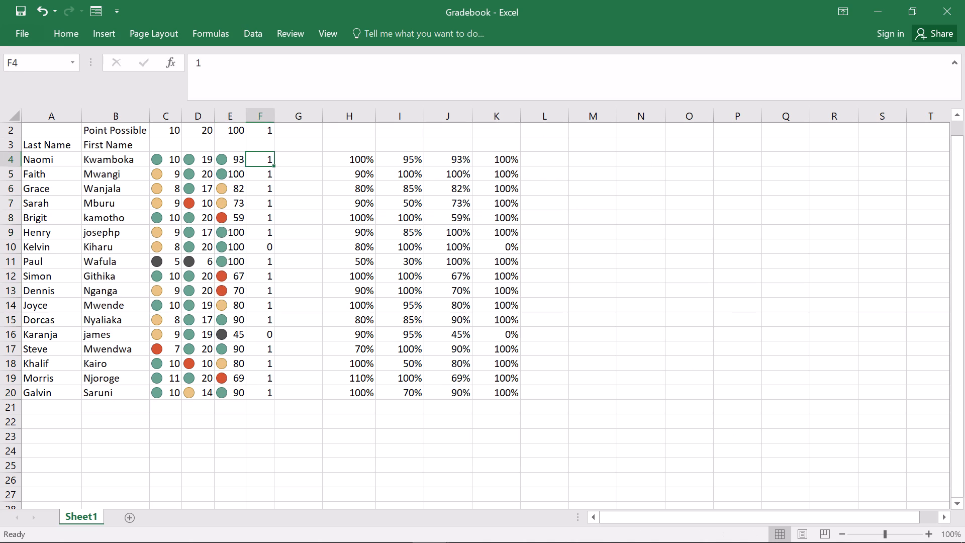
{"action": "left_click_drag", "start_coordinate": [266, 160], "coordinate": [268, 393]}
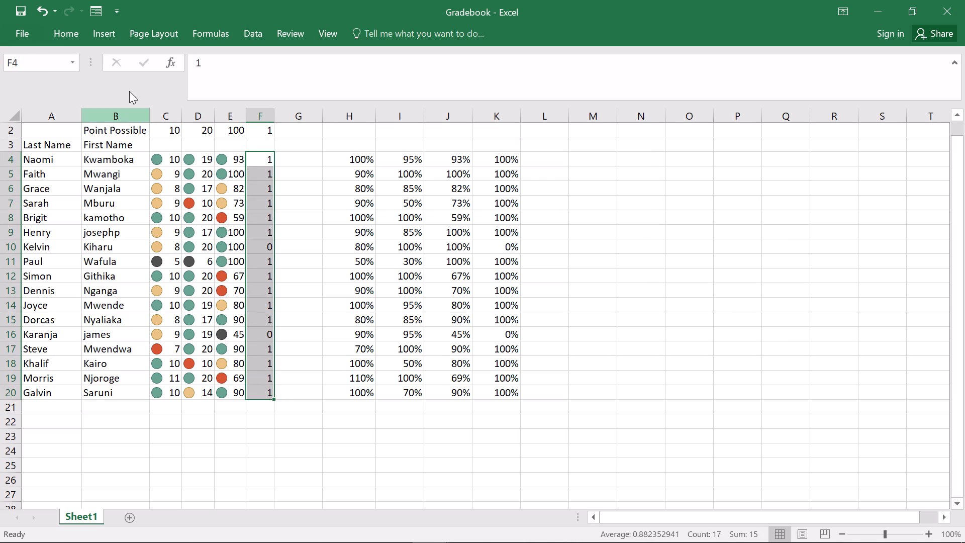
{"action": "left_click", "coordinate": [80, 32]}
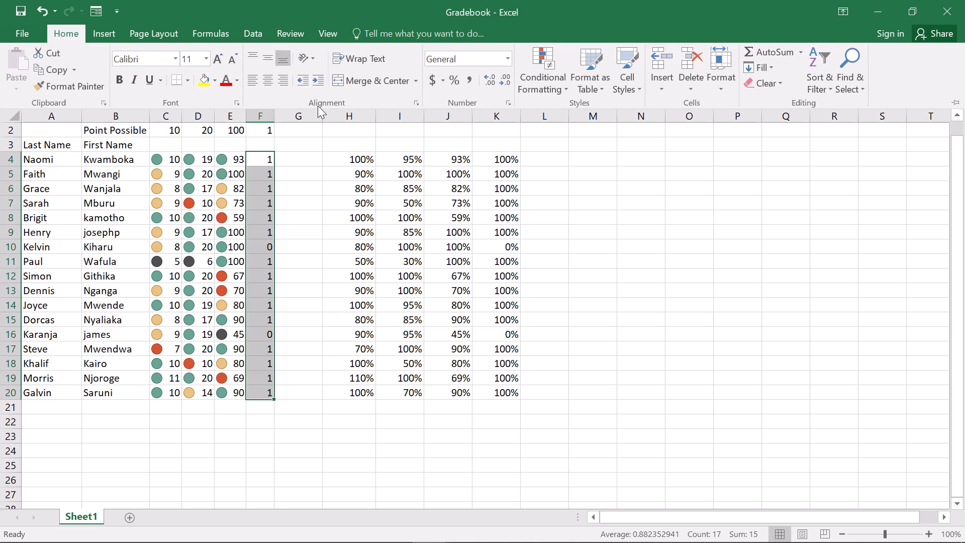
{"action": "left_click", "coordinate": [541, 61]}
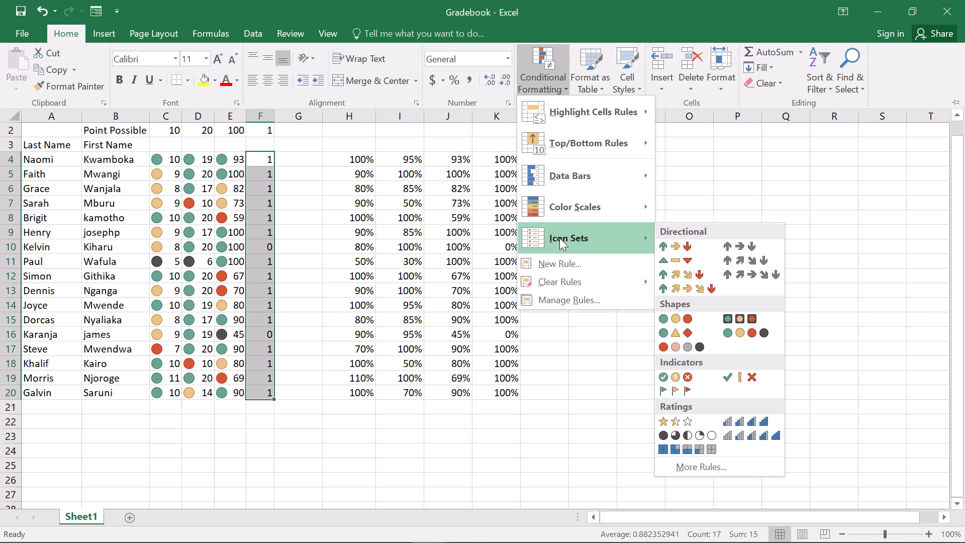
{"action": "left_click", "coordinate": [734, 335]}
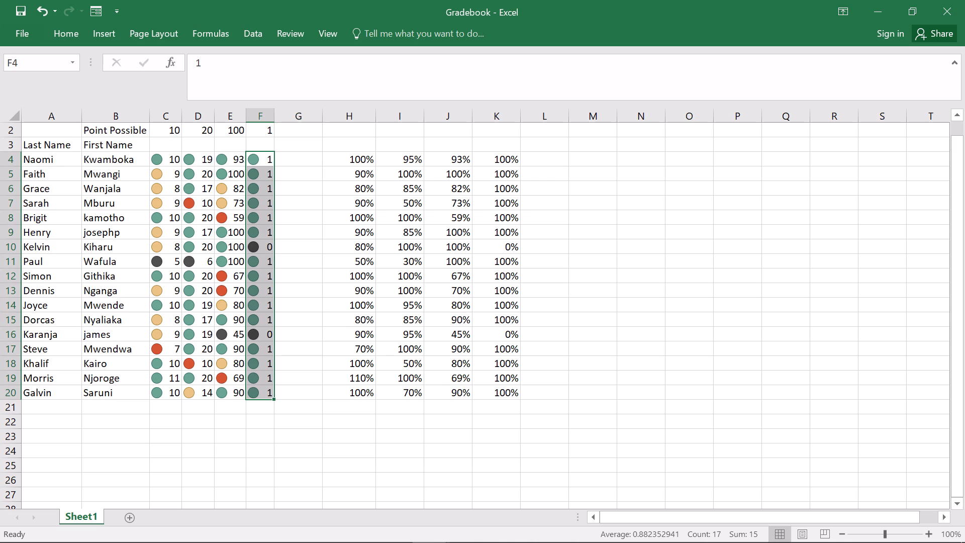
{"action": "left_click", "coordinate": [420, 456]}
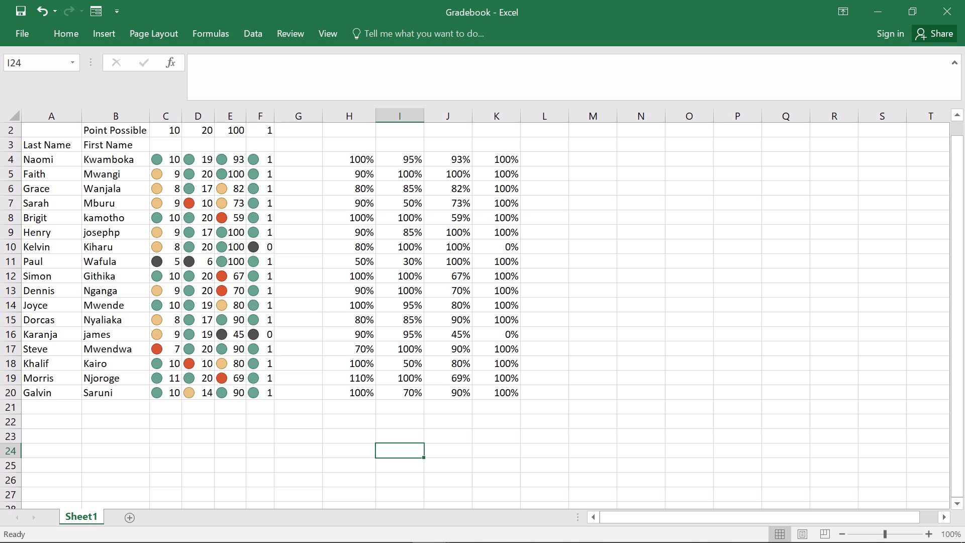
Review the traffic-light icons on the raw scores alongside the test headings and the percentage table.
{"action": "scroll", "coordinate": [296, 399], "scroll_direction": "down", "scroll_amount": 2}
{"action": "scroll", "coordinate": [296, 399], "scroll_direction": "up", "scroll_amount": 2}
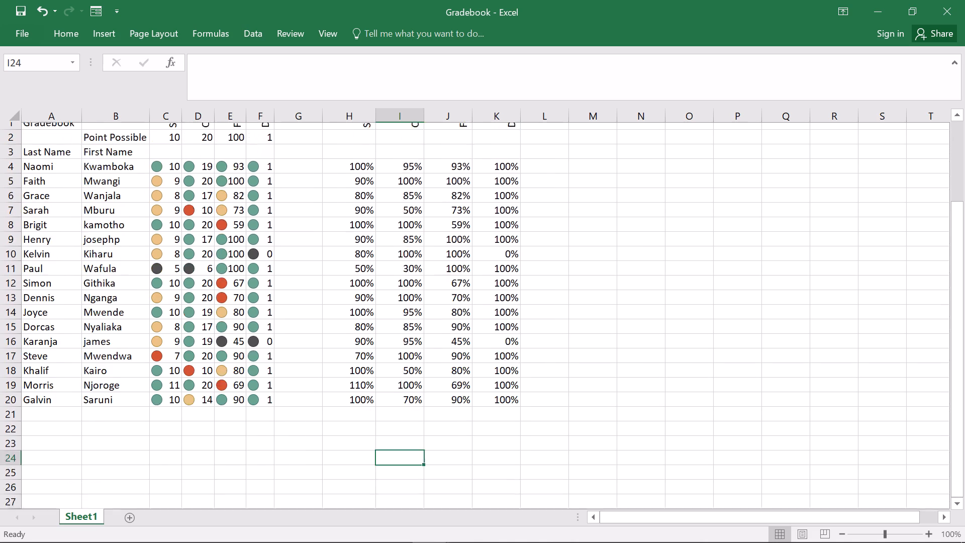
{"action": "scroll", "coordinate": [296, 399], "scroll_direction": "up", "scroll_amount": 1}
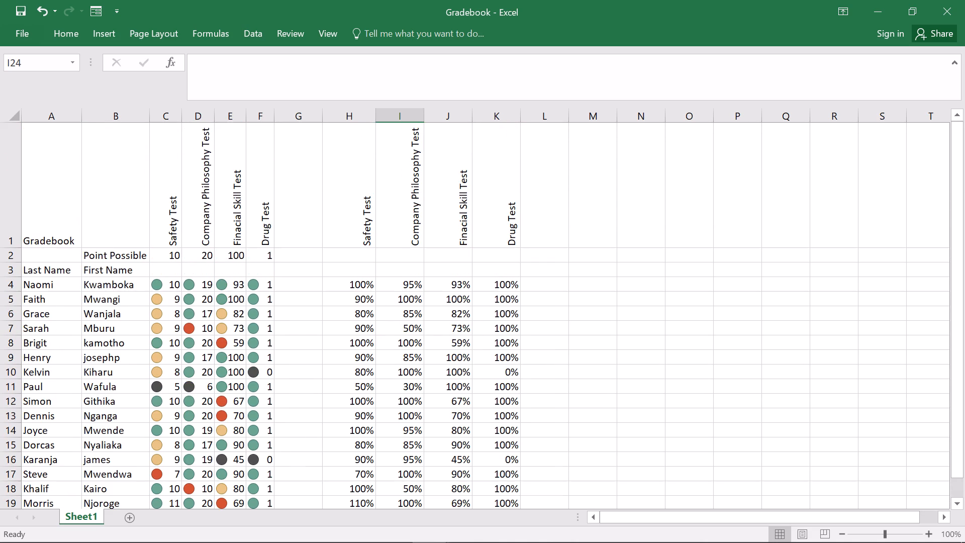
{"action": "scroll", "coordinate": [296, 399], "scroll_direction": "down", "scroll_amount": 3}
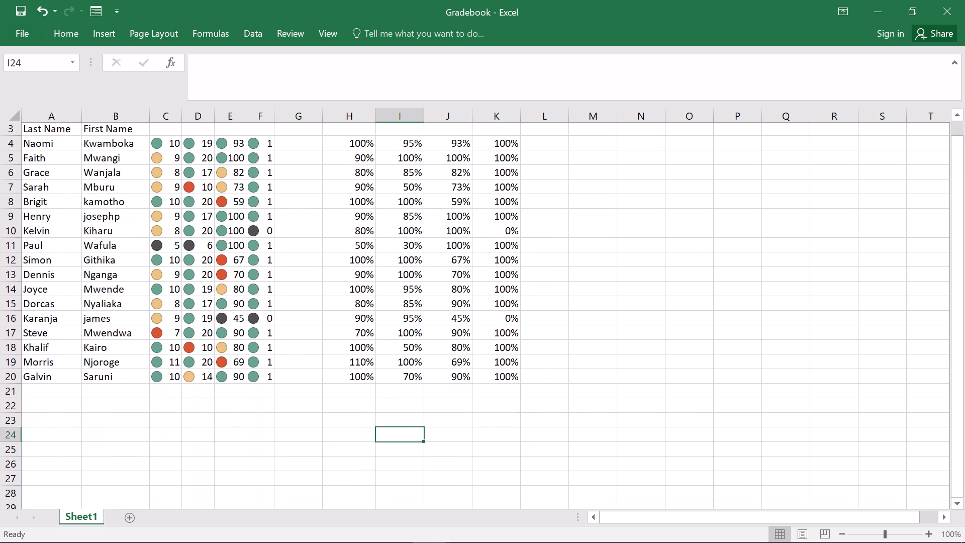
{"action": "scroll", "coordinate": [296, 399], "scroll_direction": "down", "scroll_amount": 1}
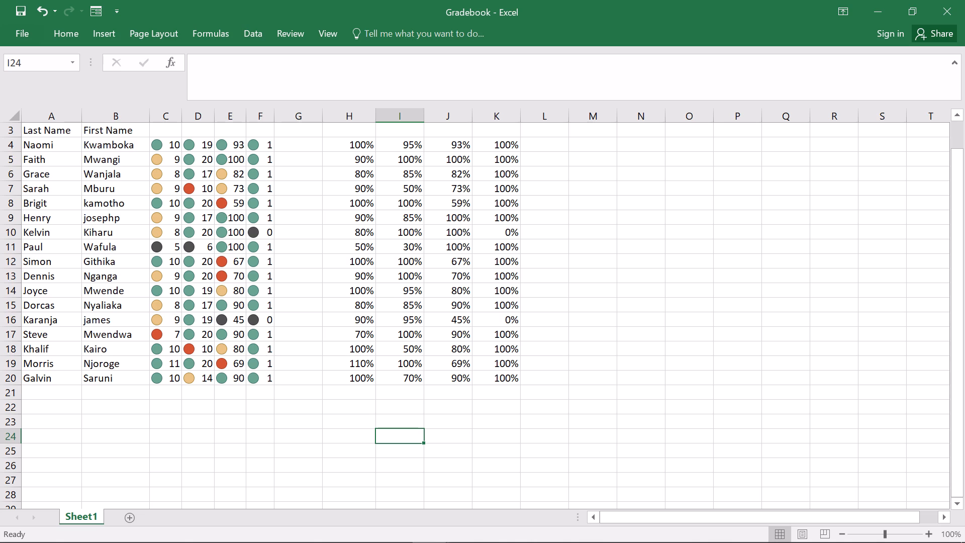
{"action": "scroll", "coordinate": [296, 399], "scroll_direction": "up", "scroll_amount": 1}
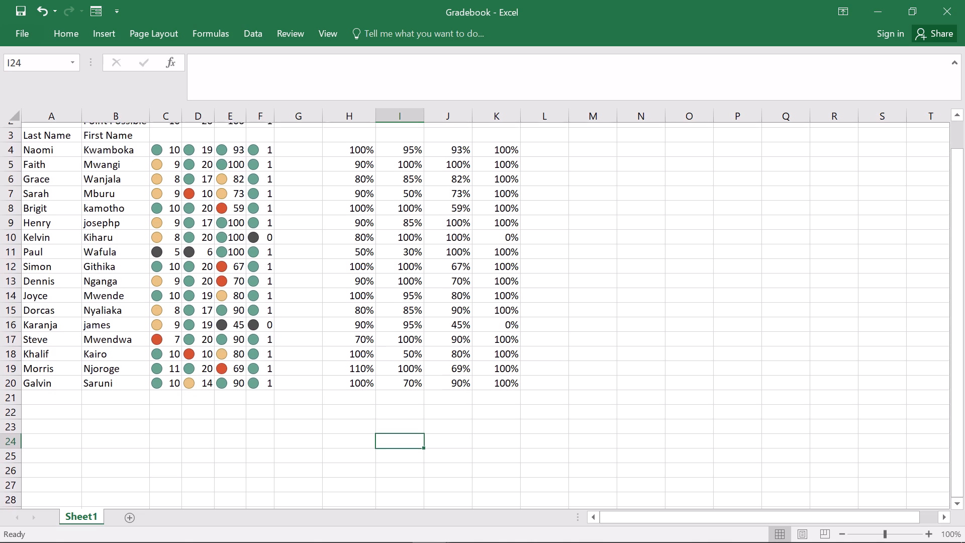
{"action": "scroll", "coordinate": [296, 399], "scroll_direction": "up", "scroll_amount": 2}
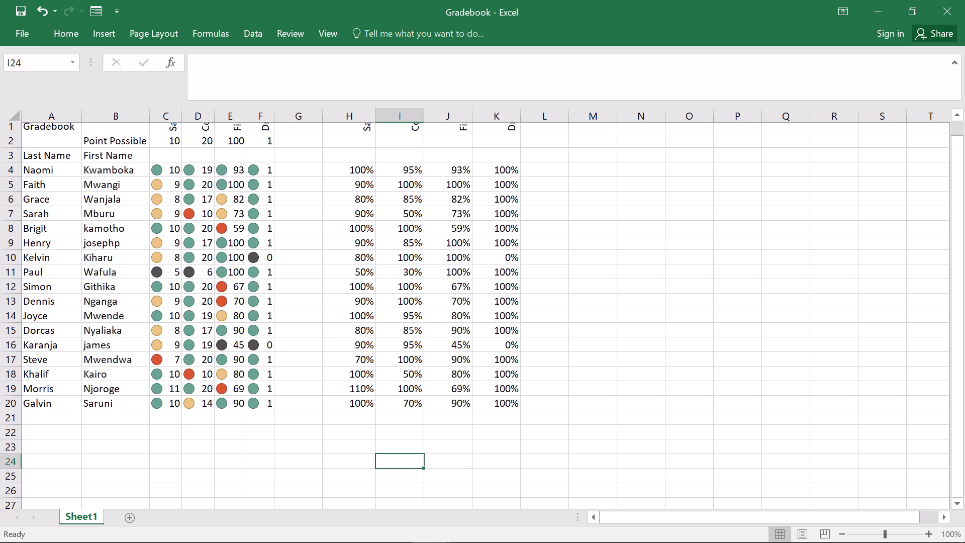
{"action": "scroll", "coordinate": [296, 399], "scroll_direction": "up", "scroll_amount": 2}
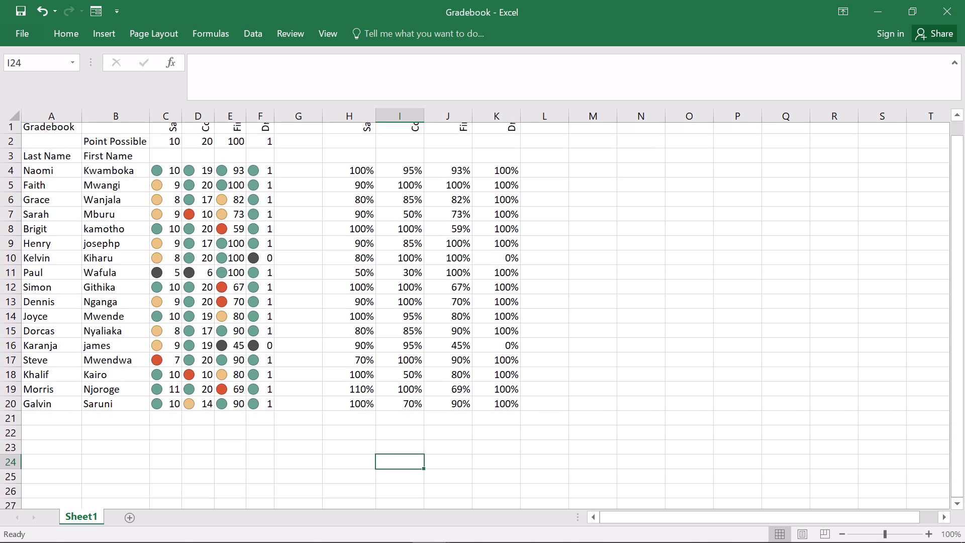
{"action": "scroll", "coordinate": [296, 399], "scroll_direction": "up", "scroll_amount": 1}
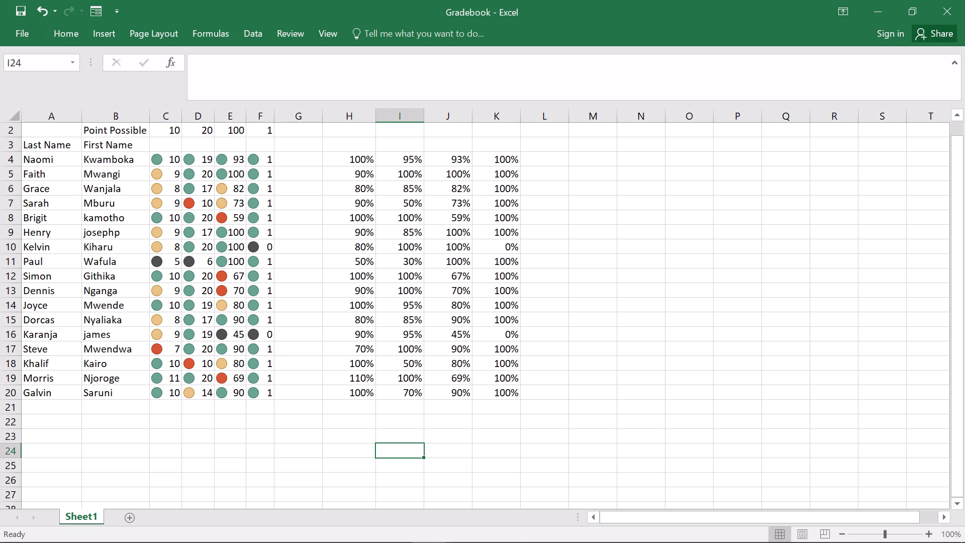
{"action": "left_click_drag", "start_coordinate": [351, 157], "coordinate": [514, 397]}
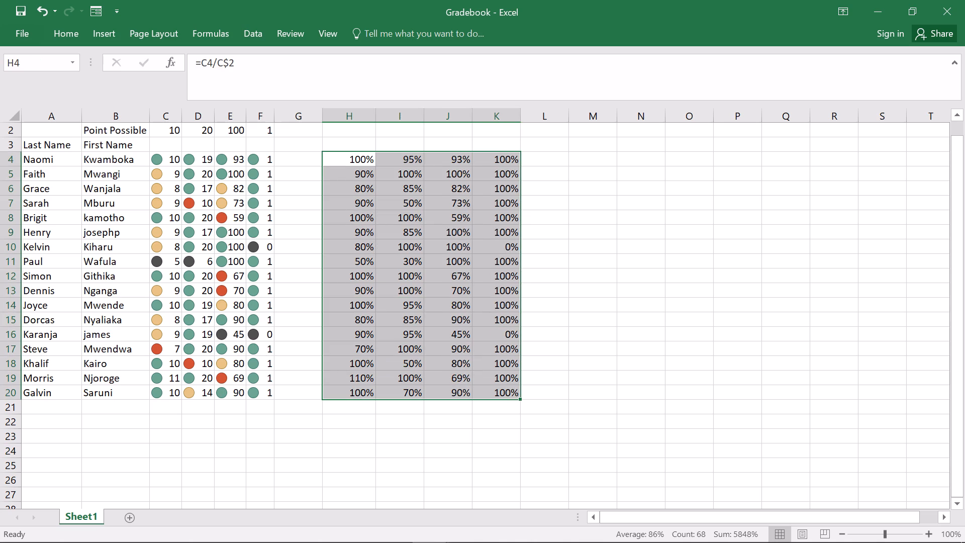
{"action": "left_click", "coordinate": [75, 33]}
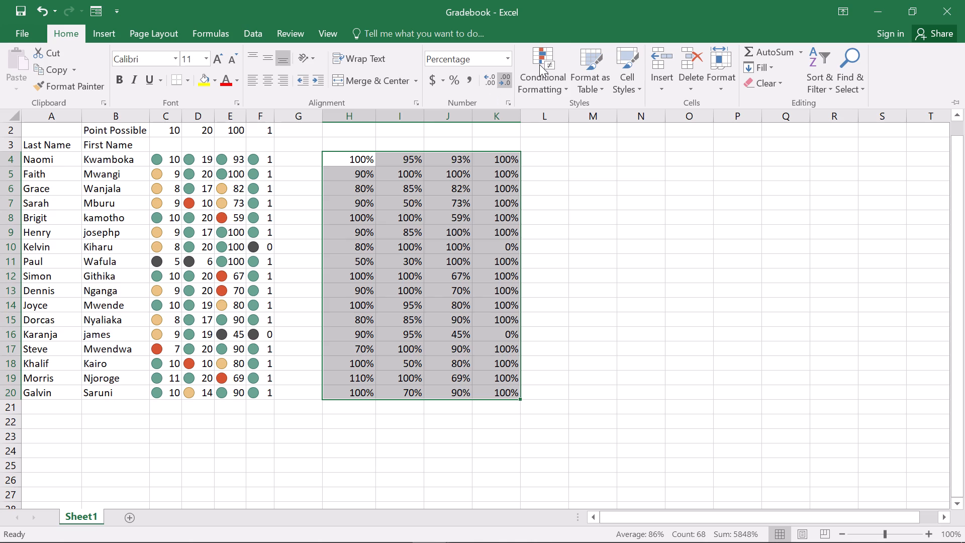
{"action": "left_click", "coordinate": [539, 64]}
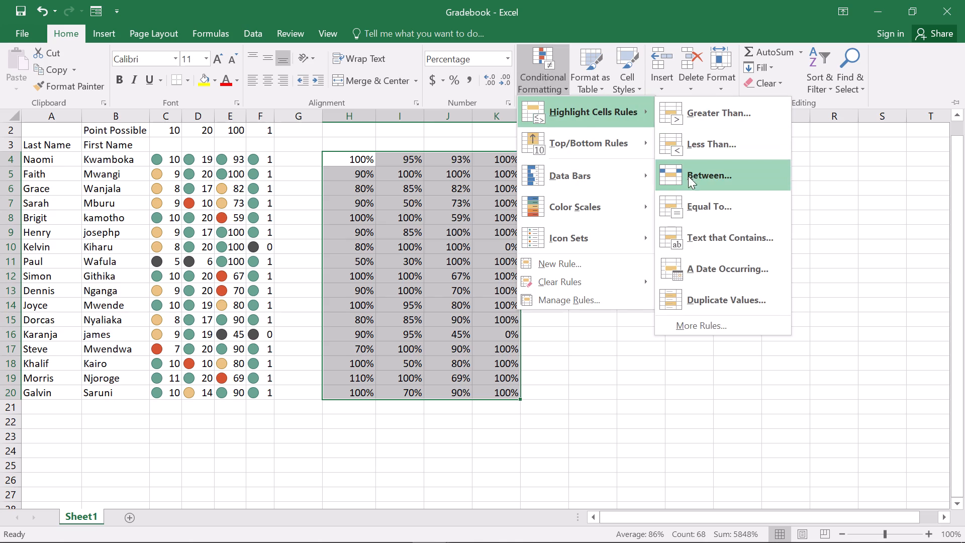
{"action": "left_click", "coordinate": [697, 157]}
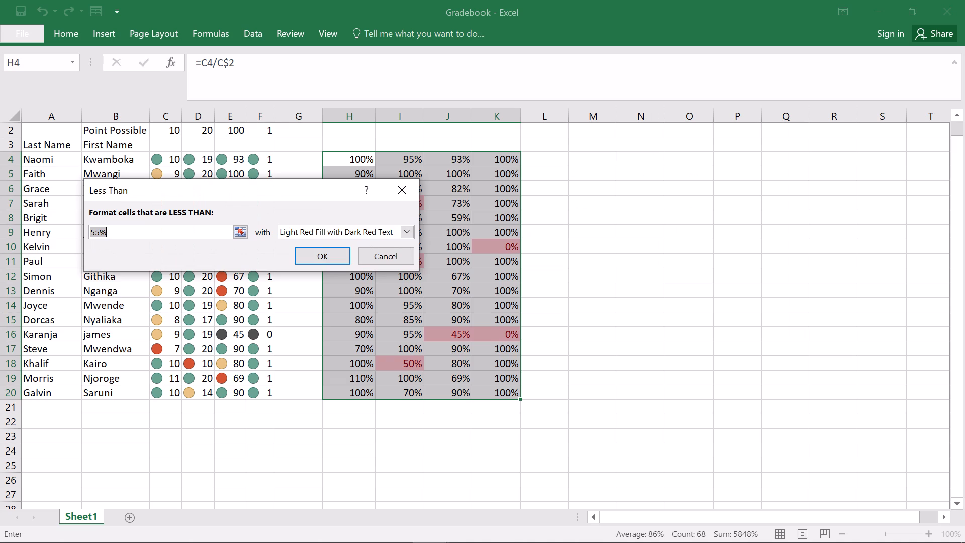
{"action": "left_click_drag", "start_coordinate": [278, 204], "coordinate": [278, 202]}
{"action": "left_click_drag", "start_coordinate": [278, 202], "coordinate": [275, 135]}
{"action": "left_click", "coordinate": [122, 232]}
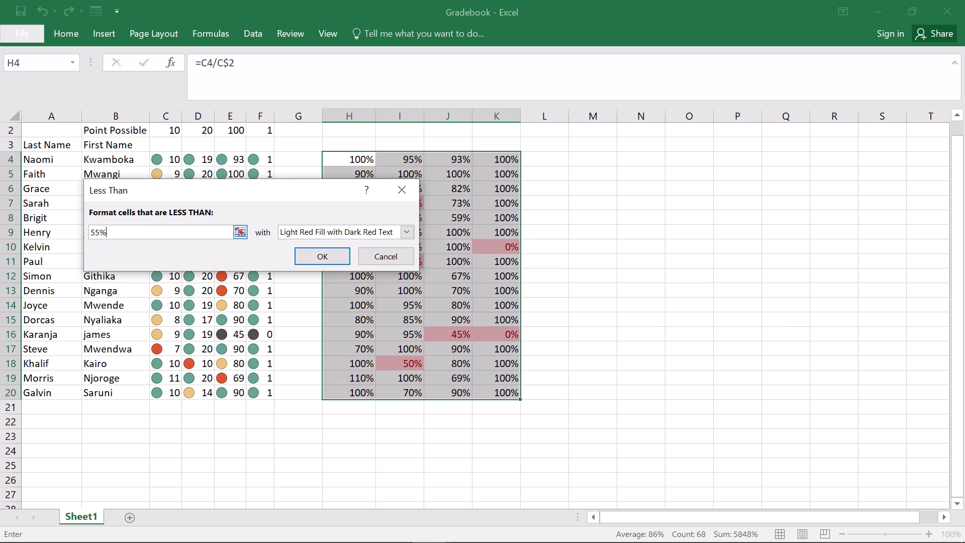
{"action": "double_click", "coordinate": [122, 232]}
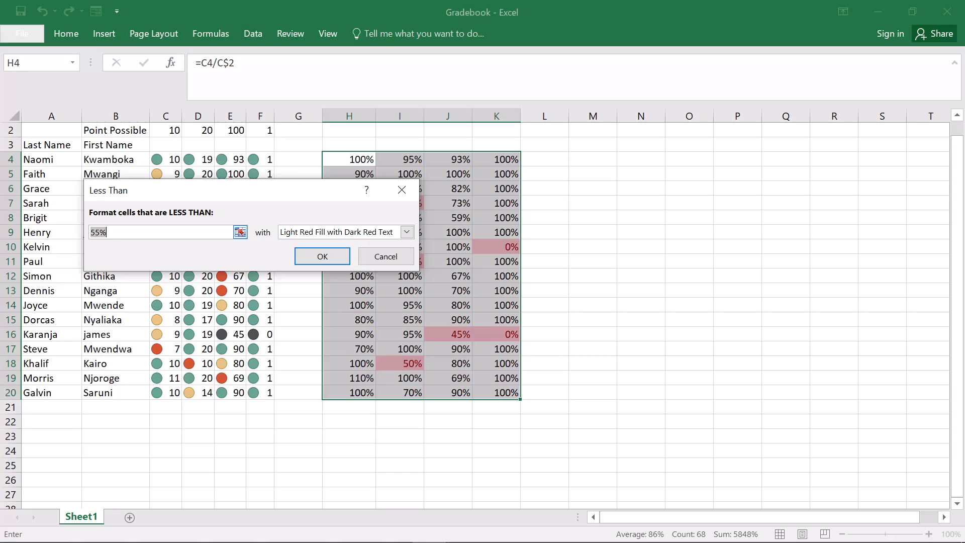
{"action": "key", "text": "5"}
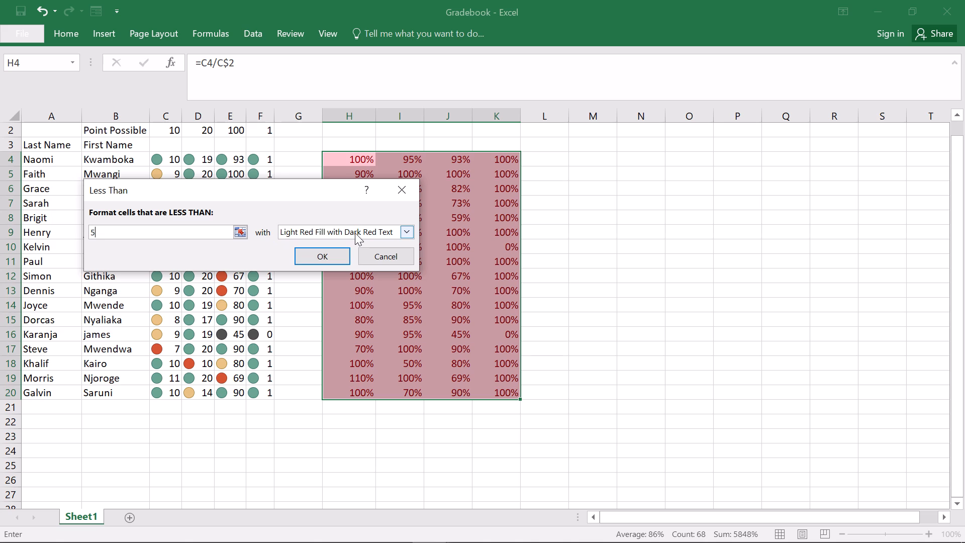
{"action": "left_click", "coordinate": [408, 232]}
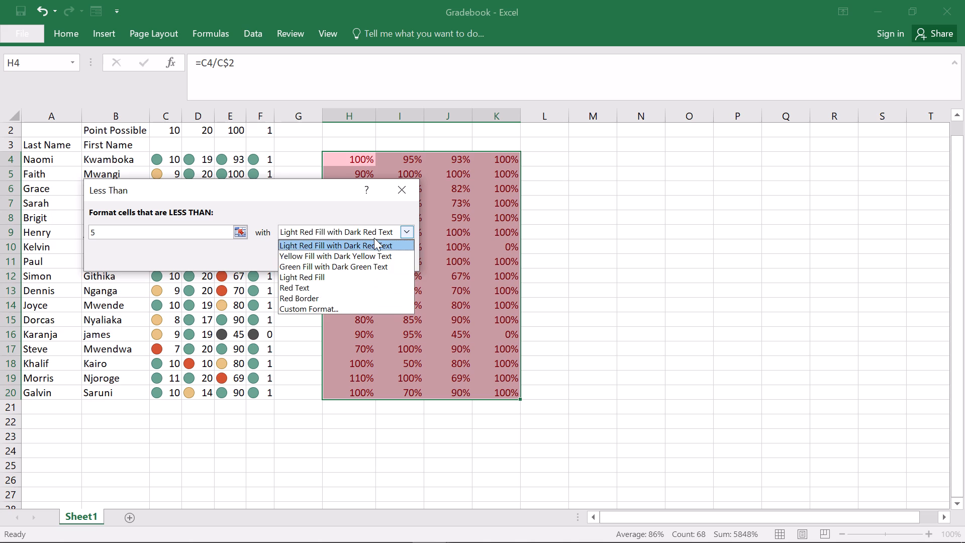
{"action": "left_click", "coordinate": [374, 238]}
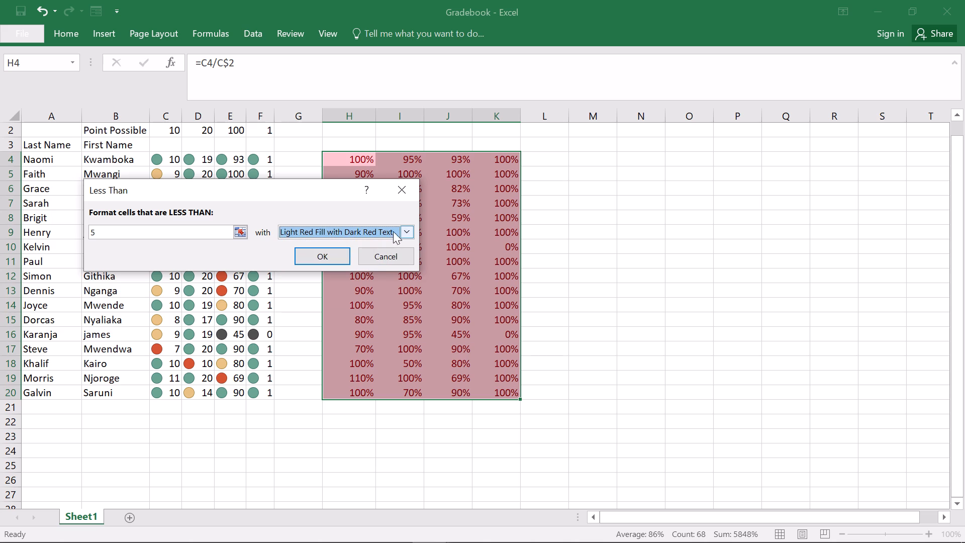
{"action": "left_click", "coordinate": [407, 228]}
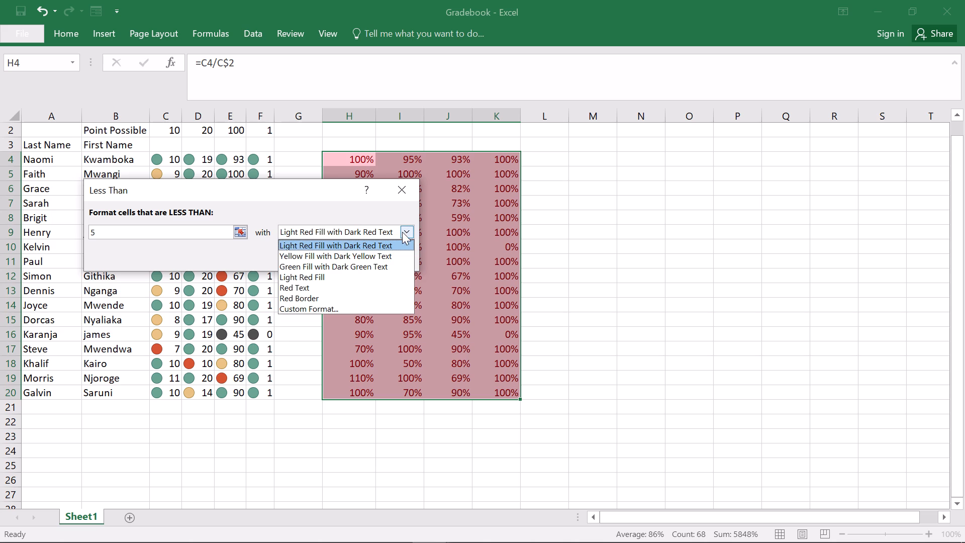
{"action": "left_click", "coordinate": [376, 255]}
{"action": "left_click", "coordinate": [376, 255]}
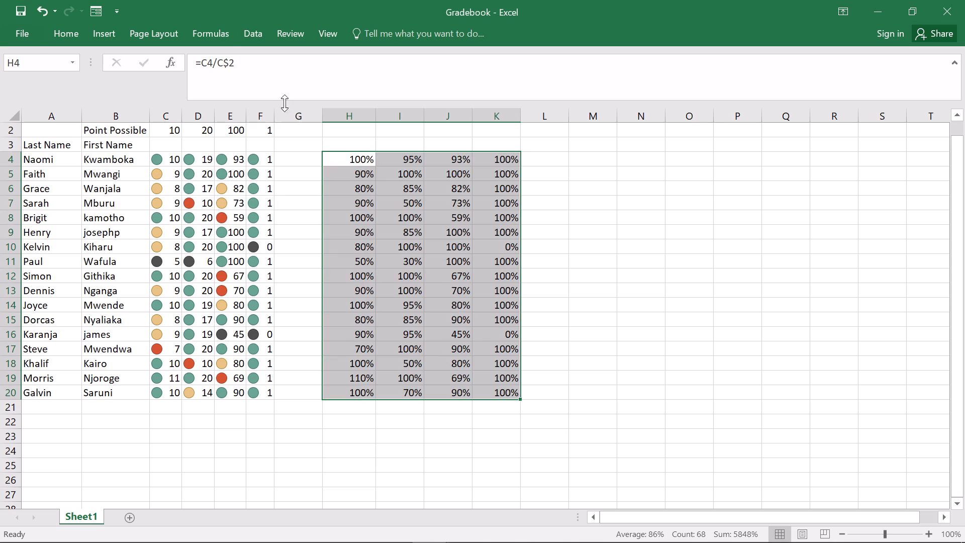
Add a Less Than conditional formatting rule to percentages H4:K20 with threshold .5 and Light Red Fill with Dark Red Text.
{"action": "left_click", "coordinate": [78, 28]}
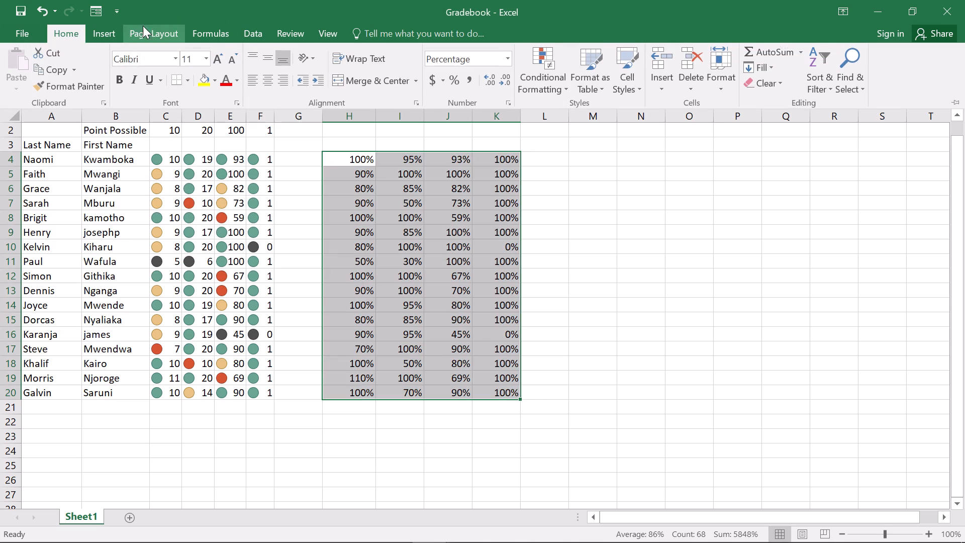
{"action": "left_click", "coordinate": [540, 60]}
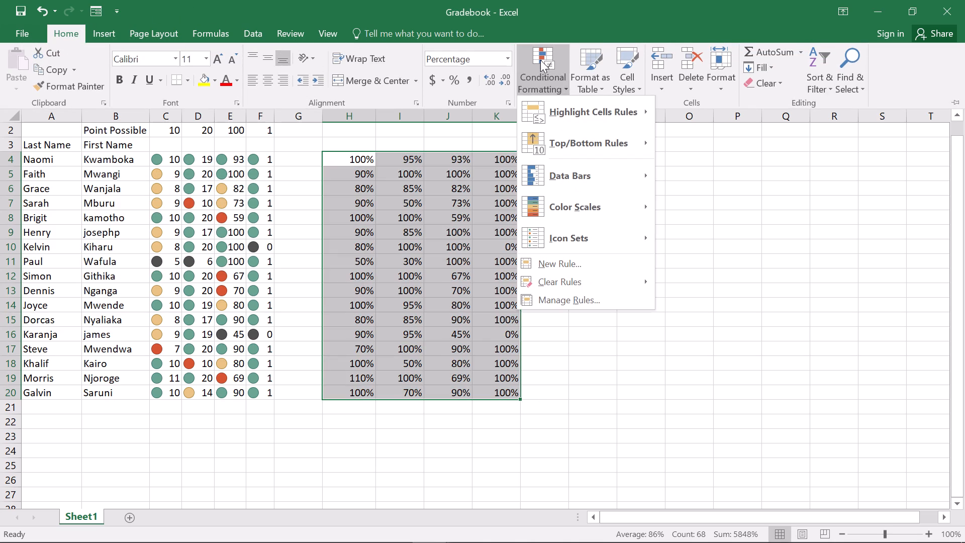
{"action": "left_click", "coordinate": [588, 107]}
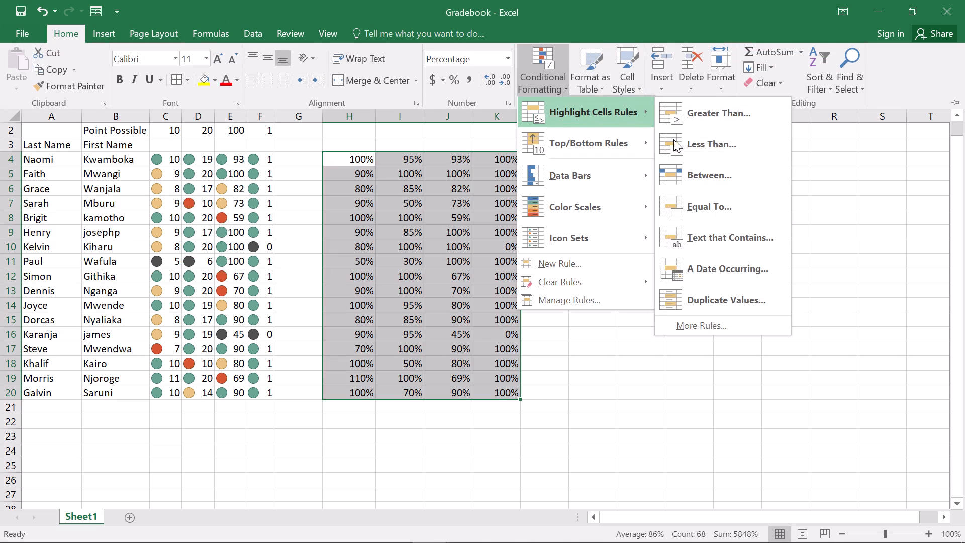
{"action": "left_click", "coordinate": [684, 140]}
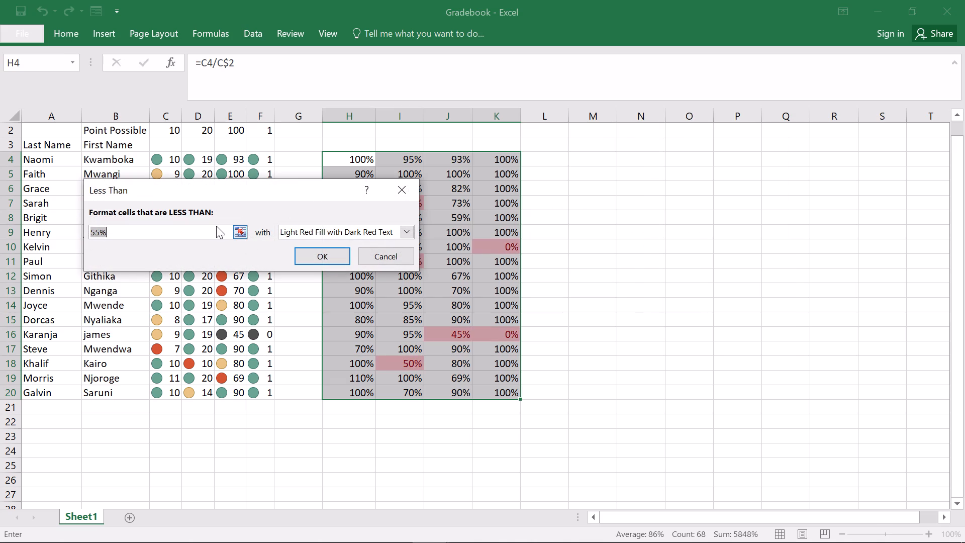
{"action": "key", "text": "5"}
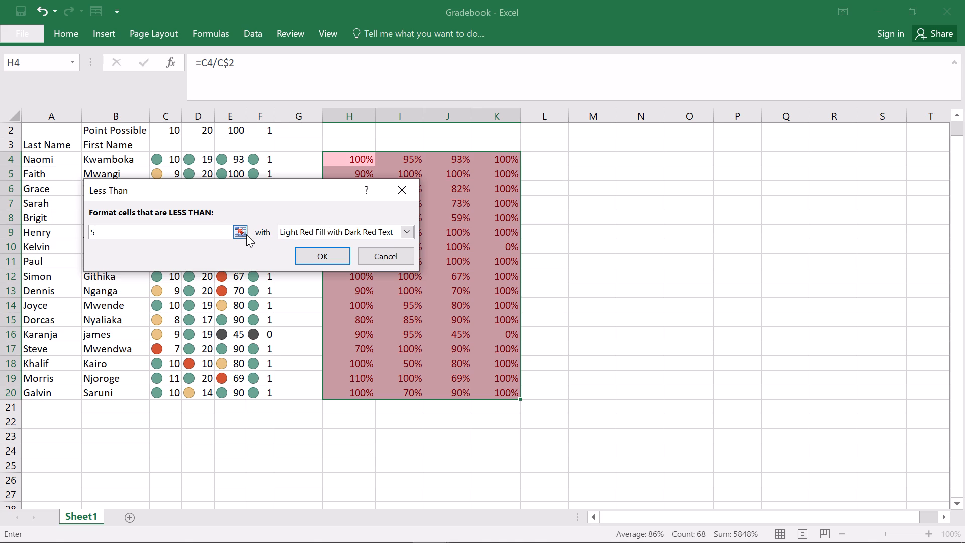
{"action": "left_click", "coordinate": [245, 234]}
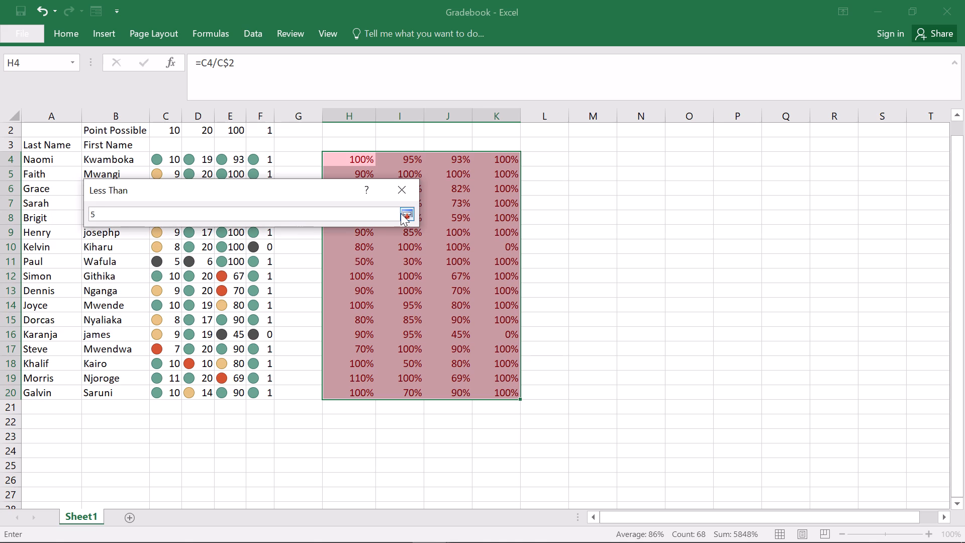
{"action": "left_click", "coordinate": [406, 213]}
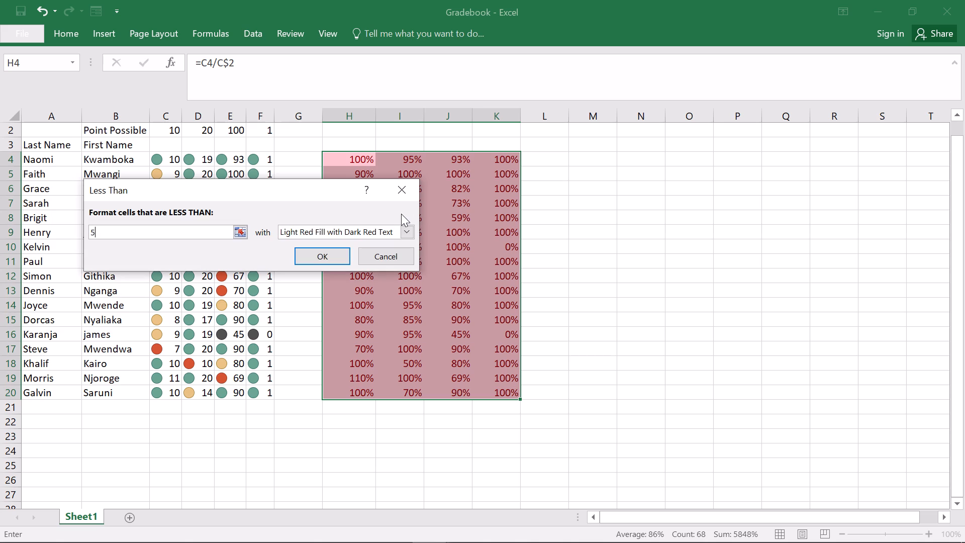
{"action": "left_click", "coordinate": [406, 230]}
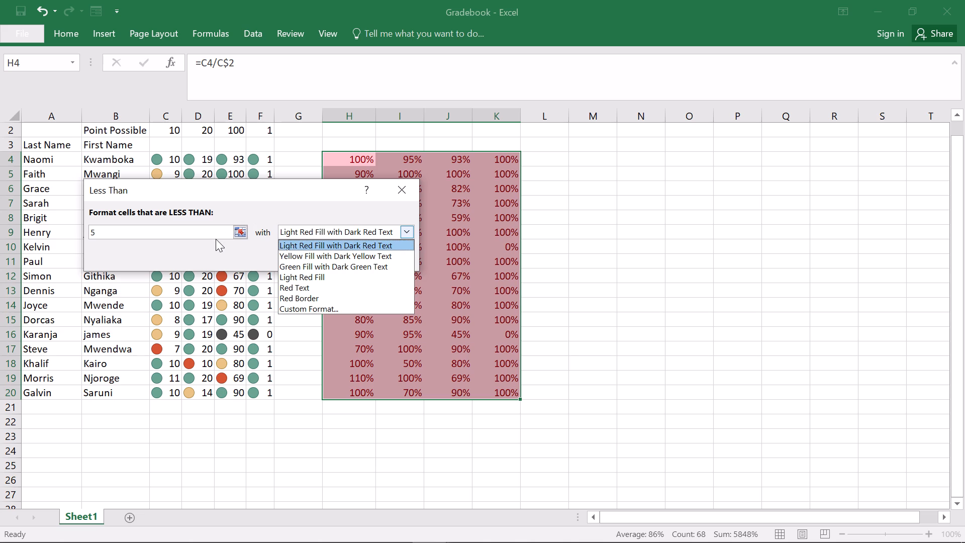
{"action": "triple_click", "coordinate": [151, 226]}
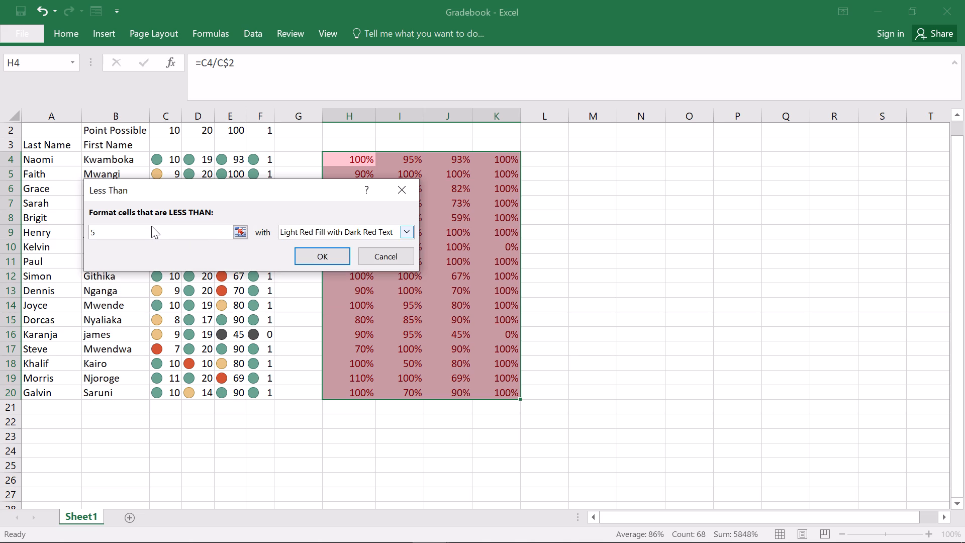
{"action": "double_click", "coordinate": [147, 230]}
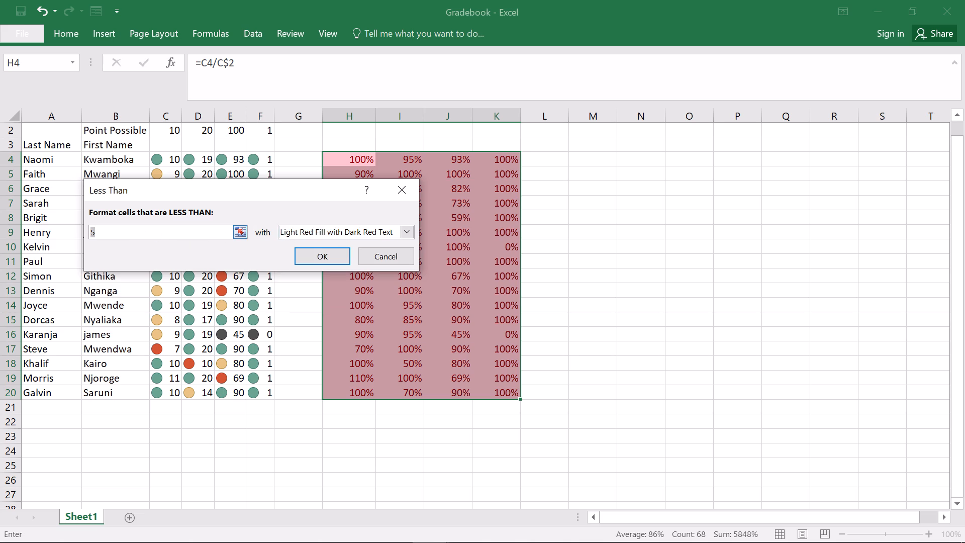
{"action": "key", "text": "period"}
{"action": "key", "text": "5"}
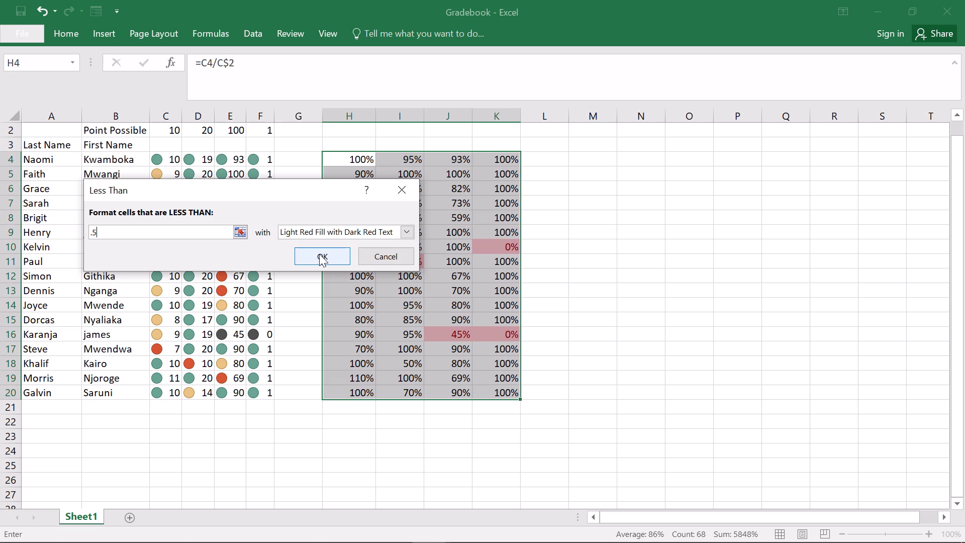
{"action": "left_click", "coordinate": [404, 223]}
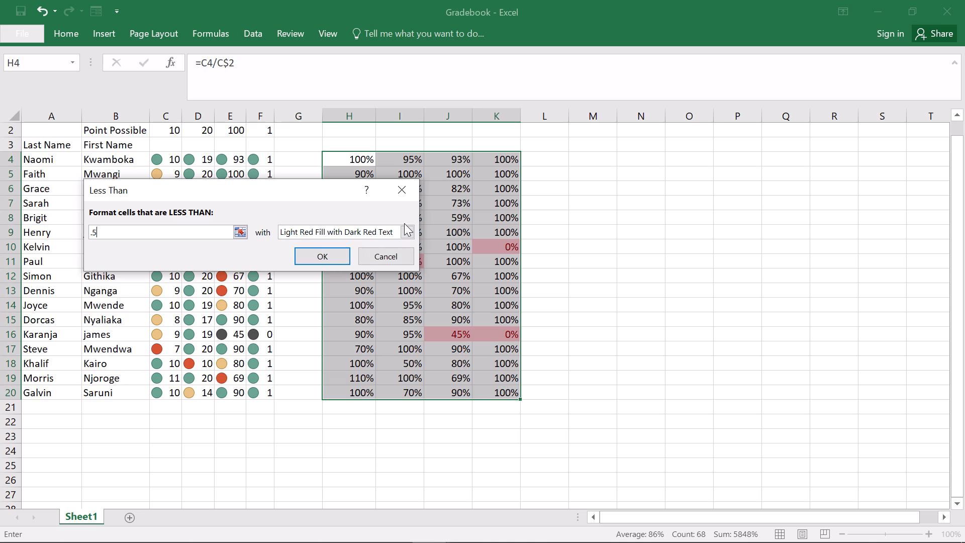
{"action": "left_click", "coordinate": [404, 233]}
{"action": "left_click", "coordinate": [367, 242]}
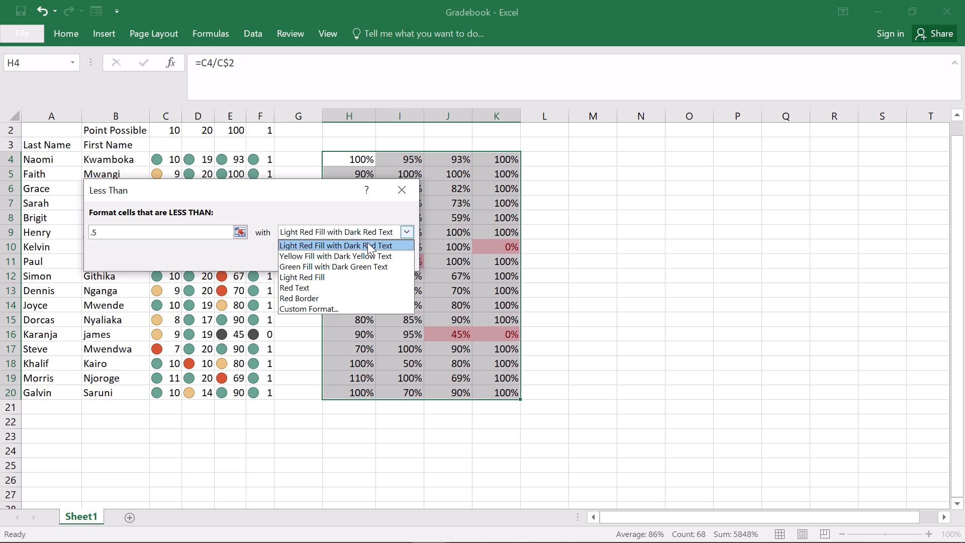
{"action": "left_click", "coordinate": [332, 254]}
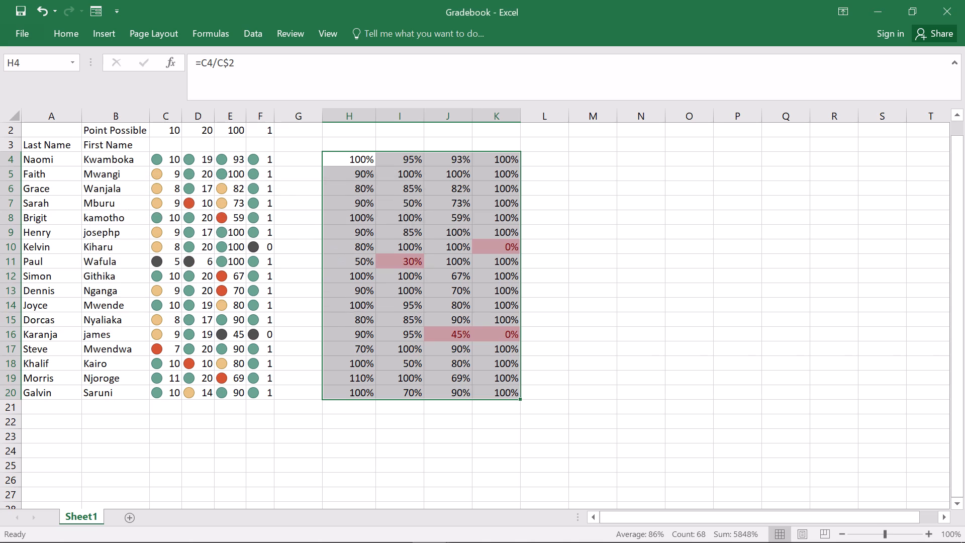
{"action": "left_click", "coordinate": [630, 369]}
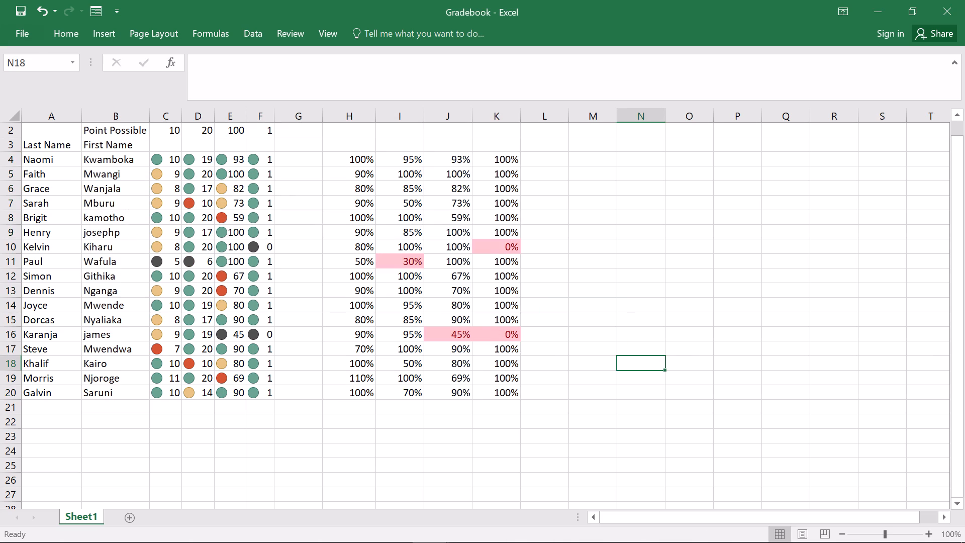
Review the red-highlighted cells in the percentage table against the test headings and employee rows.
{"action": "scroll", "coordinate": [472, 326], "scroll_direction": "down", "scroll_amount": 1}
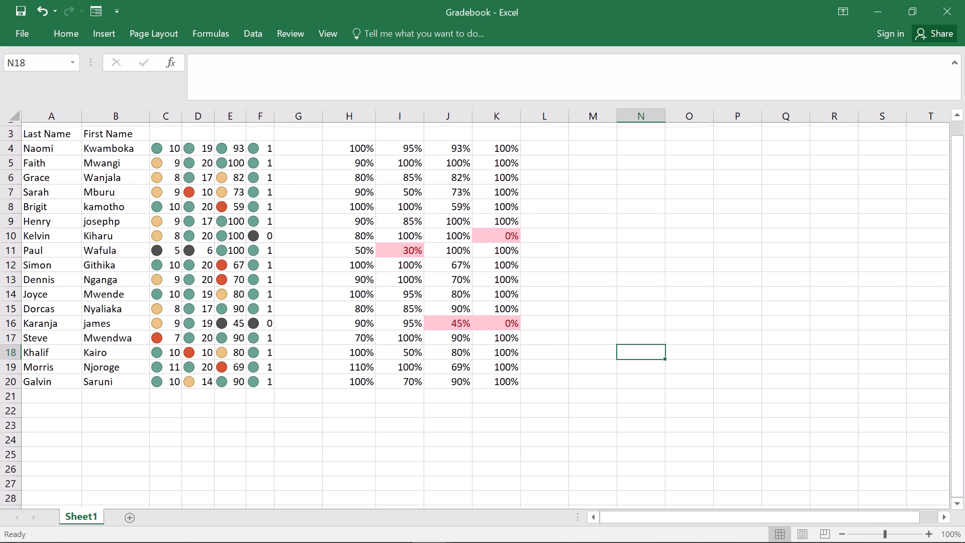
{"action": "scroll", "coordinate": [472, 326], "scroll_direction": "down", "scroll_amount": 1}
{"action": "scroll", "coordinate": [472, 326], "scroll_direction": "up", "scroll_amount": 2}
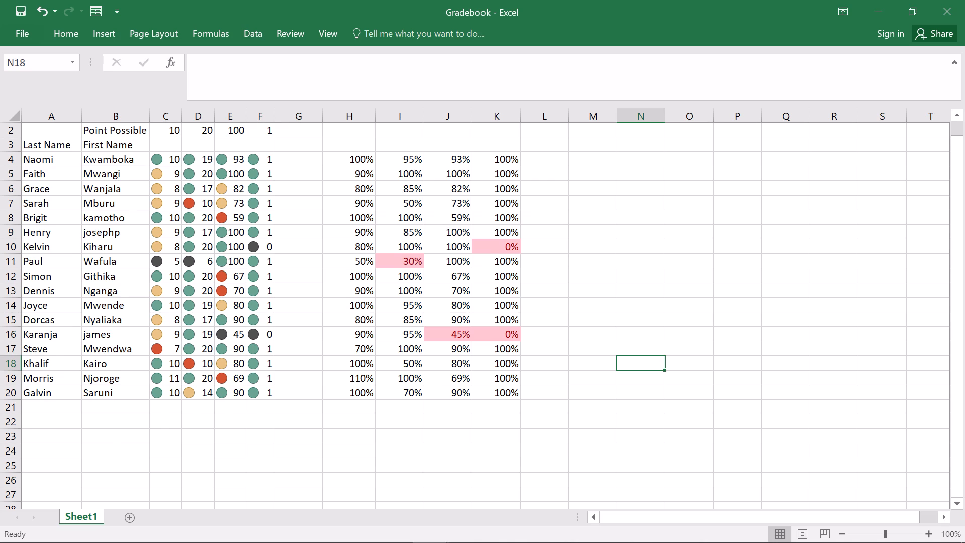
{"action": "scroll", "coordinate": [527, 299], "scroll_direction": "up", "scroll_amount": 2}
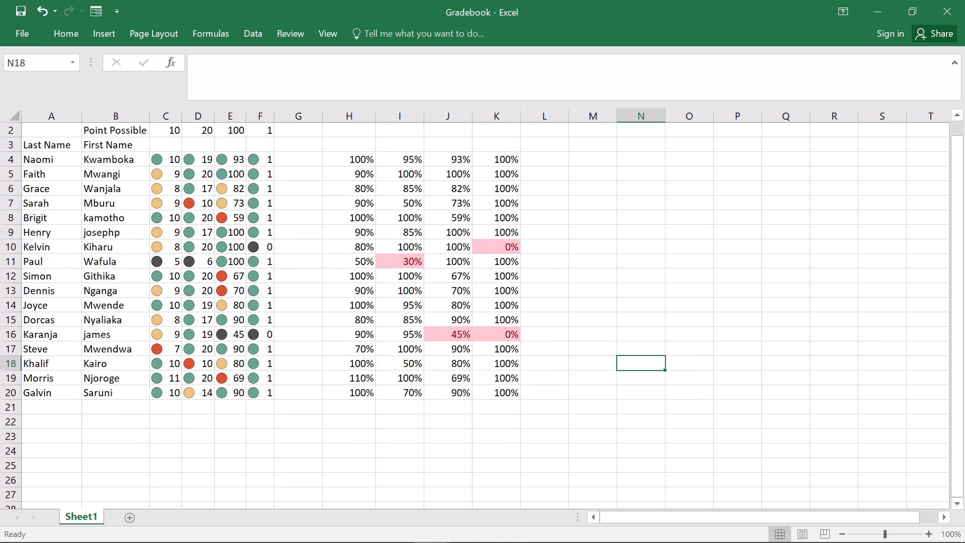
{"action": "scroll", "coordinate": [527, 299], "scroll_direction": "up", "scroll_amount": 2}
{"action": "scroll", "coordinate": [527, 299], "scroll_direction": "right", "scroll_amount": 2}
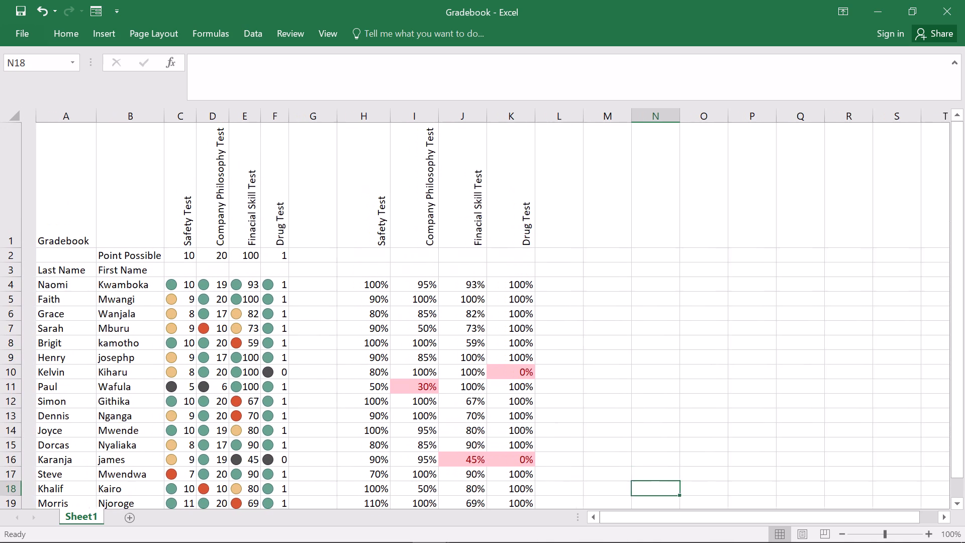
{"action": "scroll", "coordinate": [527, 299], "scroll_direction": "right", "scroll_amount": 1}
{"action": "scroll", "coordinate": [527, 299], "scroll_direction": "down", "scroll_amount": 2}
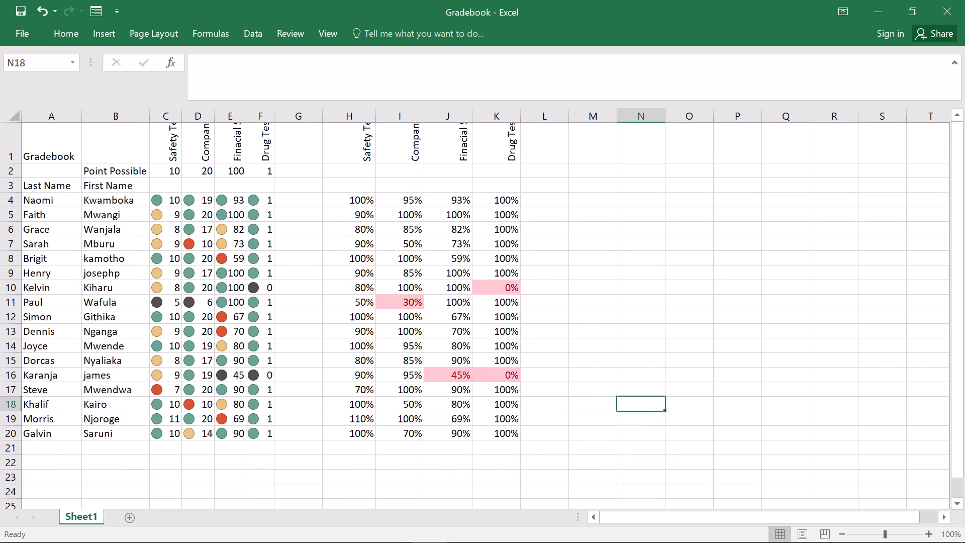
{"action": "scroll", "coordinate": [527, 299], "scroll_direction": "up", "scroll_amount": 3}
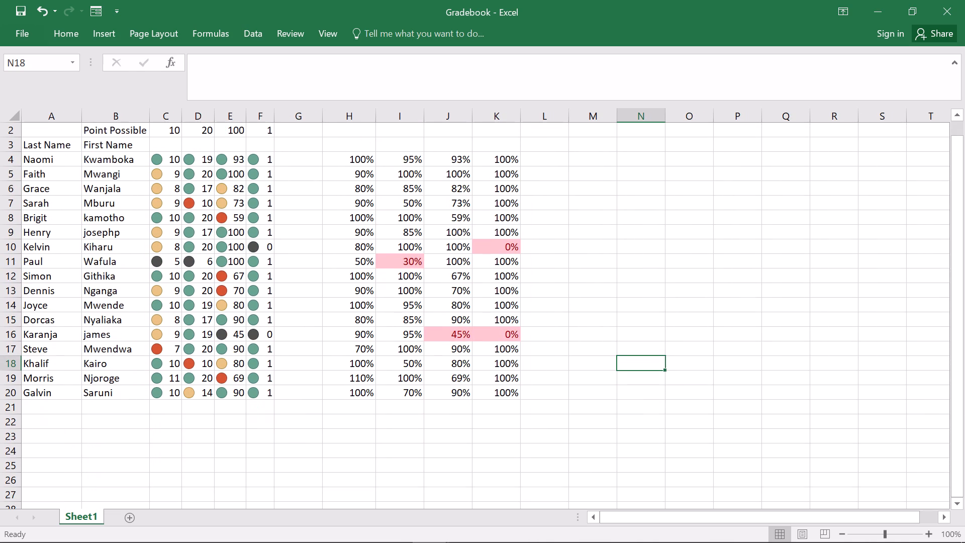
{"action": "scroll", "coordinate": [527, 299], "scroll_direction": "up", "scroll_amount": 1}
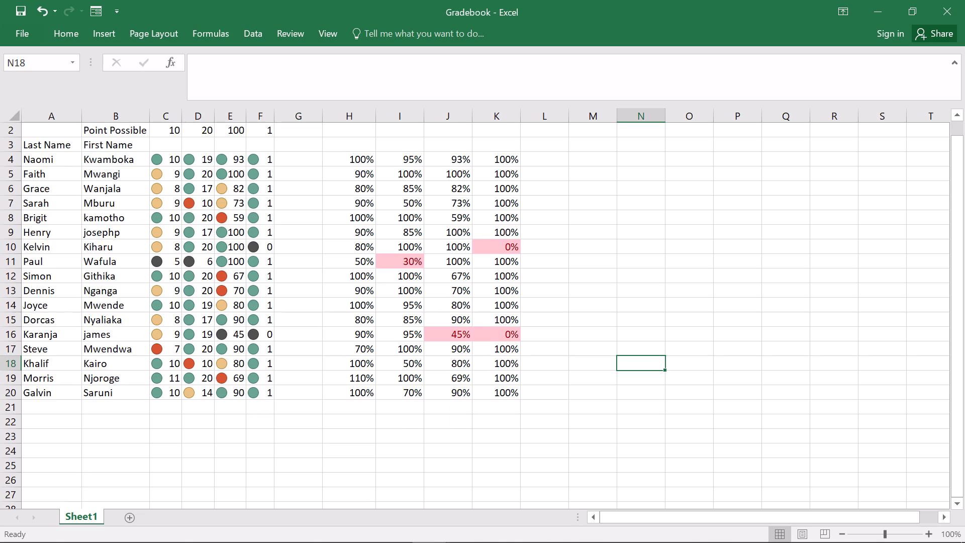
{"action": "scroll", "coordinate": [527, 299], "scroll_direction": "up", "scroll_amount": 1}
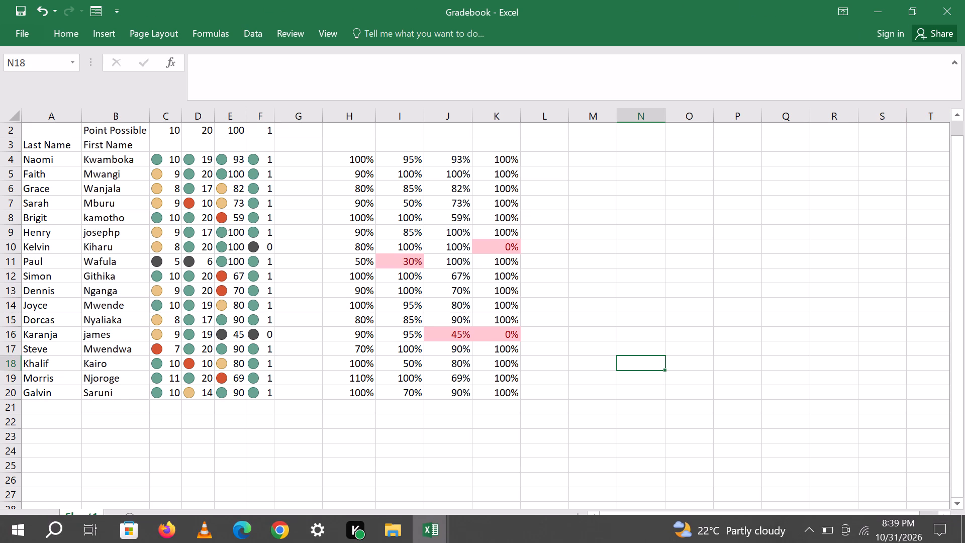
{"action": "left_click", "coordinate": [664, 286]}
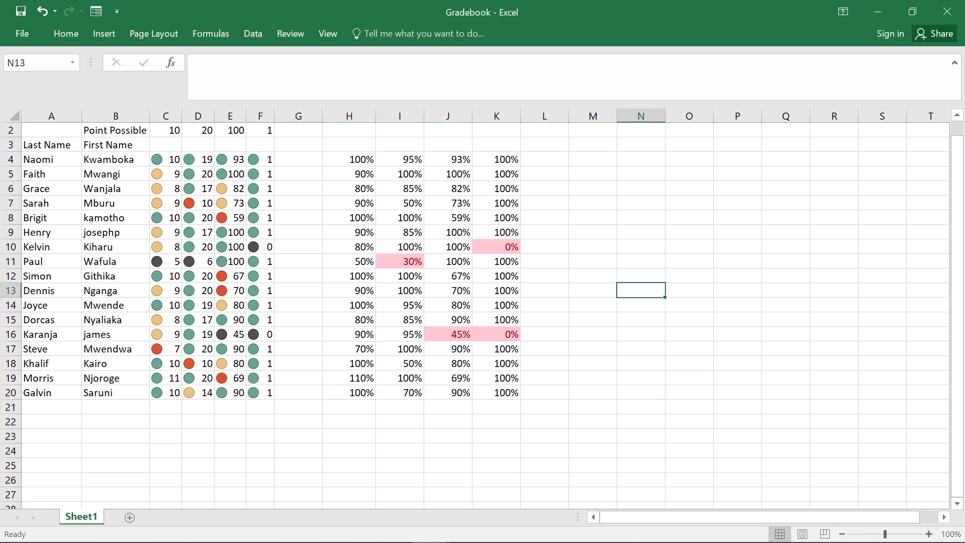
{"action": "left_click", "coordinate": [684, 241]}
{"action": "left_click", "coordinate": [609, 206]}
{"action": "scroll", "coordinate": [585, 196], "scroll_direction": "up", "scroll_amount": 2}
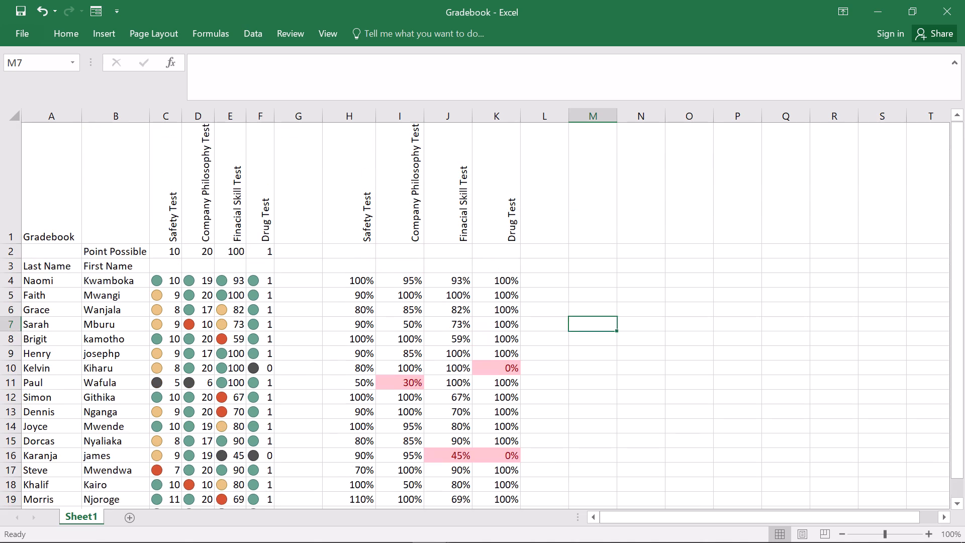
{"action": "scroll", "coordinate": [604, 219], "scroll_direction": "up", "scroll_amount": 2}
{"action": "scroll", "coordinate": [602, 215], "scroll_direction": "down", "scroll_amount": 2}
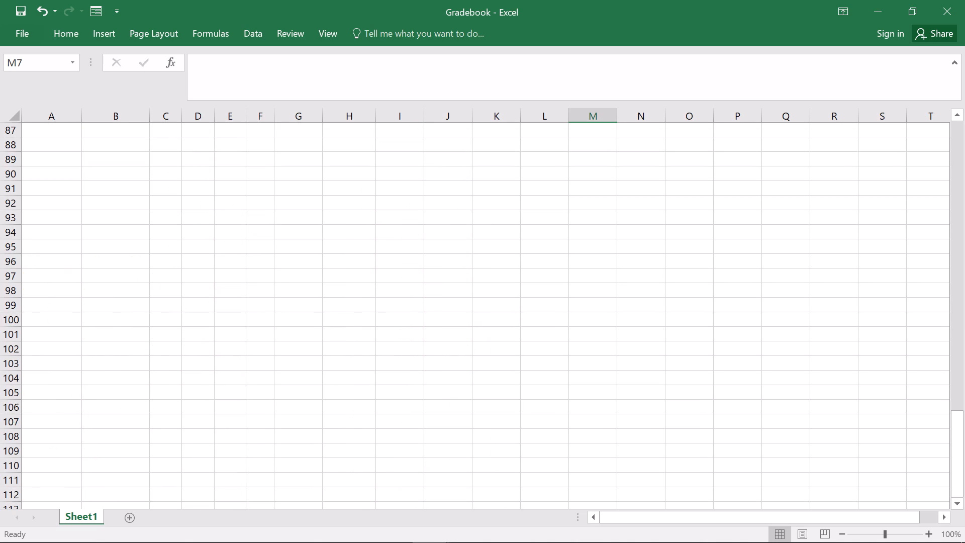
{"action": "scroll", "coordinate": [589, 290], "scroll_direction": "up", "scroll_amount": 4}
{"action": "scroll", "coordinate": [602, 263], "scroll_direction": "down", "scroll_amount": 1}
{"action": "scroll", "coordinate": [602, 266], "scroll_direction": "up", "scroll_amount": 2}
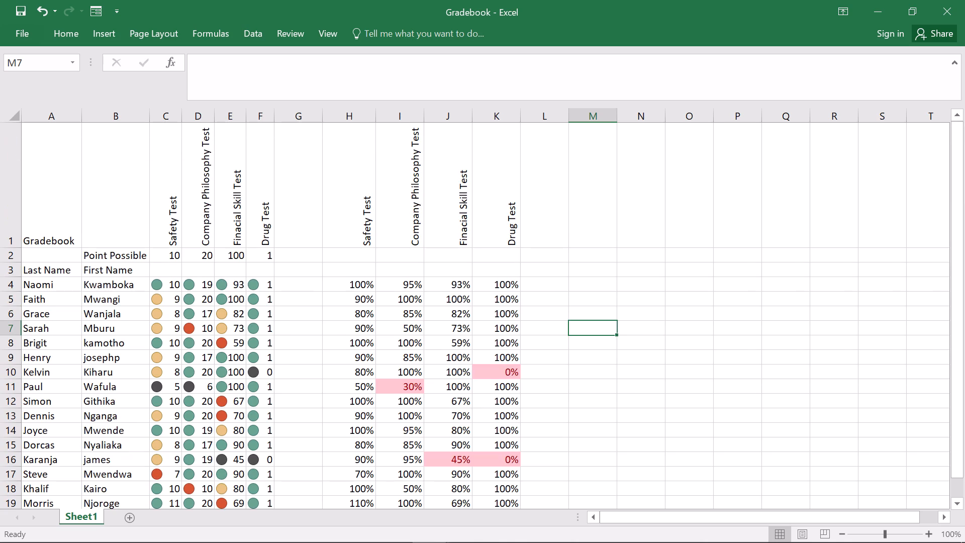
Enter the heading "Fire Employee" in cell M1, one column beyond the percentage table.
{"action": "left_click", "coordinate": [555, 280]}
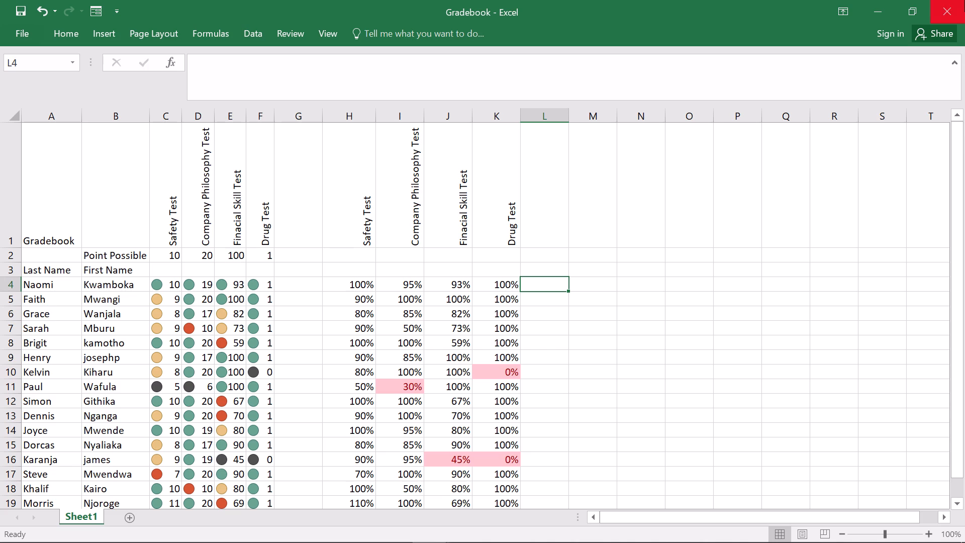
{"action": "left_click", "coordinate": [539, 240]}
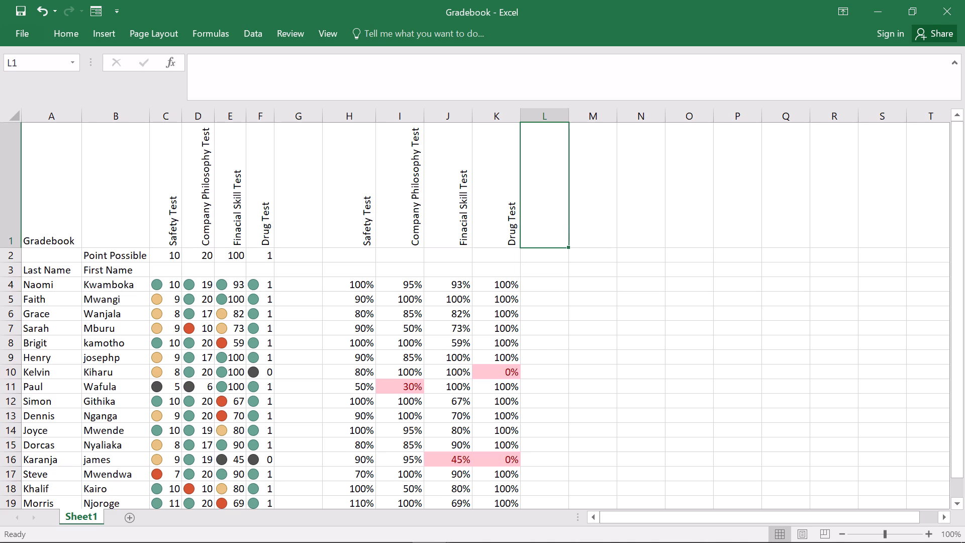
{"action": "left_click", "coordinate": [605, 219]}
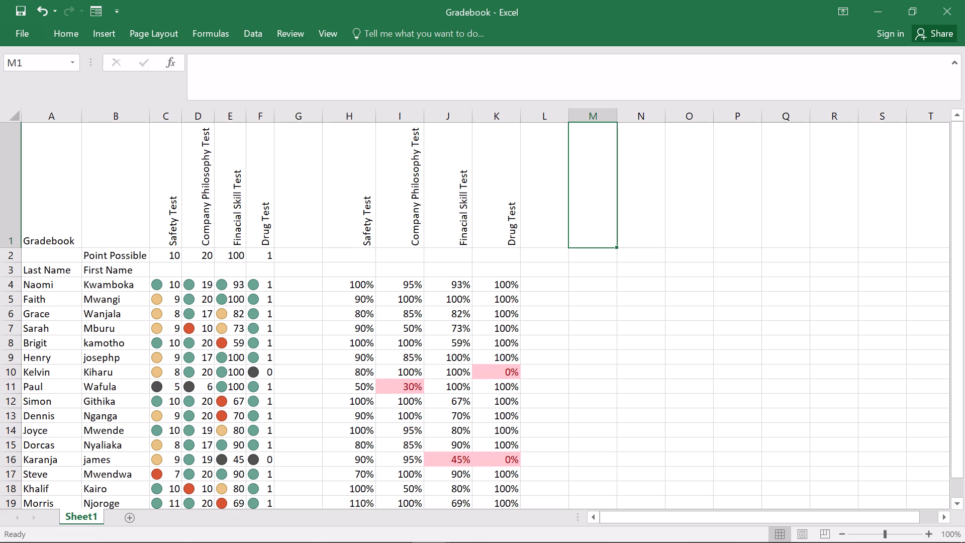
{"action": "key", "text": "f"}
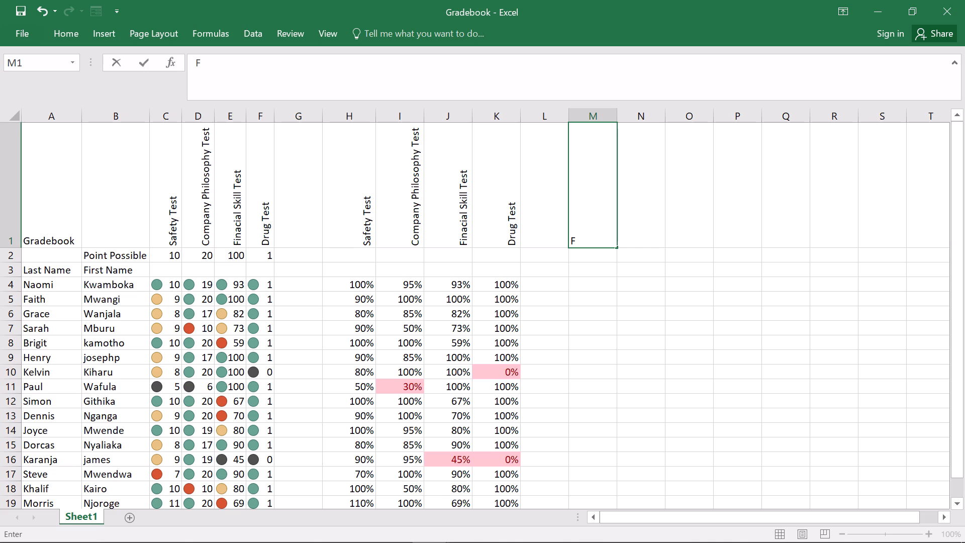
{"action": "key", "text": "i"}
{"action": "type", "text": "re"}
{"action": "key", "text": "space"}
{"action": "key", "text": "e"}
{"action": "key", "text": "m"}
{"action": "scroll", "coordinate": [629, 214], "scroll_direction": "down", "scroll_amount": 1}
{"action": "type", "text": "pl"}
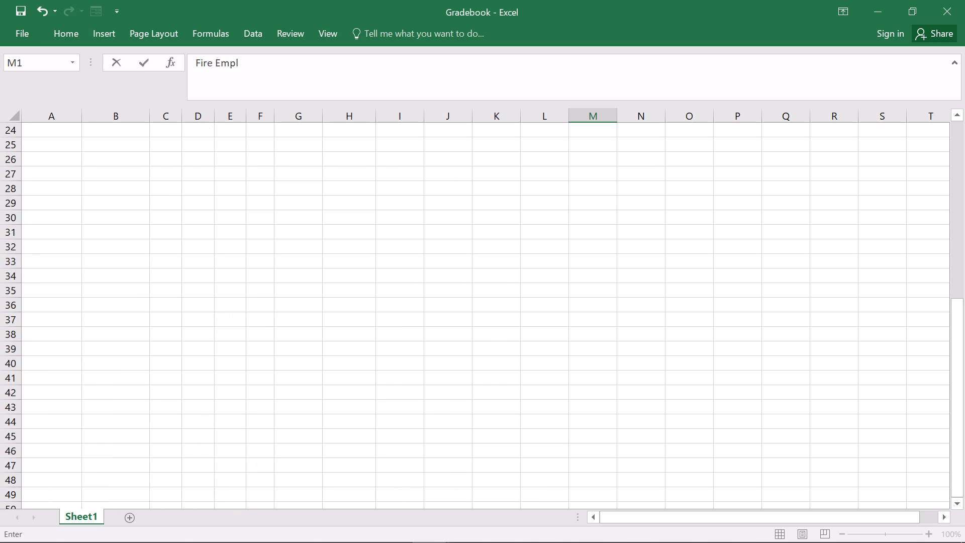
{"action": "scroll", "coordinate": [629, 214], "scroll_direction": "up", "scroll_amount": 6}
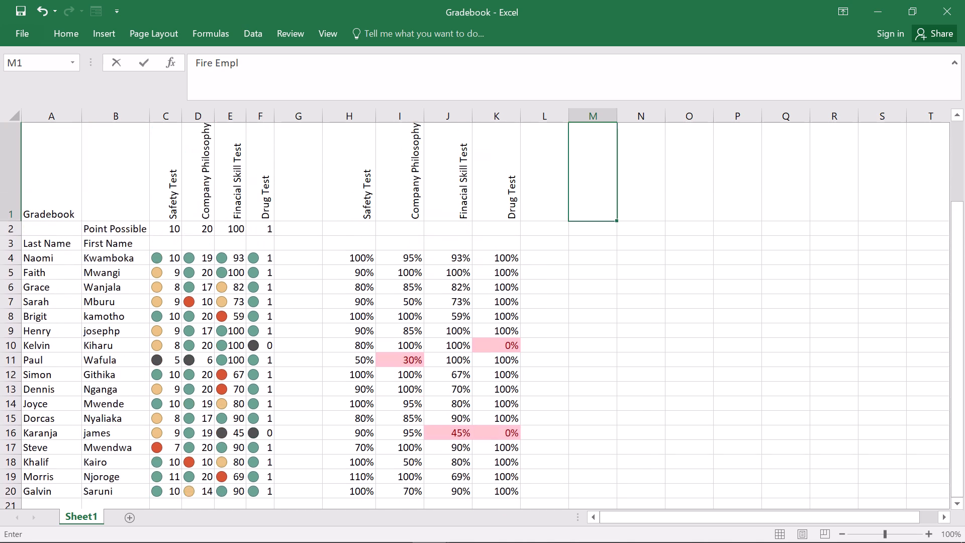
{"action": "scroll", "coordinate": [629, 214], "scroll_direction": "up", "scroll_amount": 1}
{"action": "key", "text": "o"}
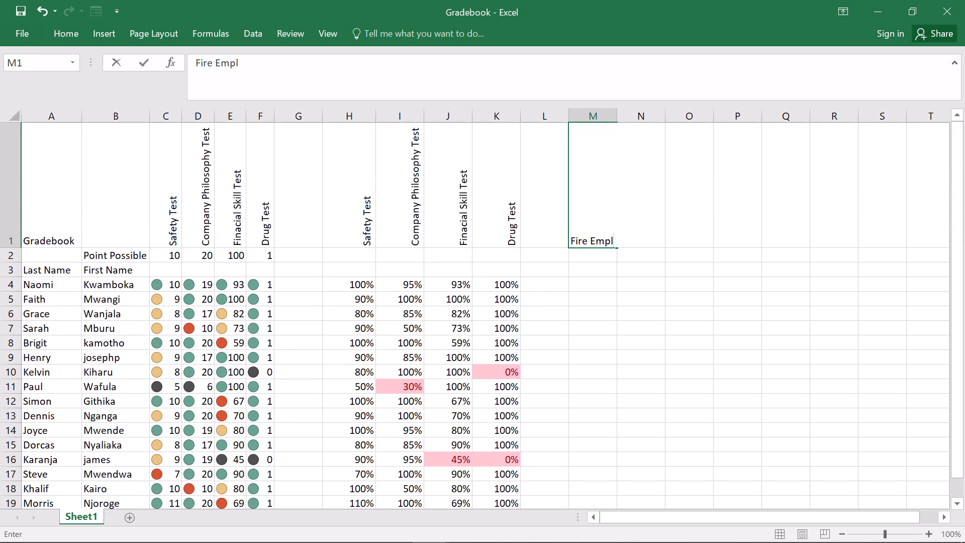
{"action": "type", "text": "yr"}
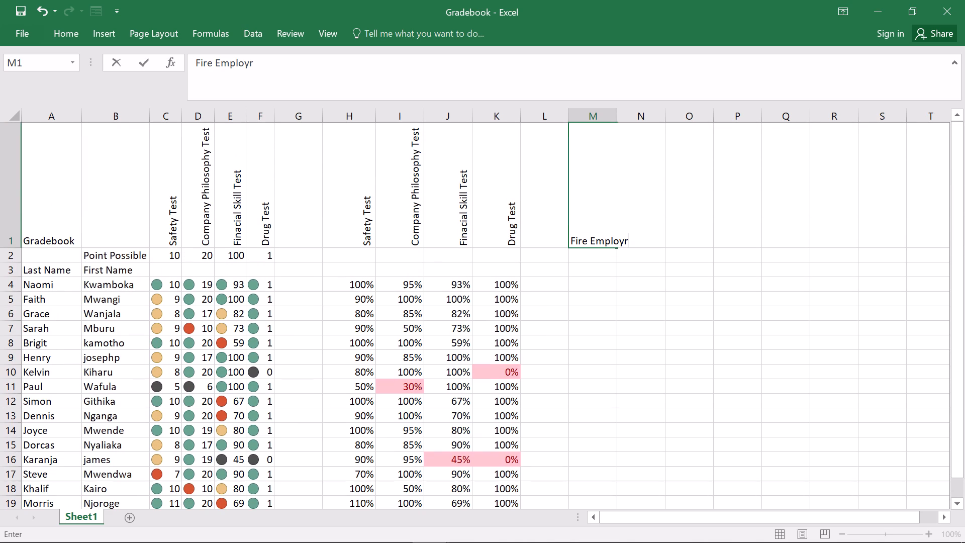
{"action": "key", "text": "BackSpace"}
{"action": "type", "text": "ee"}
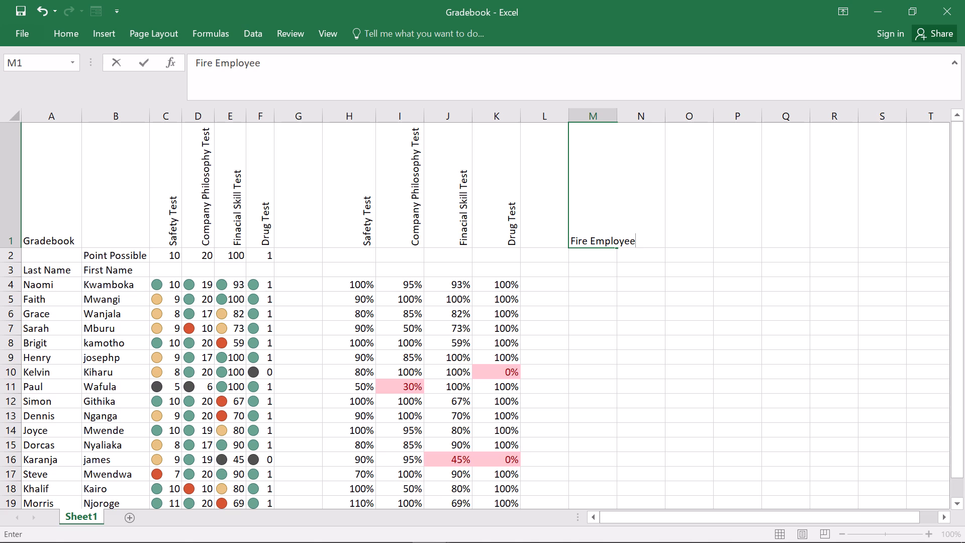
{"action": "key", "text": "space"}
{"action": "key", "text": "Return"}
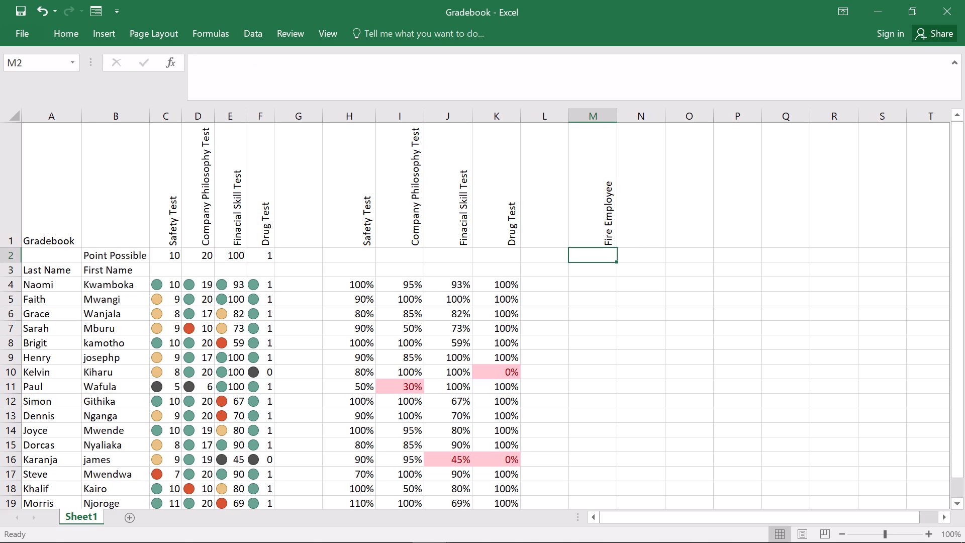
Add a question mark to the end of the M1 heading so it reads "Fire Employee ?".
{"action": "double_click", "coordinate": [603, 225]}
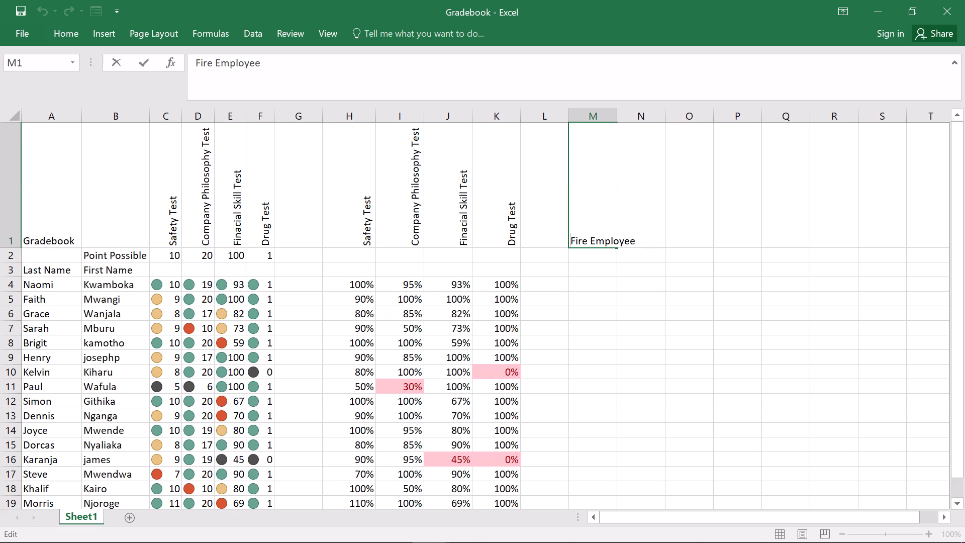
{"action": "double_click", "coordinate": [642, 246]}
{"action": "key", "text": "shift+question"}
{"action": "key", "text": "Return"}
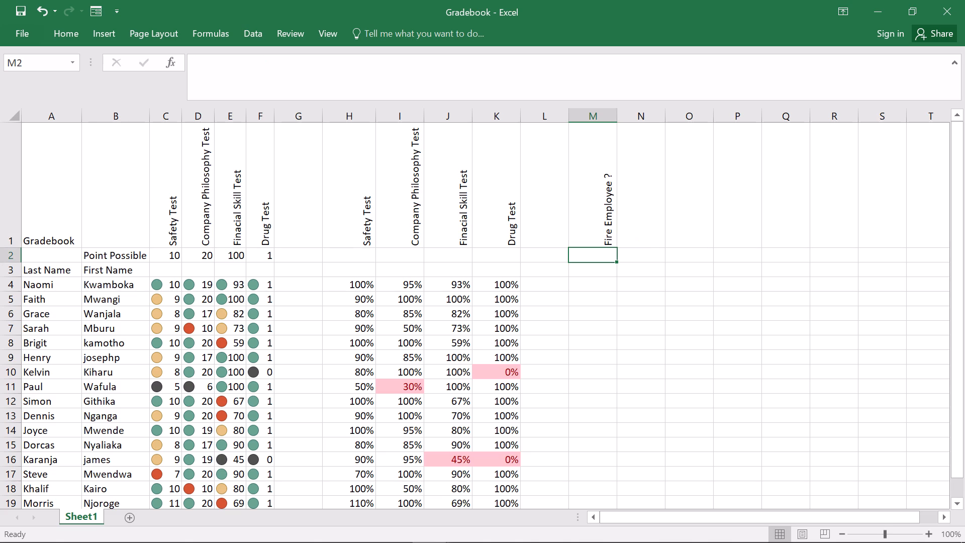
Select cell M4, the first employee's row in the "Fire Employee ?" column.
{"action": "left_click", "coordinate": [594, 288]}
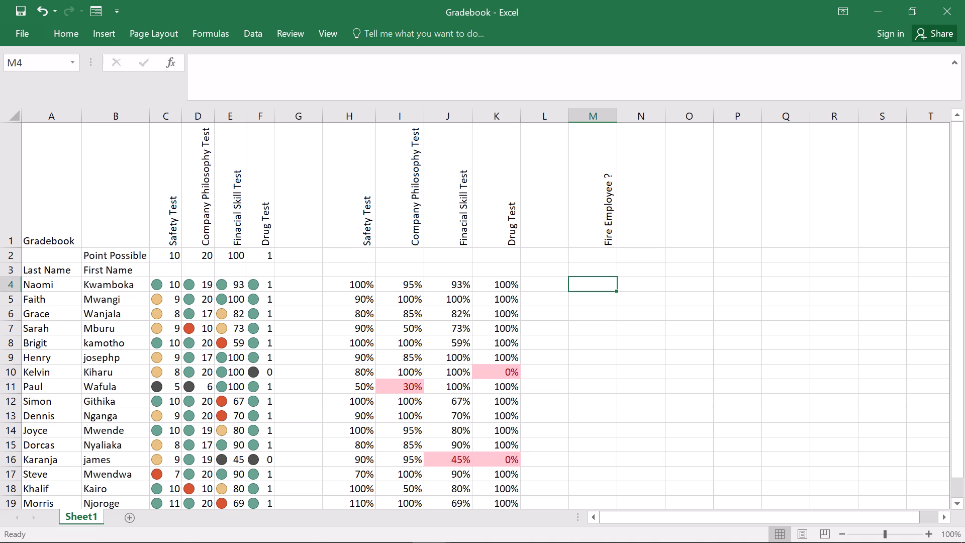
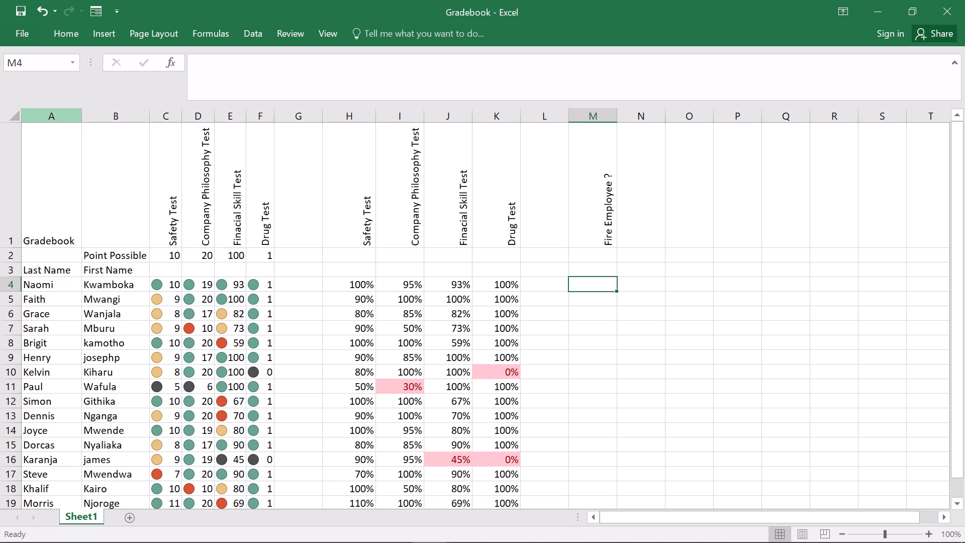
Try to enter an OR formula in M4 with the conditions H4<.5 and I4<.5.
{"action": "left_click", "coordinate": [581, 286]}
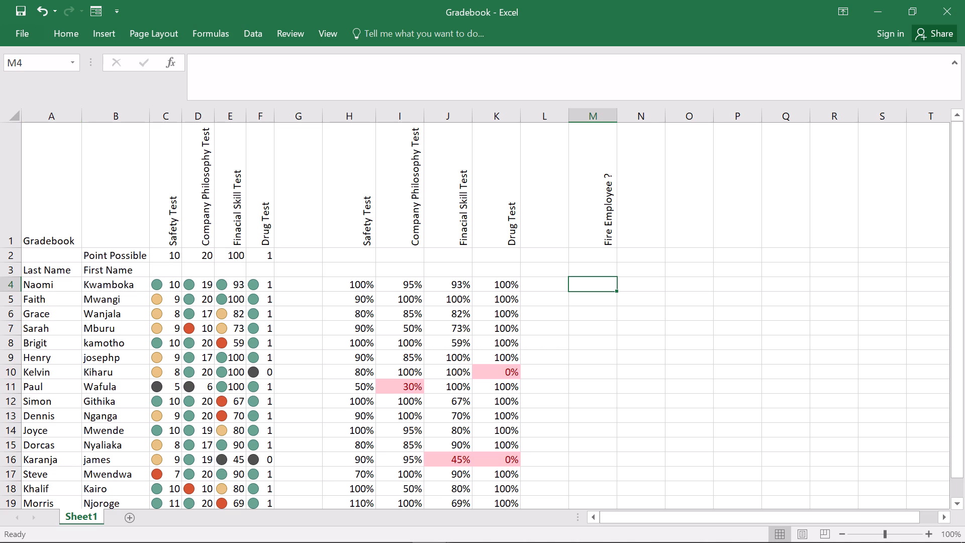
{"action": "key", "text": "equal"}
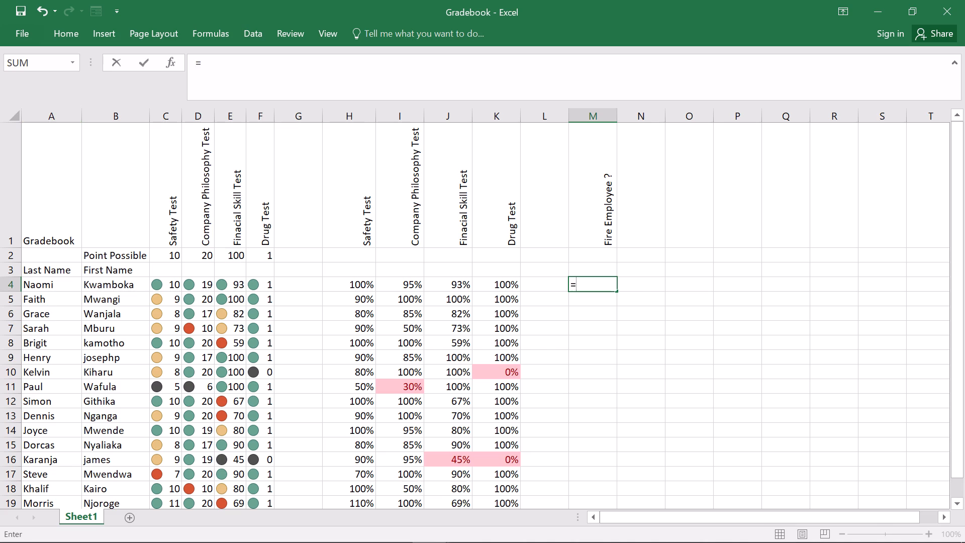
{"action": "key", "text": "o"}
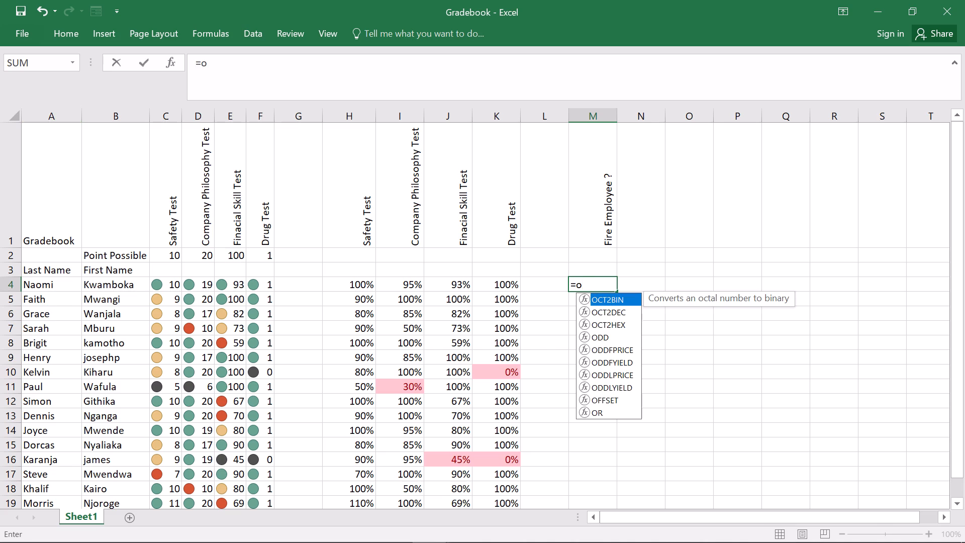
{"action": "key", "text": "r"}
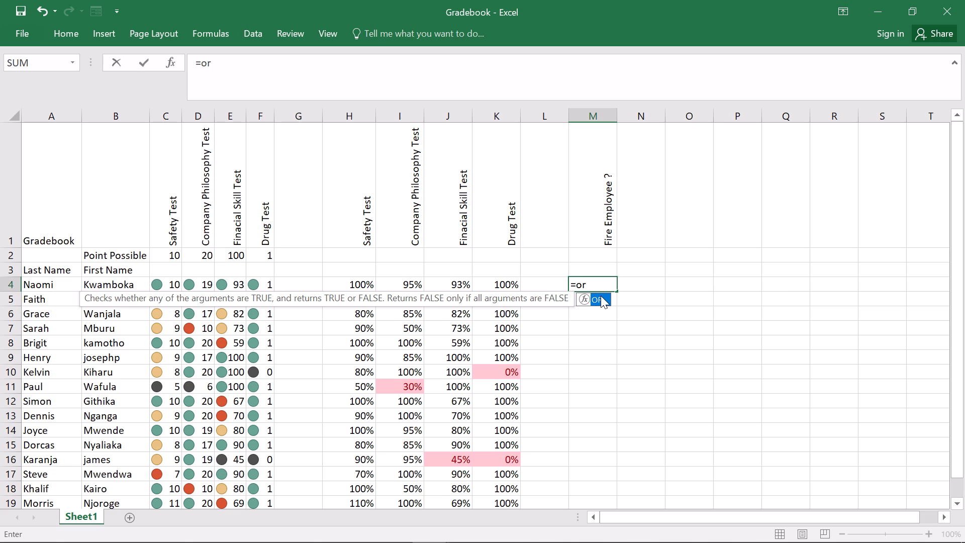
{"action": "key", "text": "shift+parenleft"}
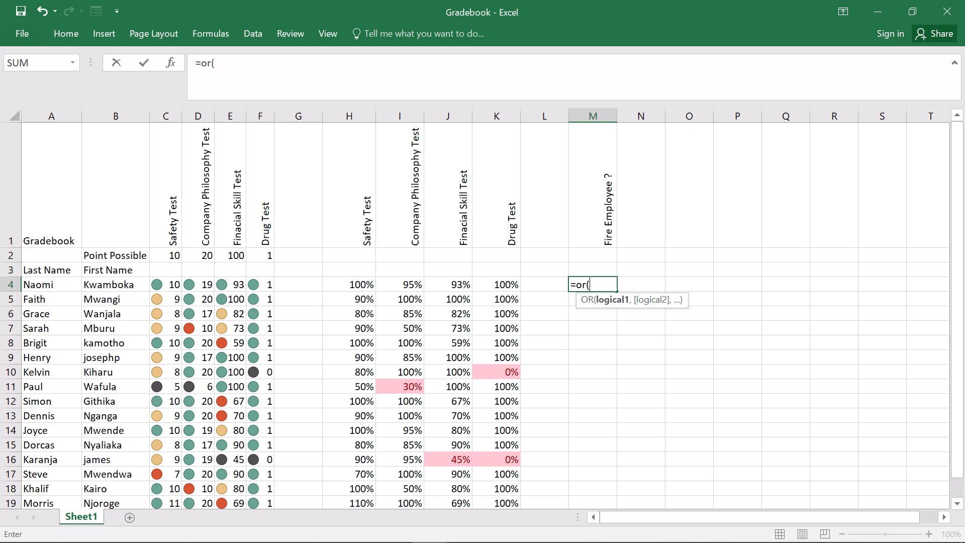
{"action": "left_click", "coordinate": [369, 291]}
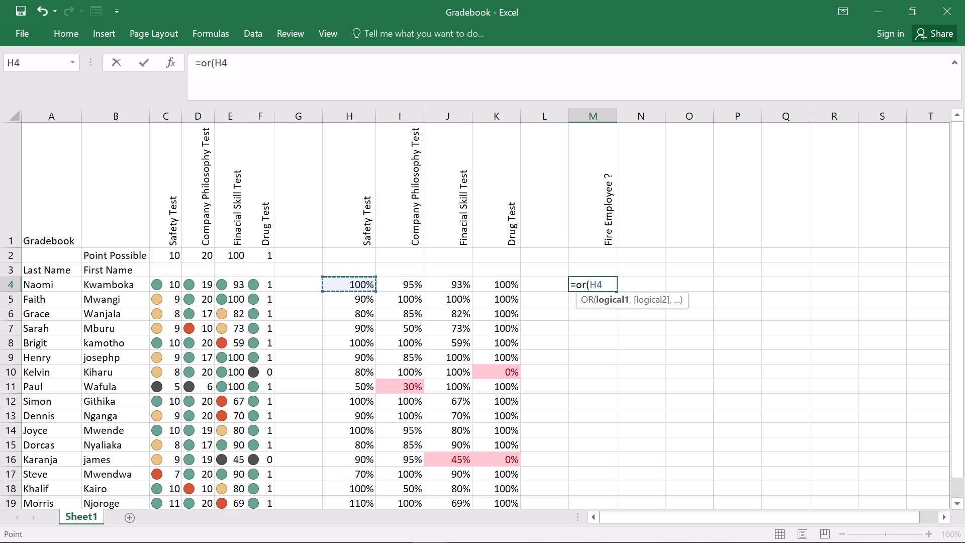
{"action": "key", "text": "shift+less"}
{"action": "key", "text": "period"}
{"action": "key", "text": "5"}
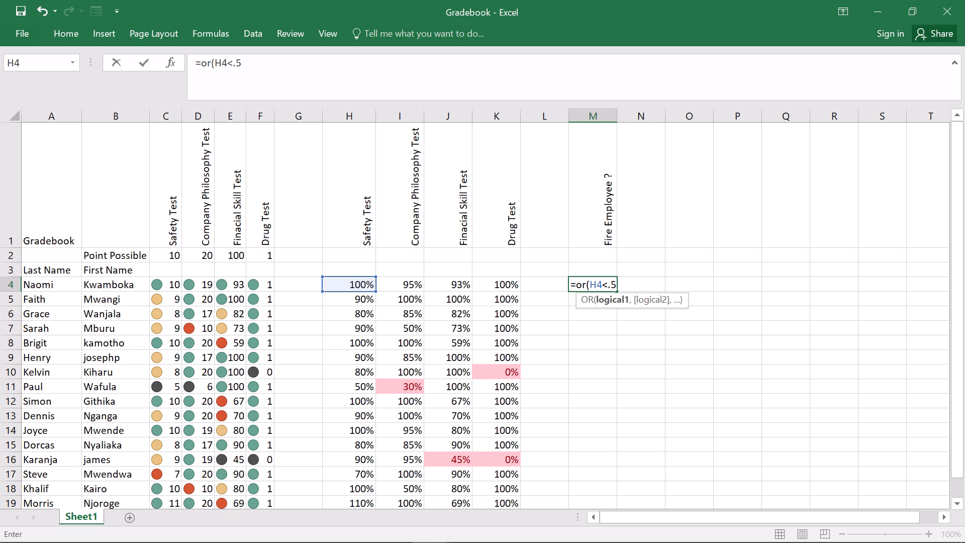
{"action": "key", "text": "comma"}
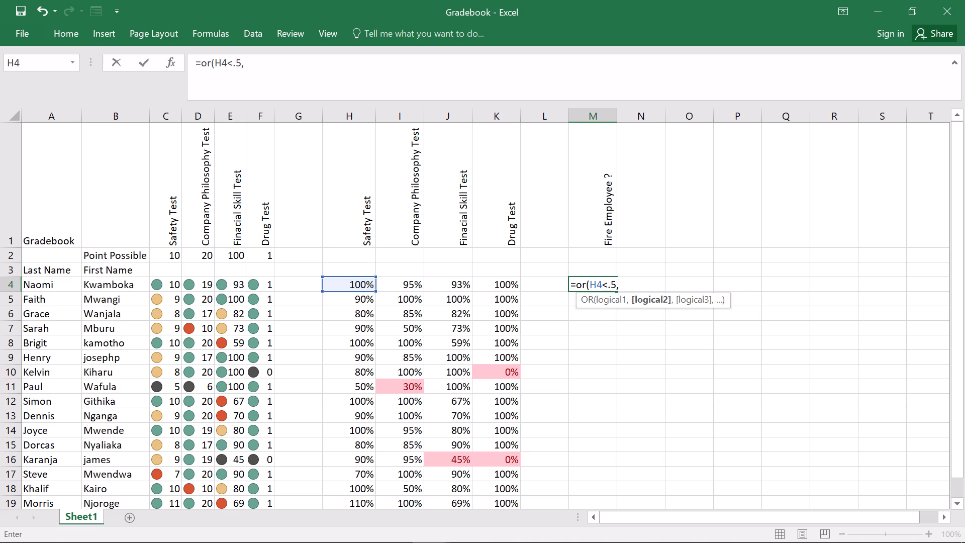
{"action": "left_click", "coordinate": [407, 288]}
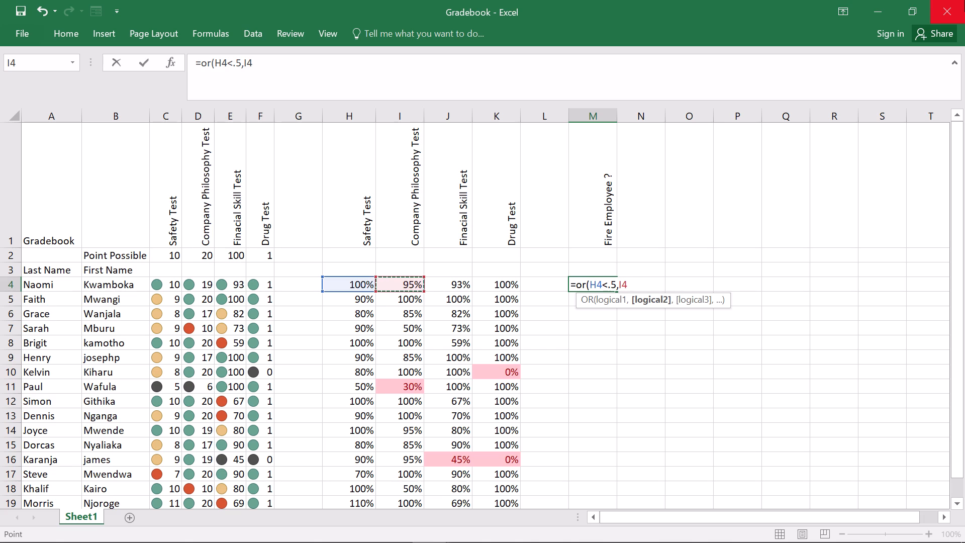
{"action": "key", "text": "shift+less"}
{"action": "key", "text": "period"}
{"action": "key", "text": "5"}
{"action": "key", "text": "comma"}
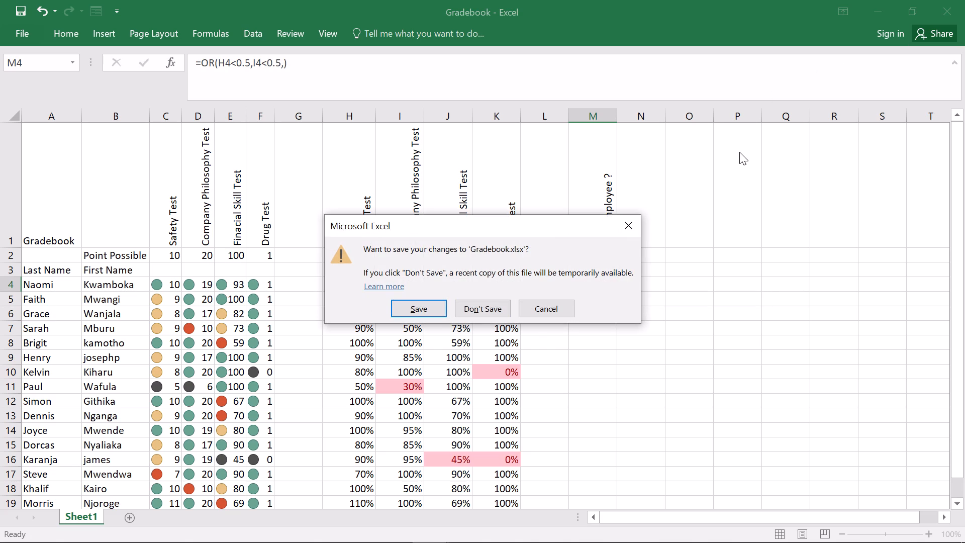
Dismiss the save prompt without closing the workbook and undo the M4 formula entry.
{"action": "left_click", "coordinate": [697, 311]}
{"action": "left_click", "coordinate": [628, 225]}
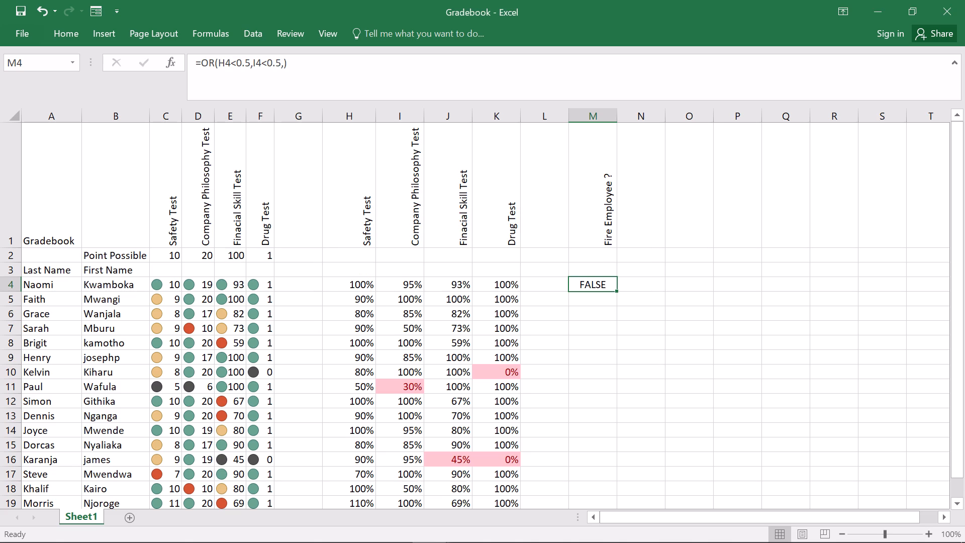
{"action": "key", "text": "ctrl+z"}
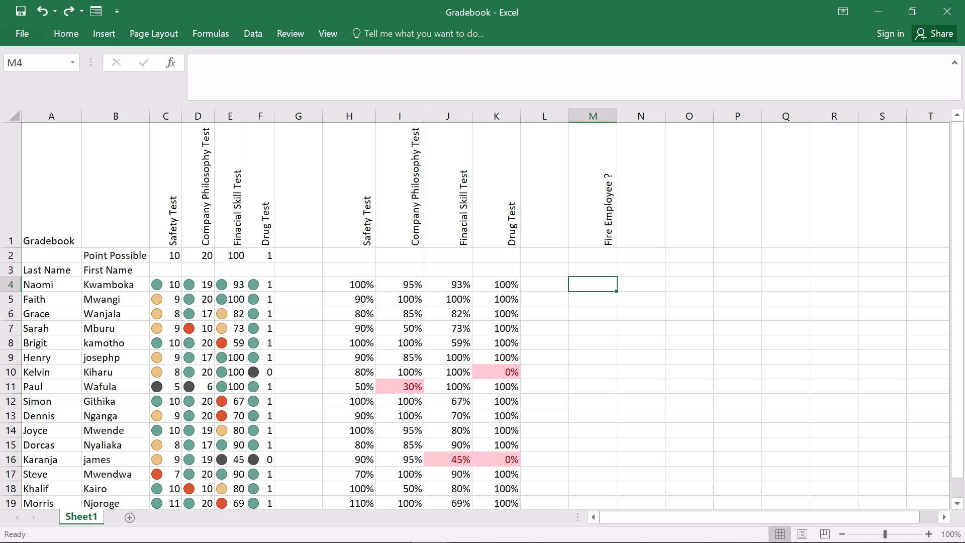
Undo the addition of the question mark to the M1 heading.
{"action": "key", "text": "ctrl+z"}
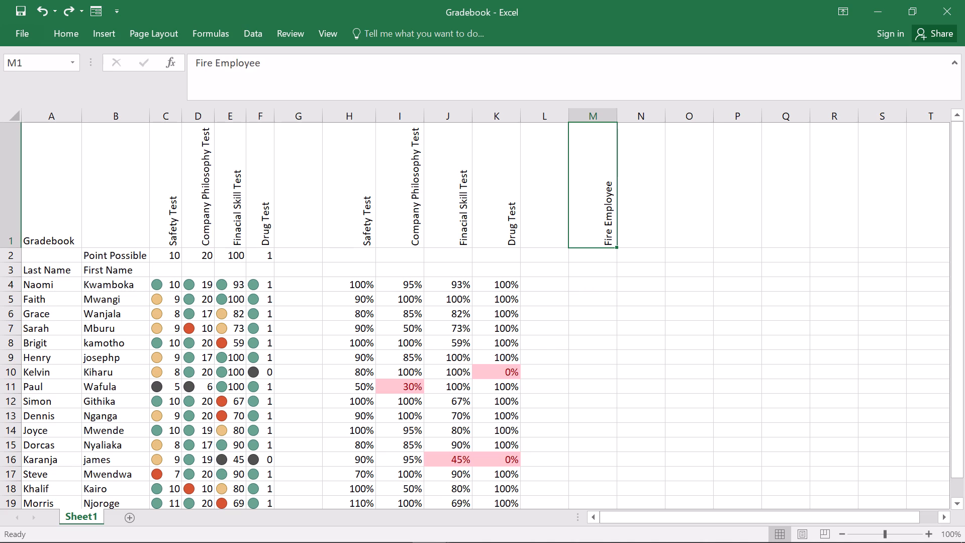
Start an OR formula in M4 with H4<.5 as the first condition, for the Safety Test percentage.
{"action": "left_click", "coordinate": [578, 284]}
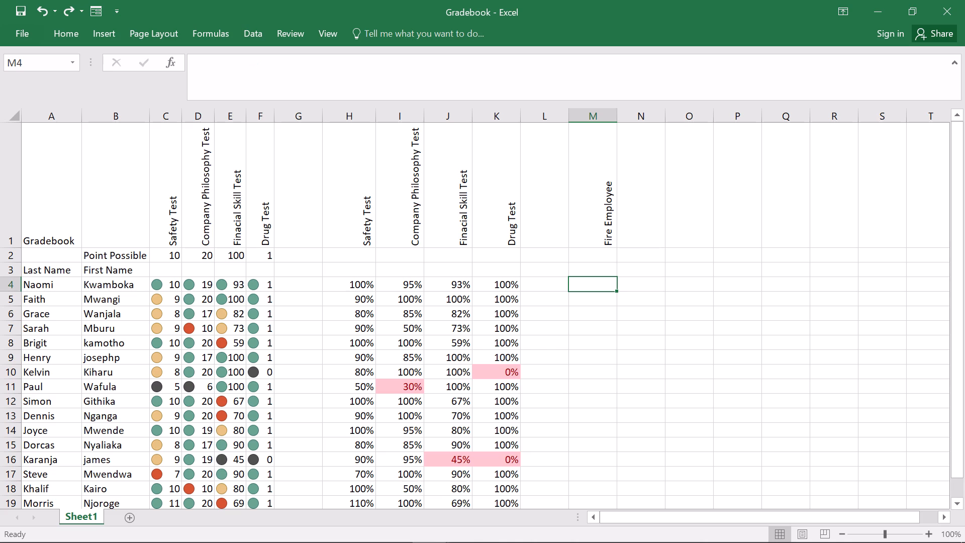
{"action": "key", "text": "equal"}
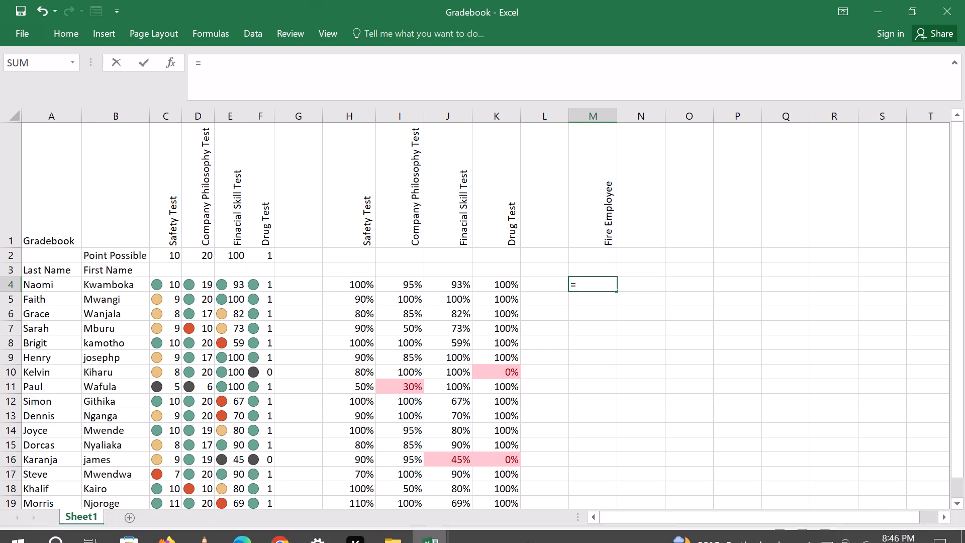
{"action": "key", "text": "o"}
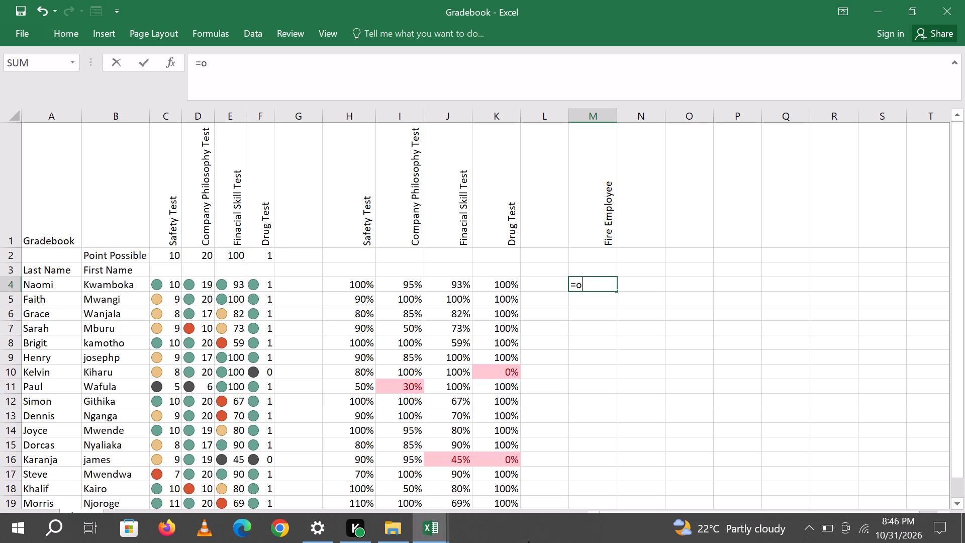
{"action": "key", "text": "r"}
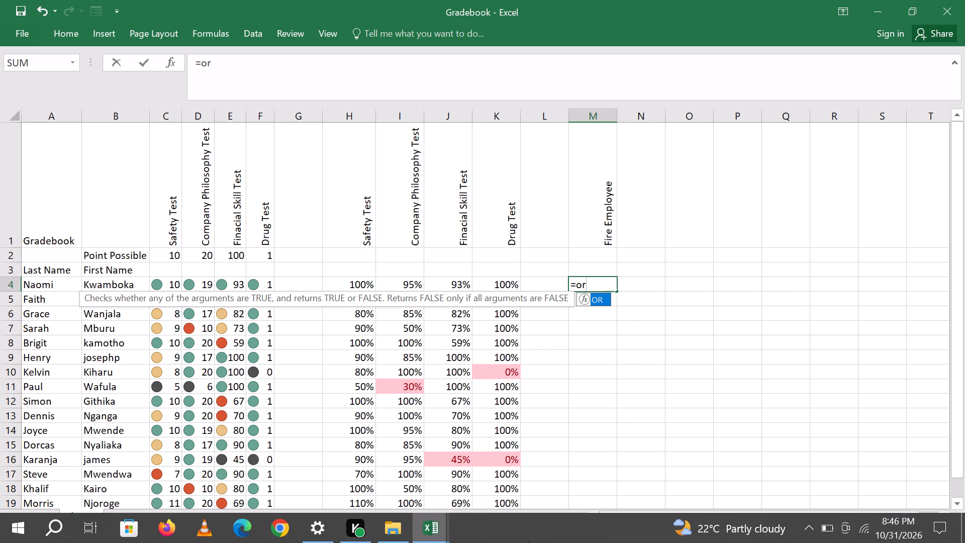
{"action": "key", "text": "shift+parenleft"}
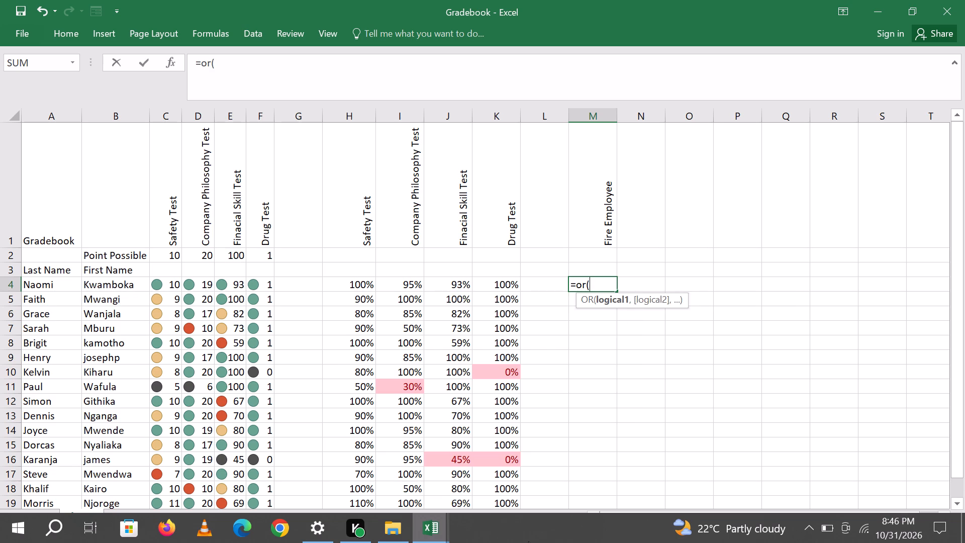
{"action": "left_click", "coordinate": [360, 286]}
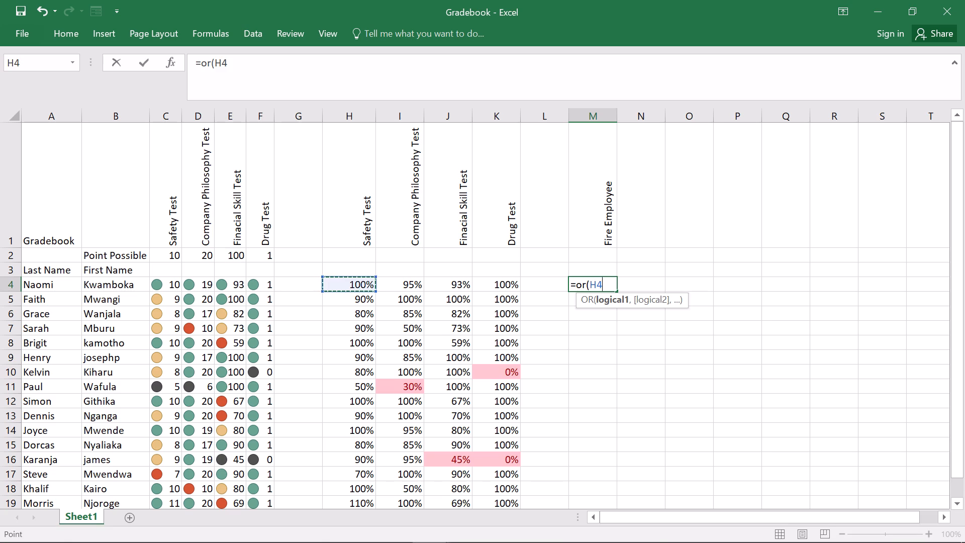
{"action": "key", "text": "shift+less"}
{"action": "key", "text": "period"}
{"action": "key", "text": "5"}
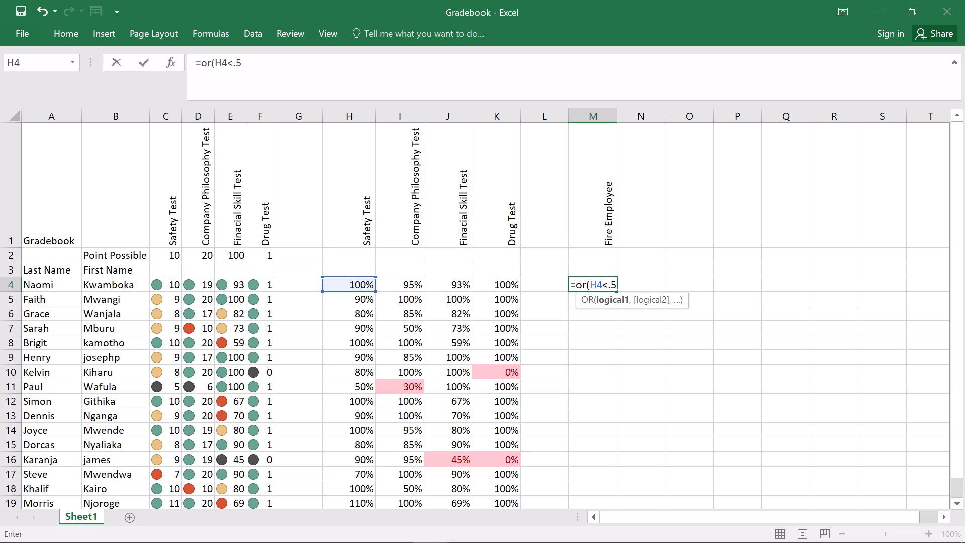
{"action": "key", "text": "comma"}
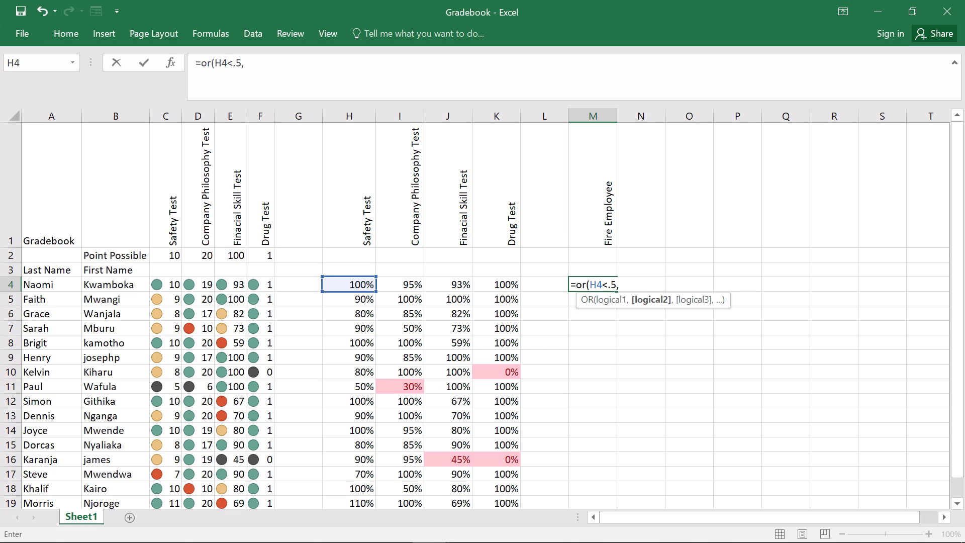
Add I4<.5 as the second condition of the M4 OR formula, for the Company Philosophy Test percentage.
{"action": "left_click", "coordinate": [400, 281]}
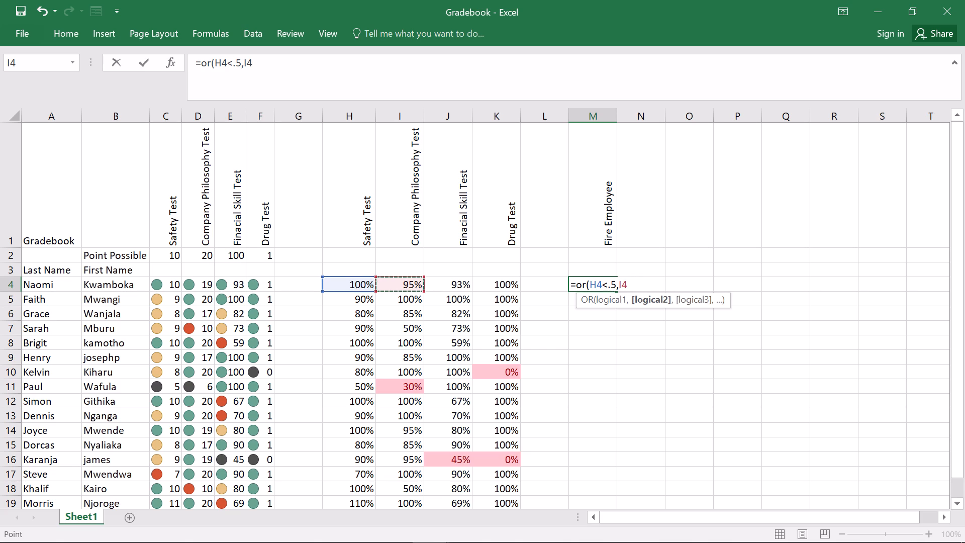
{"action": "key", "text": "shift+less"}
{"action": "key", "text": "0"}
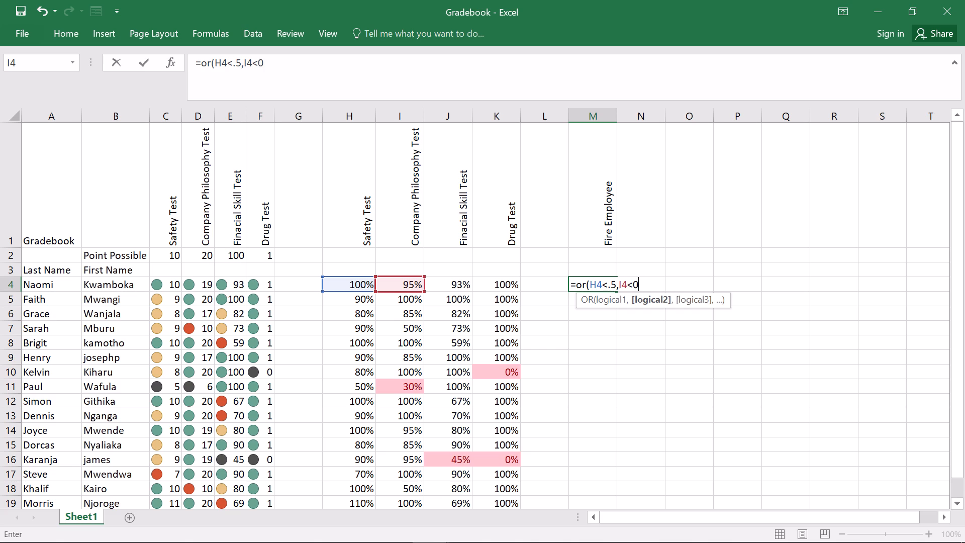
{"action": "key", "text": "BackSpace"}
{"action": "key", "text": "period"}
{"action": "key", "text": "5"}
{"action": "right_click_drag", "start_coordinate": [51, 542], "coordinate": [13, 542]}
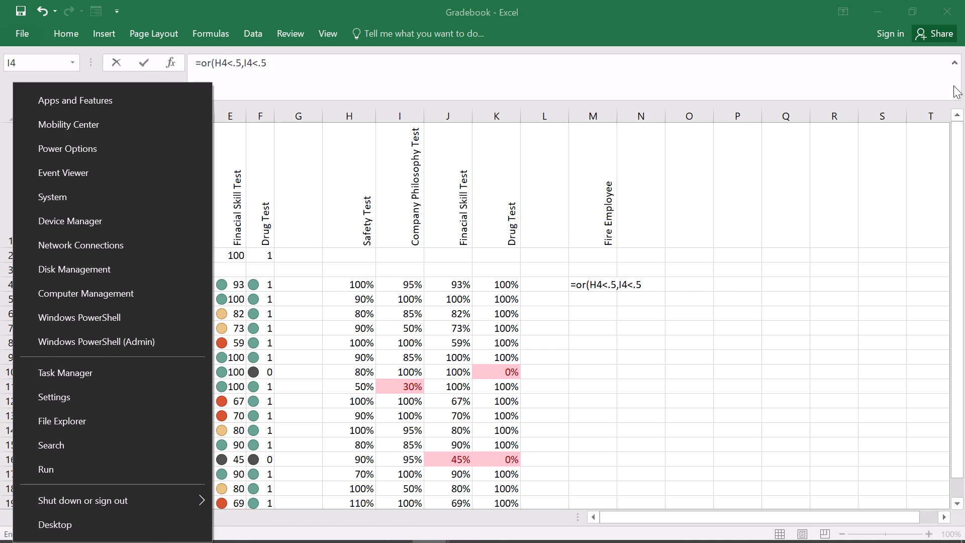
{"action": "right_click", "coordinate": [892, 216]}
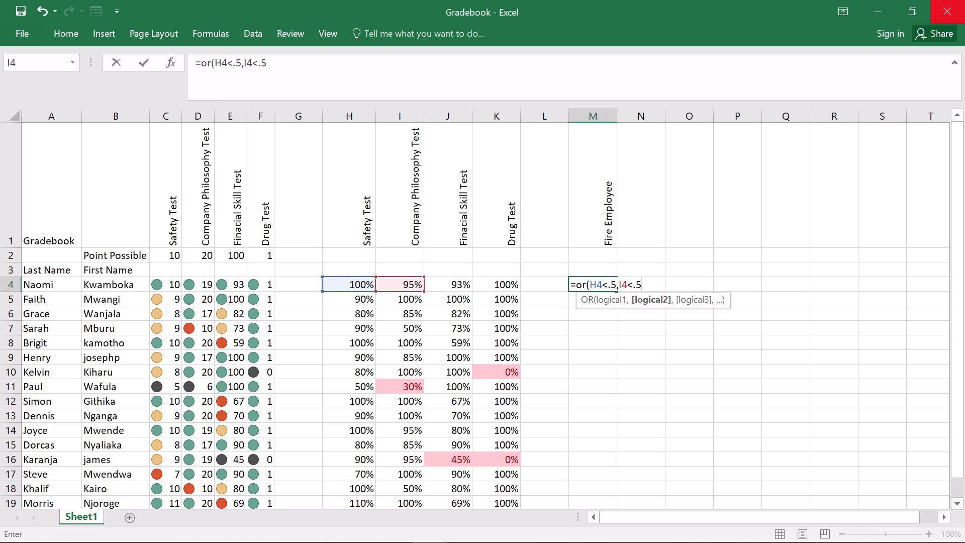
Complete the M4 OR formula with the conditions J4<.5 and K4<.5, for the Finacial Skill Test and Drug Test percentages.
{"action": "key", "text": "comma"}
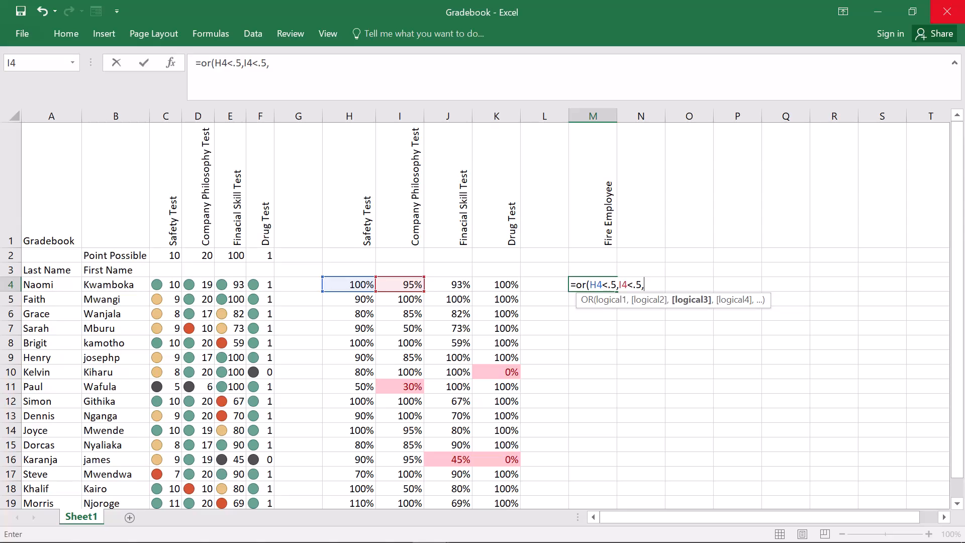
{"action": "left_click", "coordinate": [450, 285]}
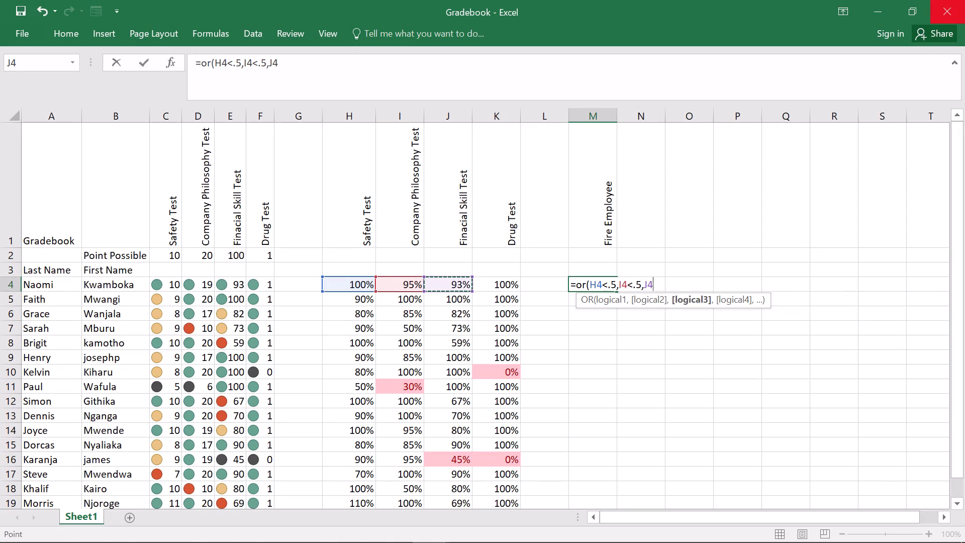
{"action": "key", "text": "shift+less"}
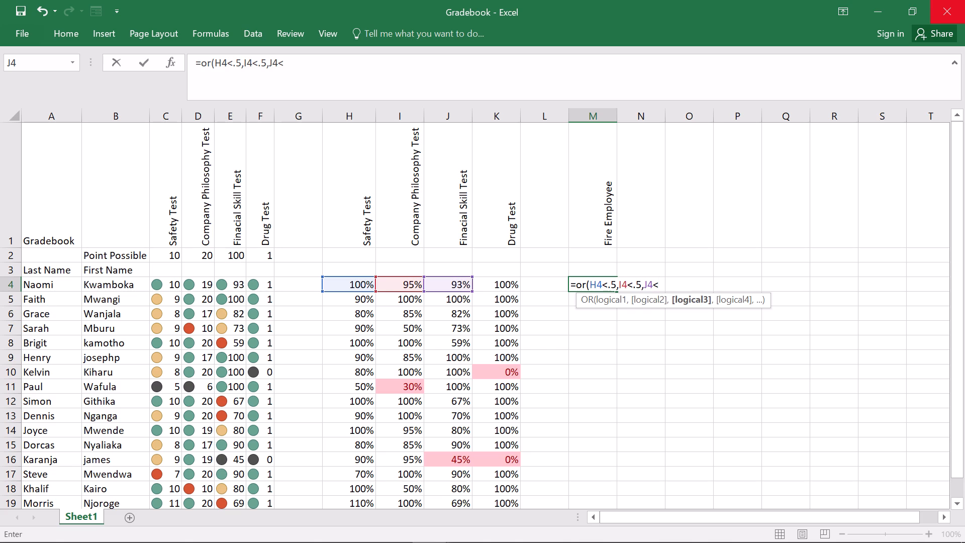
{"action": "key", "text": "period"}
{"action": "key", "text": "5"}
{"action": "key", "text": "comma"}
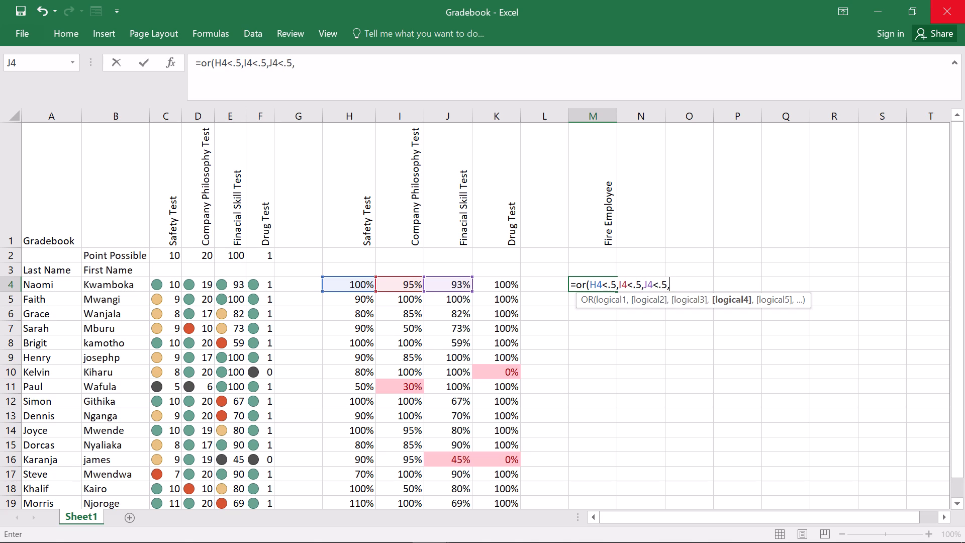
{"action": "left_click", "coordinate": [501, 285]}
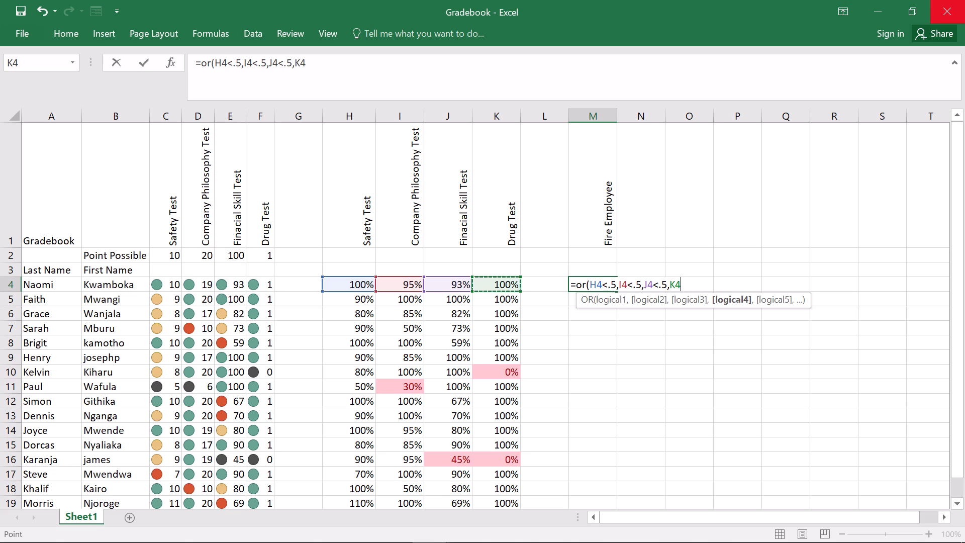
{"action": "key", "text": "shift+less"}
{"action": "key", "text": "period"}
{"action": "key", "text": "5"}
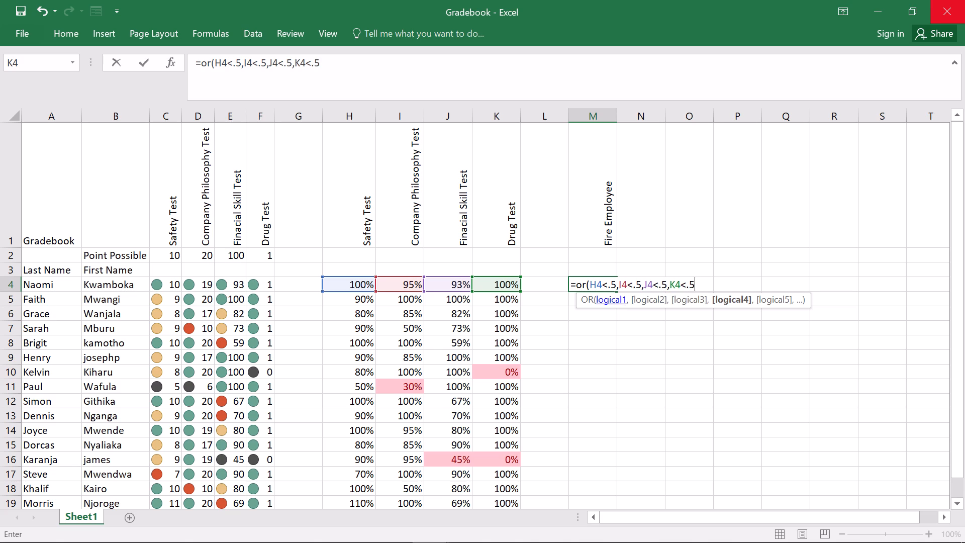
{"action": "key", "text": "shift+parenright"}
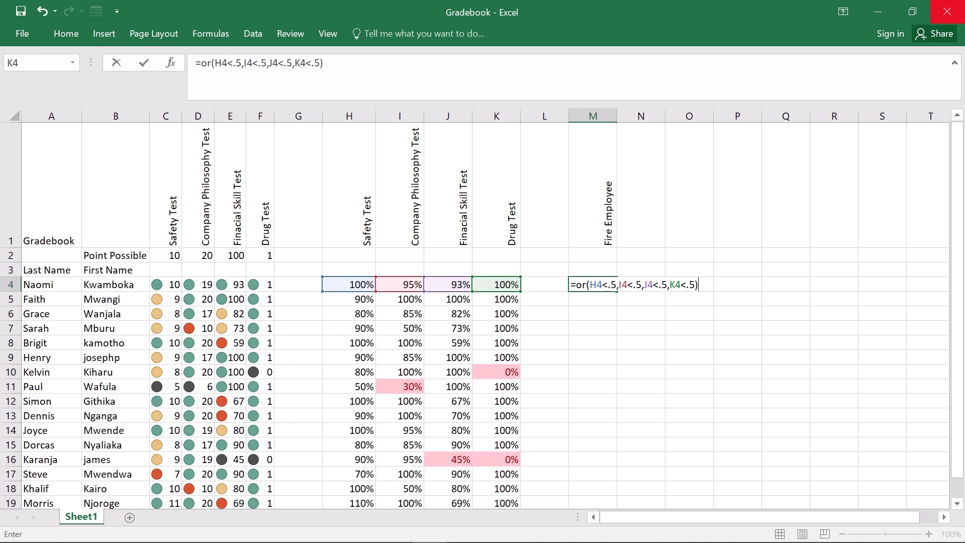
{"action": "key", "text": "Return"}
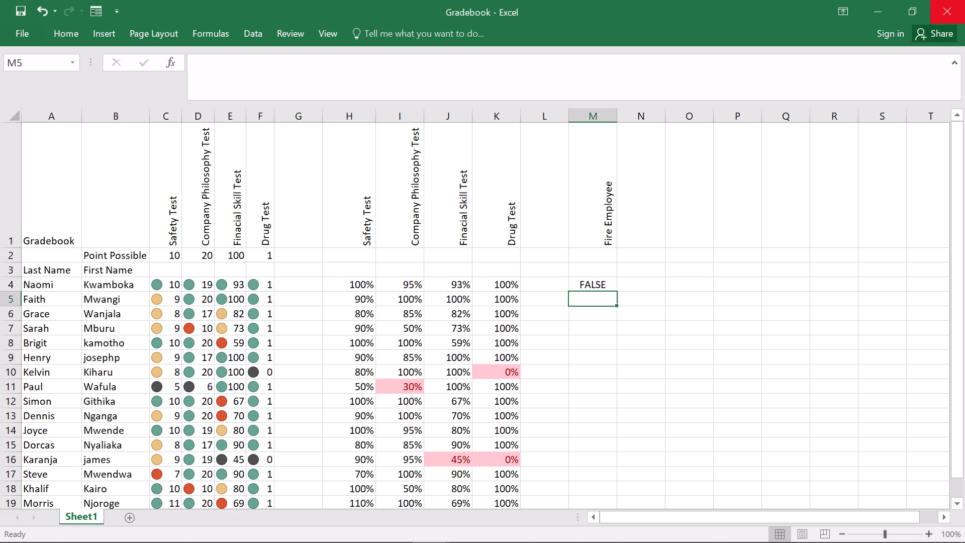
Fill the M4 OR formula down the Fire Employee column through M20.
{"action": "left_click", "coordinate": [590, 284]}
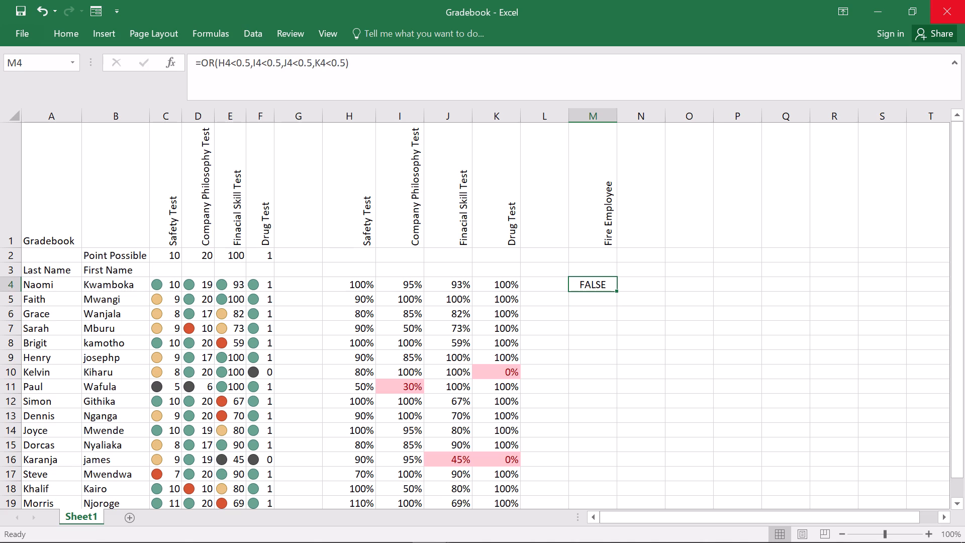
{"action": "left_click_drag", "start_coordinate": [618, 291], "coordinate": [603, 350]}
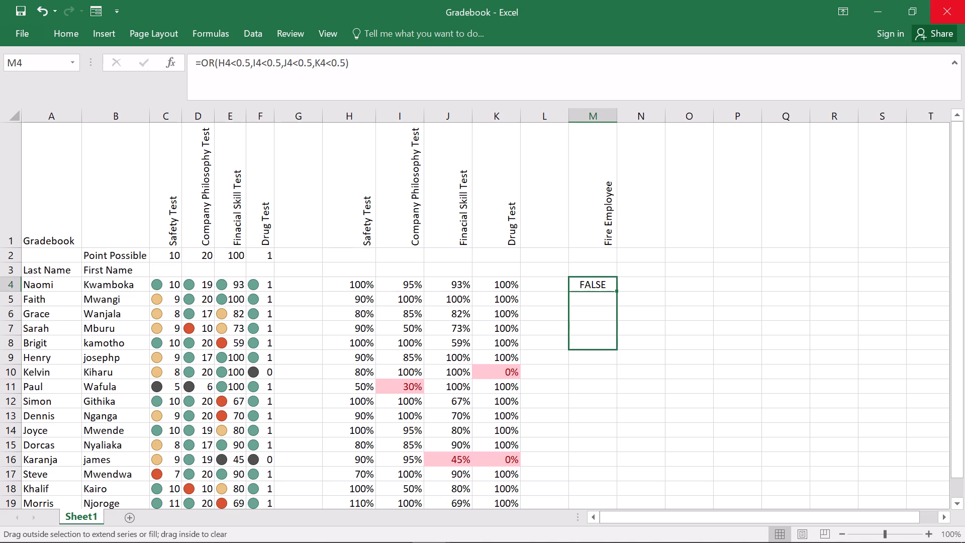
{"action": "left_click_drag", "start_coordinate": [603, 350], "coordinate": [607, 501]}
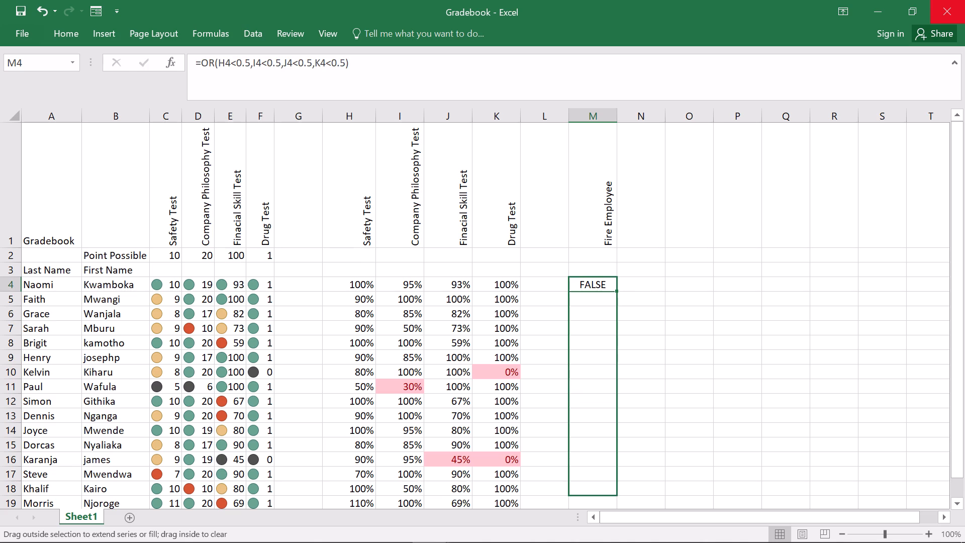
{"action": "left_click_drag", "start_coordinate": [607, 501], "coordinate": [584, 403]}
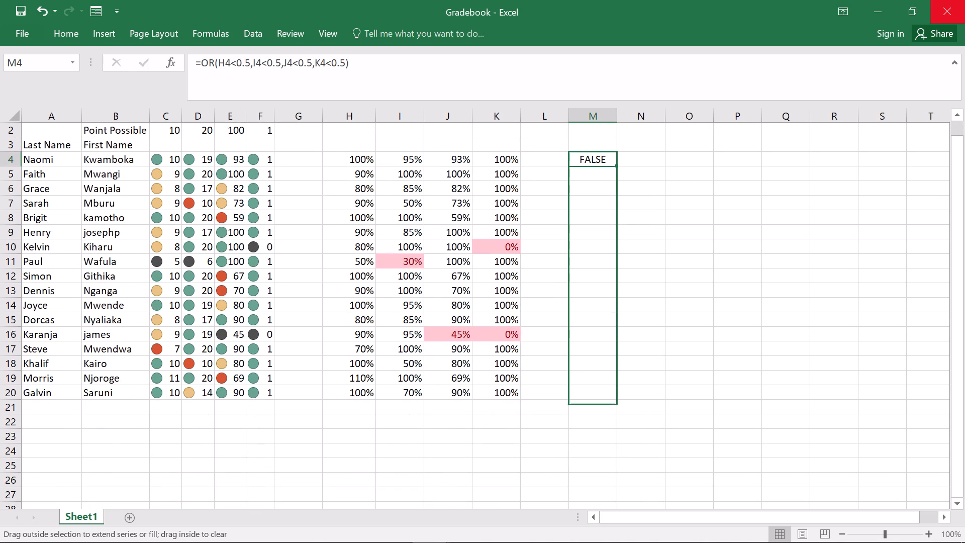
{"action": "left_click_drag", "start_coordinate": [584, 403], "coordinate": [584, 401]}
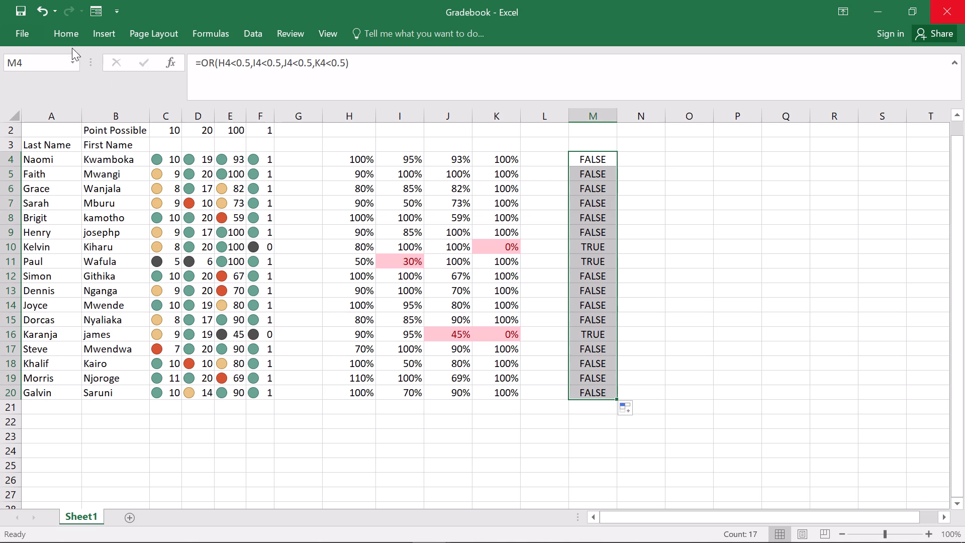
Conditionally format M4:M20 so cells equal to true get Light Red Fill with Dark Red Text.
{"action": "left_click", "coordinate": [64, 34]}
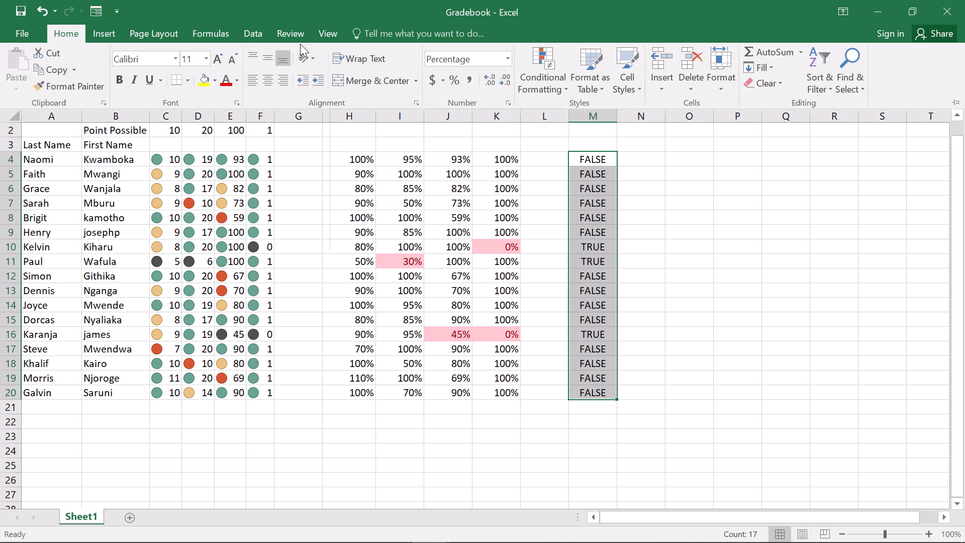
{"action": "left_click", "coordinate": [535, 67]}
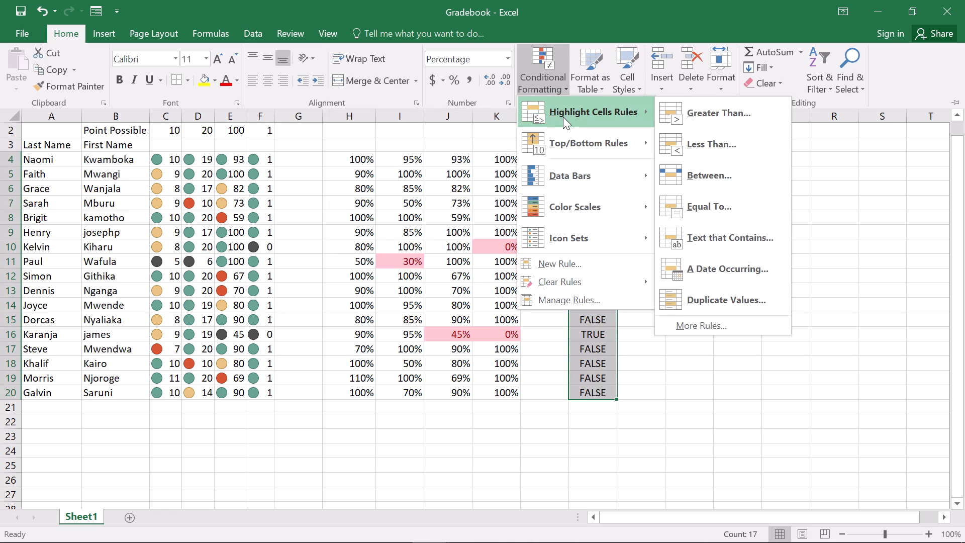
{"action": "left_click", "coordinate": [701, 201]}
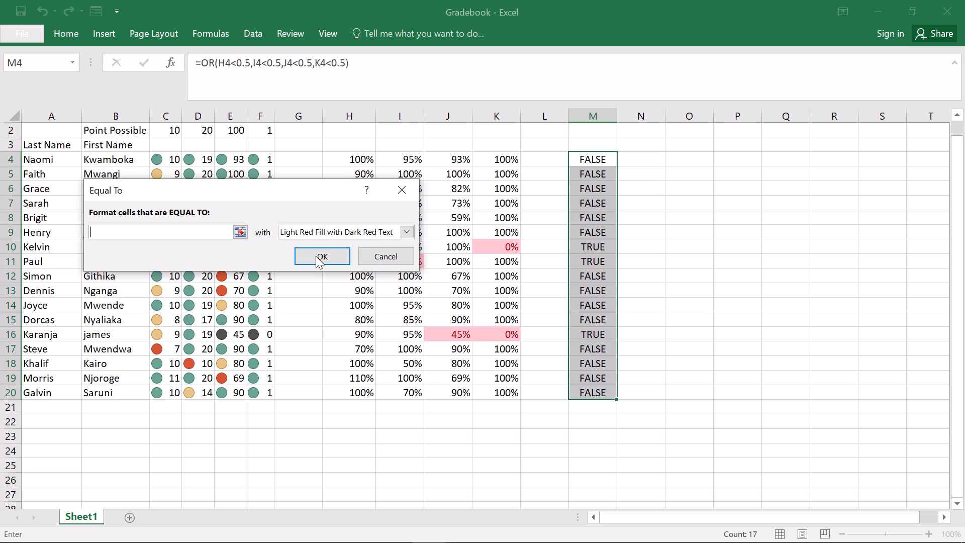
{"action": "left_click", "coordinate": [168, 235]}
{"action": "key", "text": "t"}
{"action": "type", "text": "rue"}
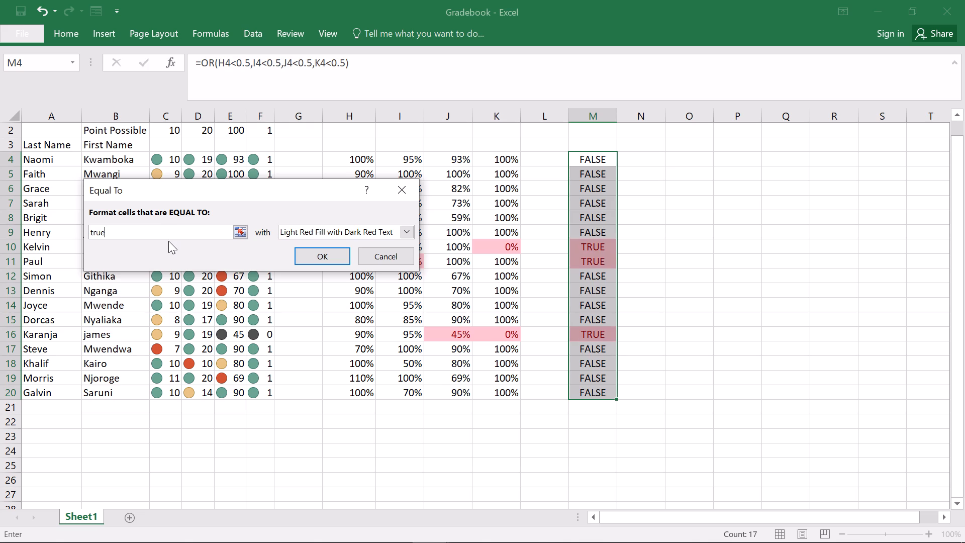
{"action": "key", "text": "Return"}
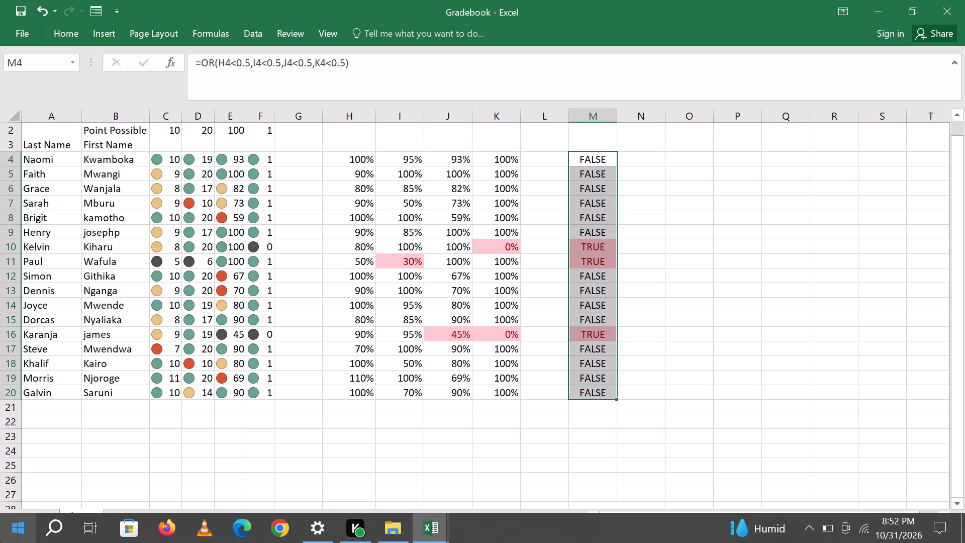
{"action": "left_click", "coordinate": [165, 442]}
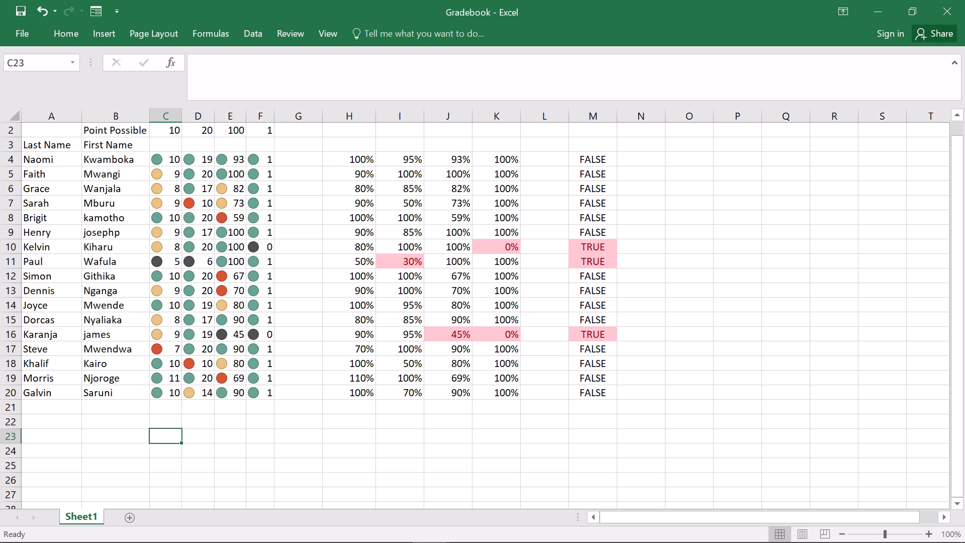
Label the summary rows below the employee list Max in A22, Min in A23 and Average in A24.
{"action": "left_click", "coordinate": [60, 420]}
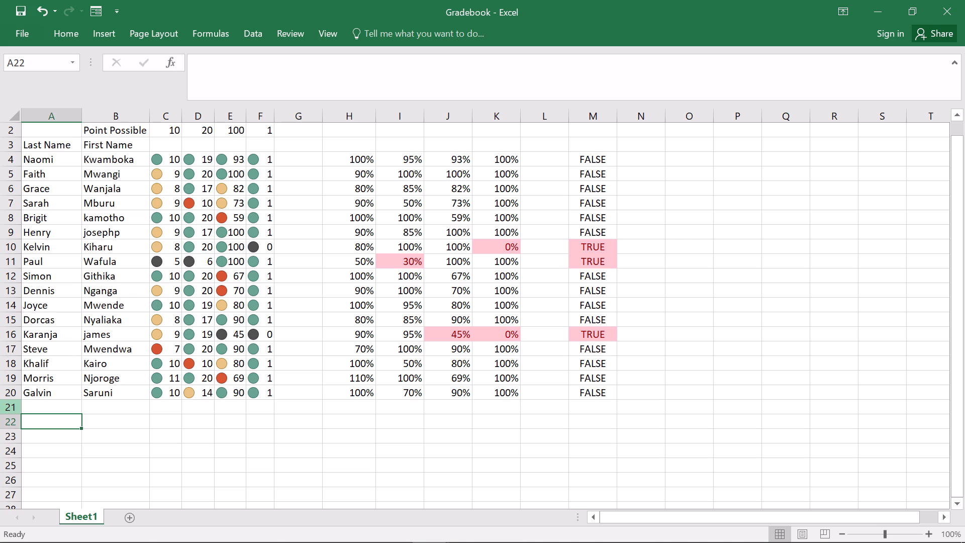
{"action": "key", "text": "m"}
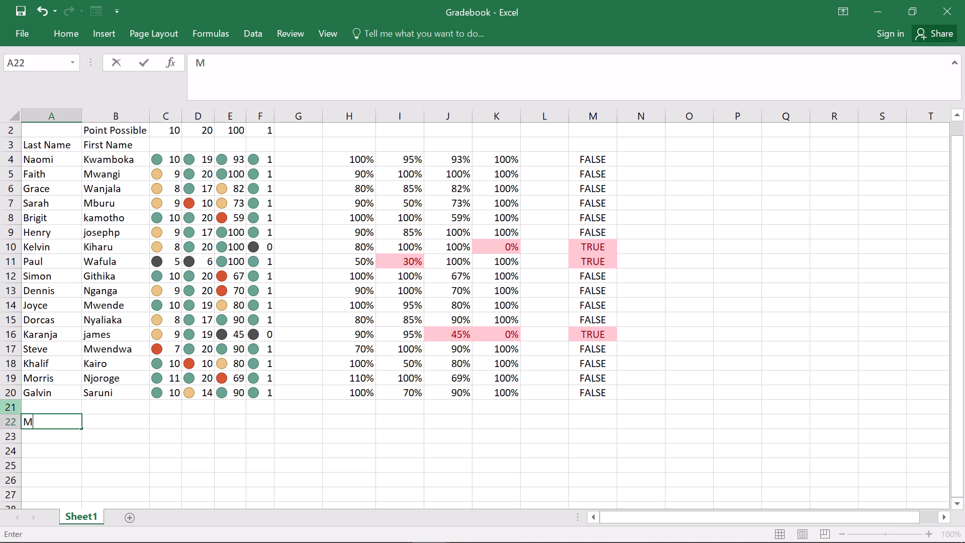
{"action": "key", "text": "a"}
{"action": "key", "text": "x"}
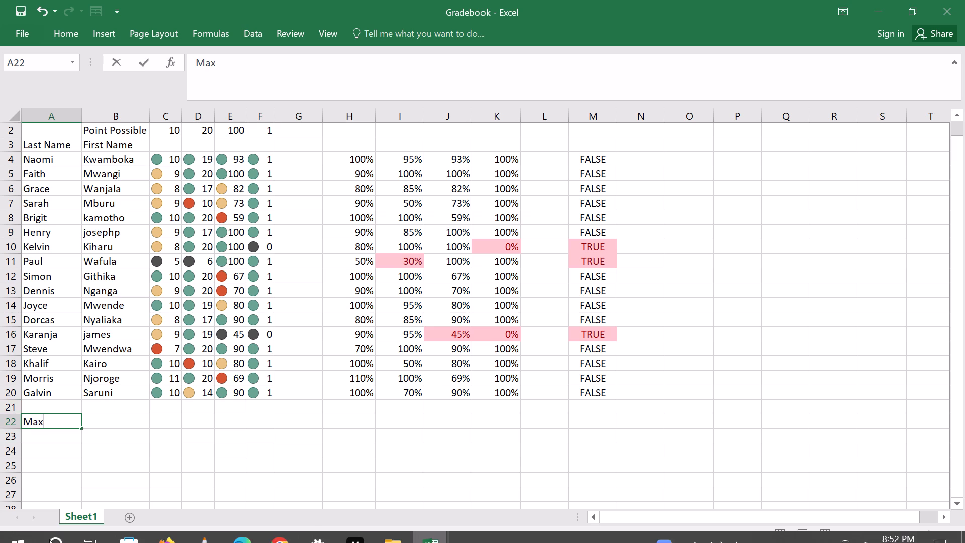
{"action": "left_click", "coordinate": [52, 434]}
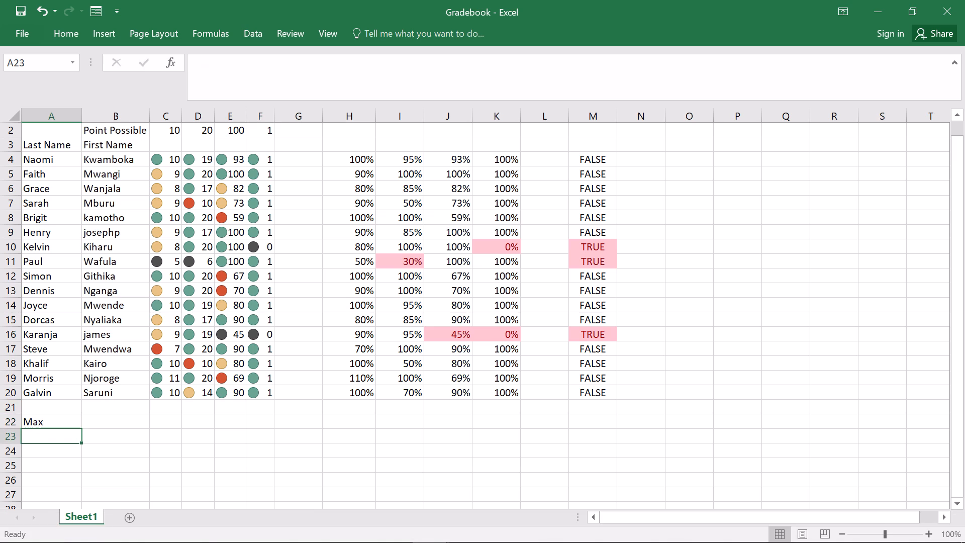
{"action": "key", "text": "m"}
{"action": "type", "text": "in"}
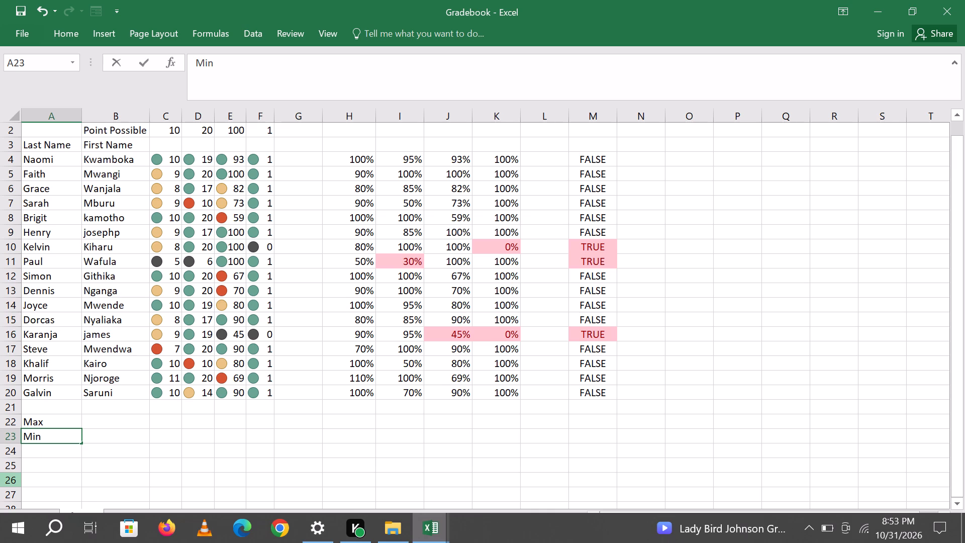
{"action": "left_click", "coordinate": [41, 458]}
{"action": "left_click", "coordinate": [40, 456]}
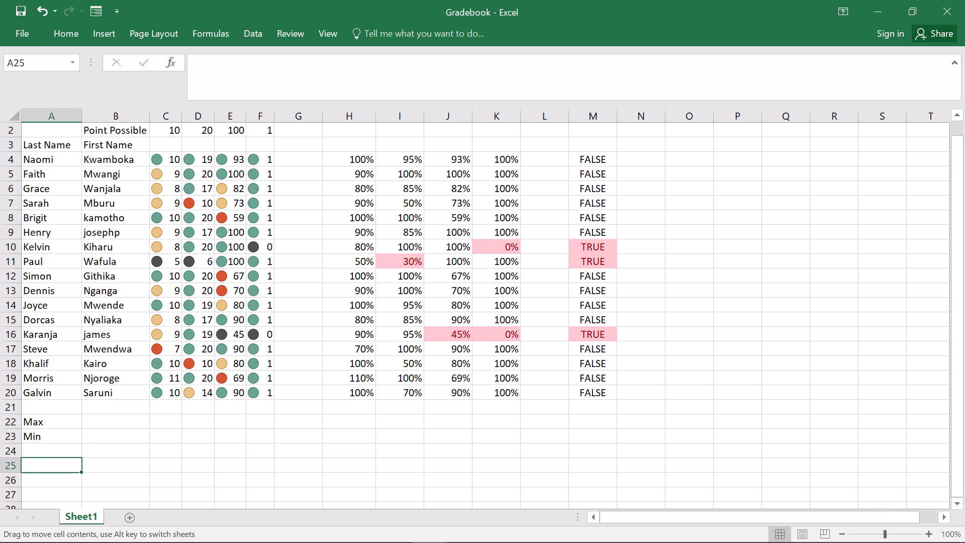
{"action": "left_click", "coordinate": [43, 452]}
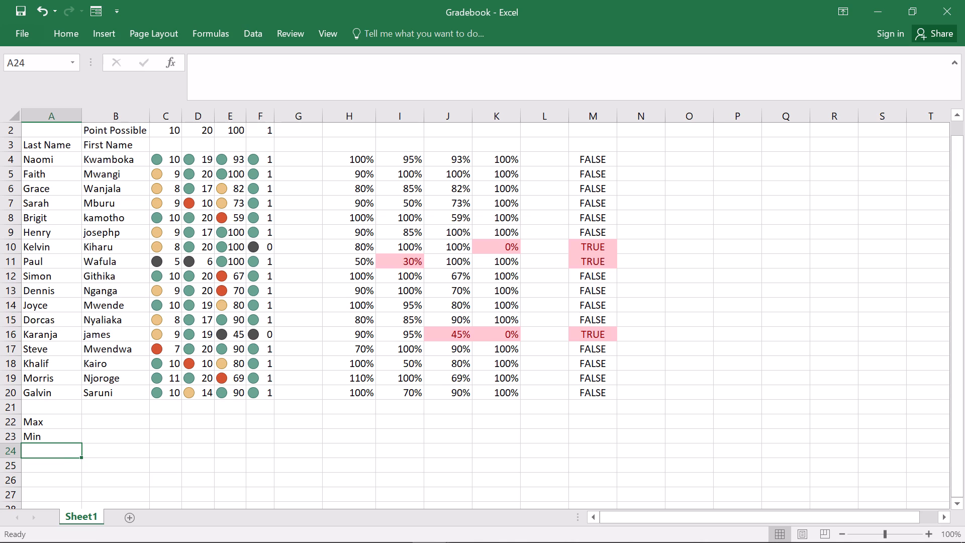
{"action": "key", "text": "a"}
{"action": "key", "text": "v"}
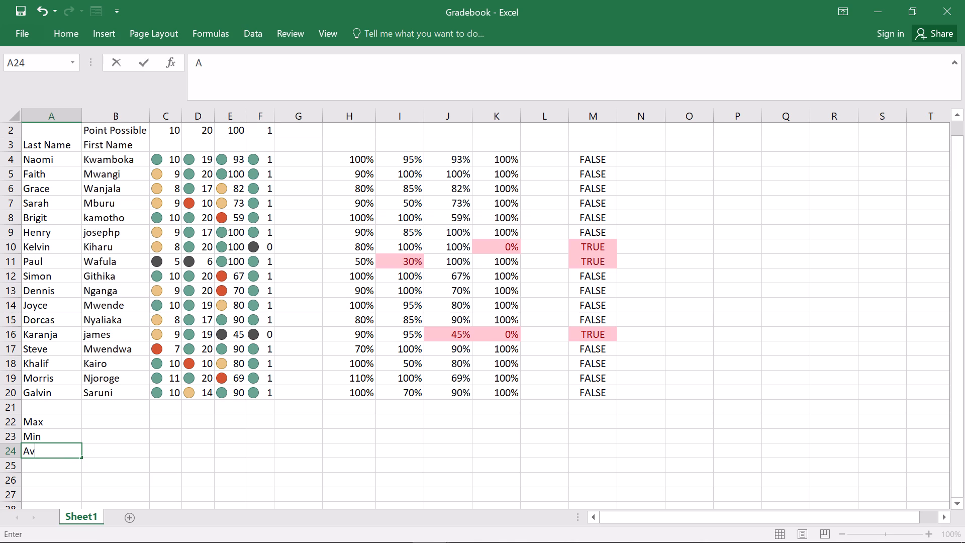
{"action": "type", "text": "erage"}
Enter the formula =max(C4:C20) in C22 to calculate the highest Safety Test score.
{"action": "left_click", "coordinate": [168, 424]}
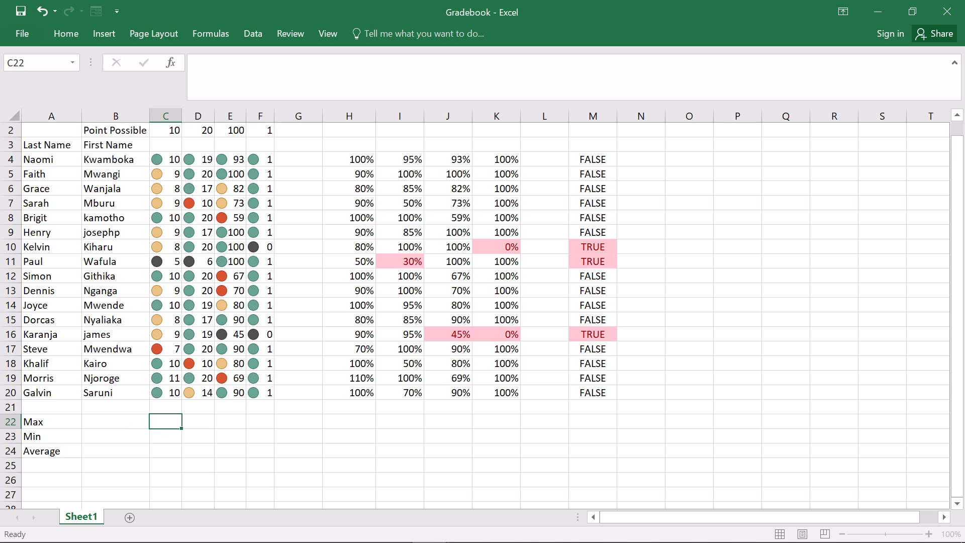
{"action": "key", "text": "equal"}
{"action": "type", "text": "max"}
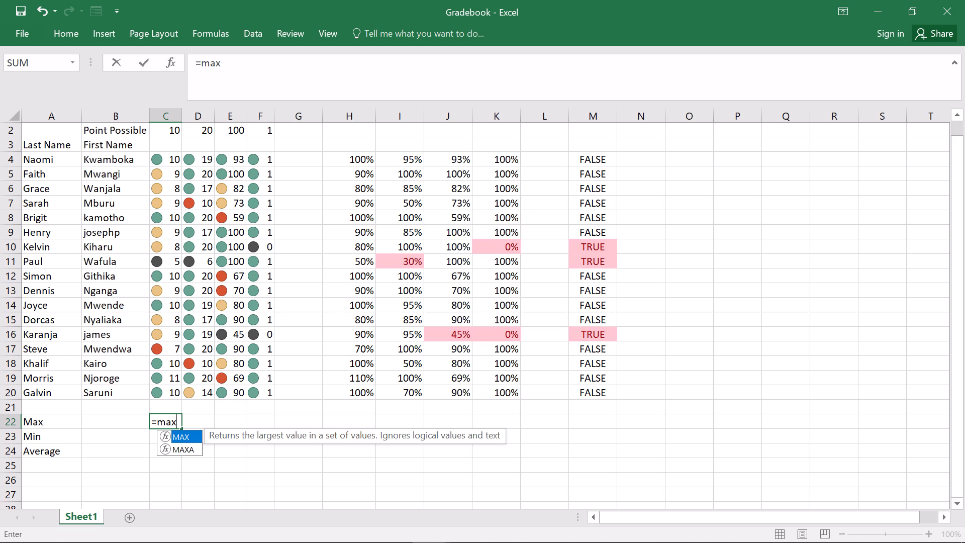
{"action": "key", "text": "shift+parenleft"}
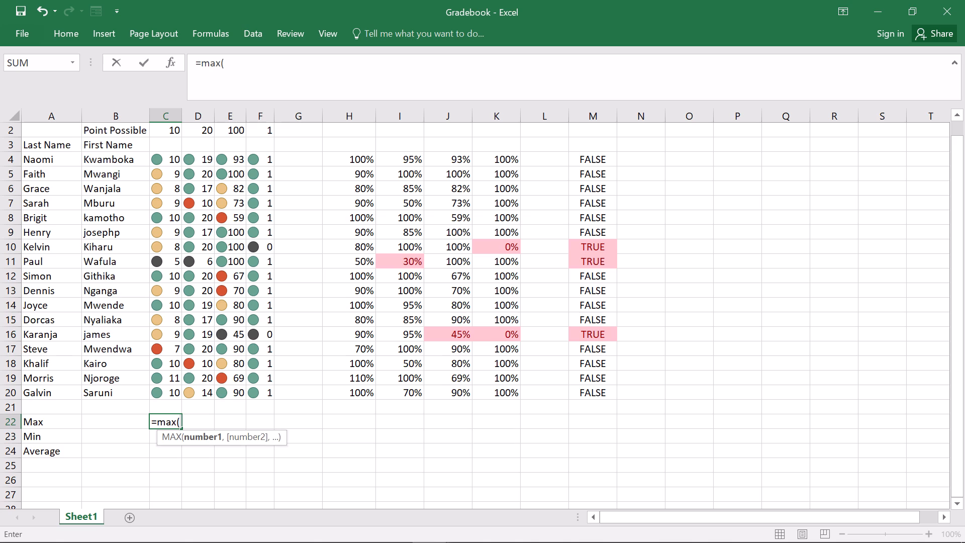
{"action": "left_click", "coordinate": [171, 397]}
{"action": "left_click_drag", "start_coordinate": [171, 397], "coordinate": [172, 397]}
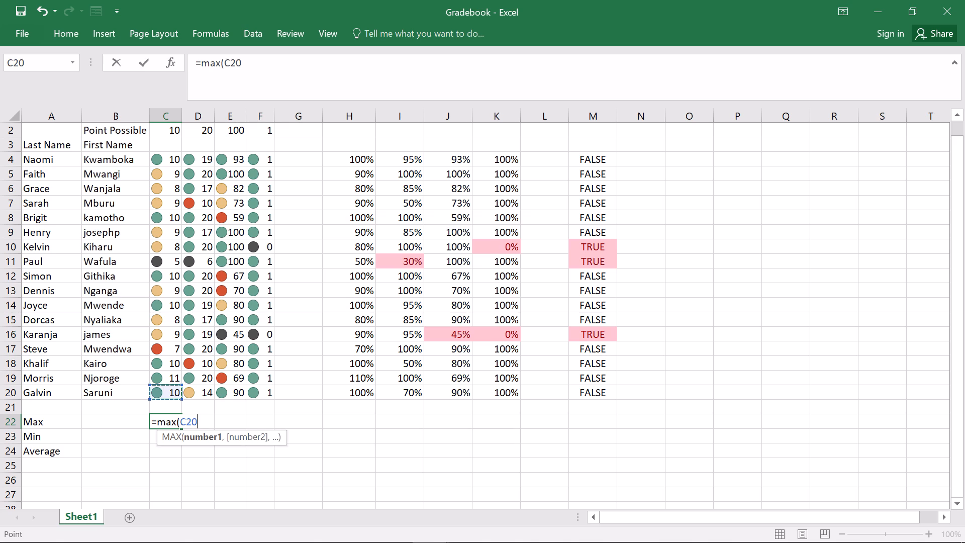
{"action": "left_click_drag", "start_coordinate": [172, 397], "coordinate": [128, 89]}
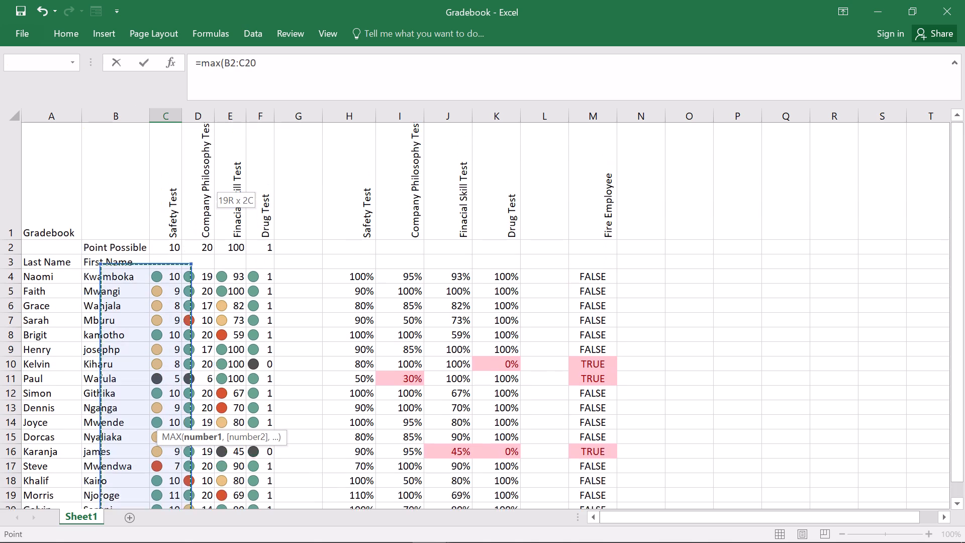
{"action": "left_click_drag", "start_coordinate": [128, 89], "coordinate": [132, 159]}
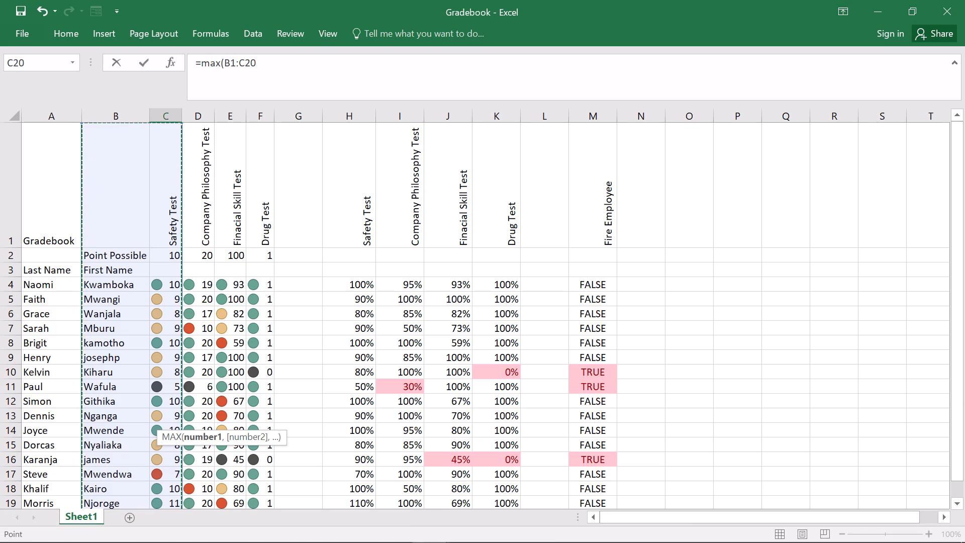
{"action": "left_click", "coordinate": [795, 262]}
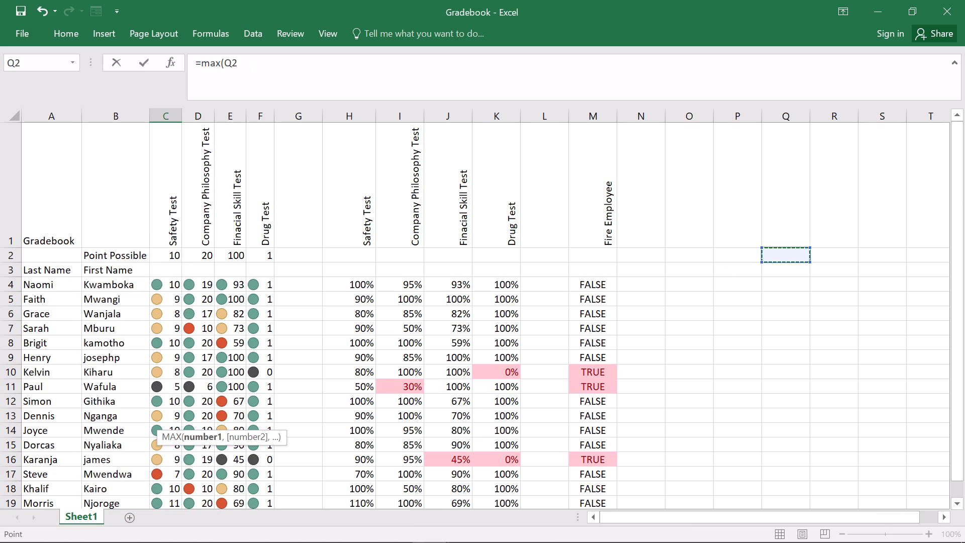
{"action": "scroll", "coordinate": [567, 353], "scroll_direction": "down", "scroll_amount": 3}
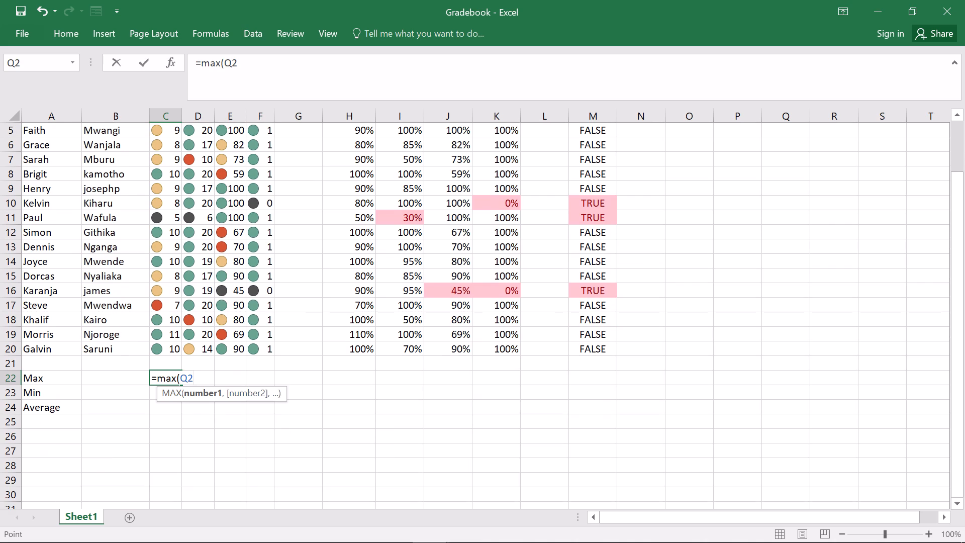
{"action": "left_click", "coordinate": [171, 354]}
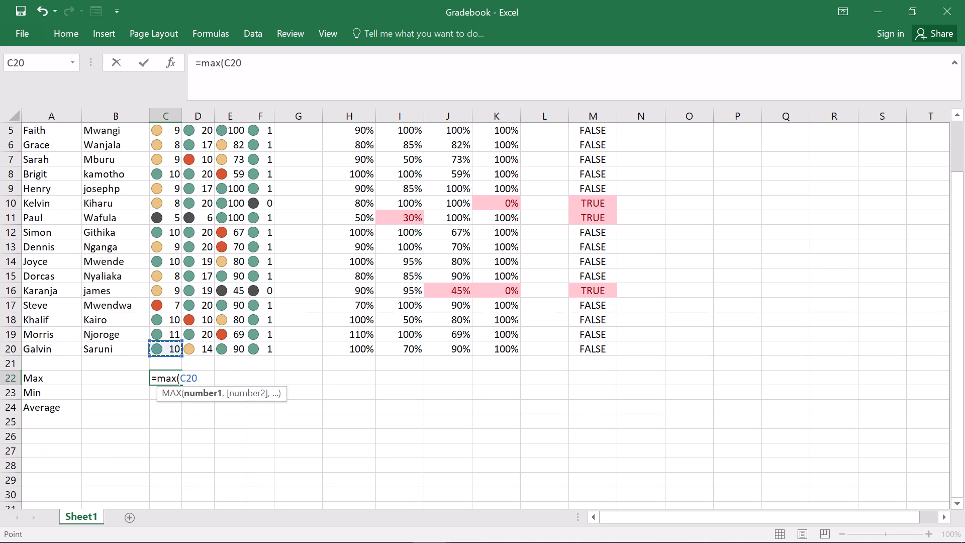
{"action": "left_click_drag", "start_coordinate": [171, 349], "coordinate": [169, 280]}
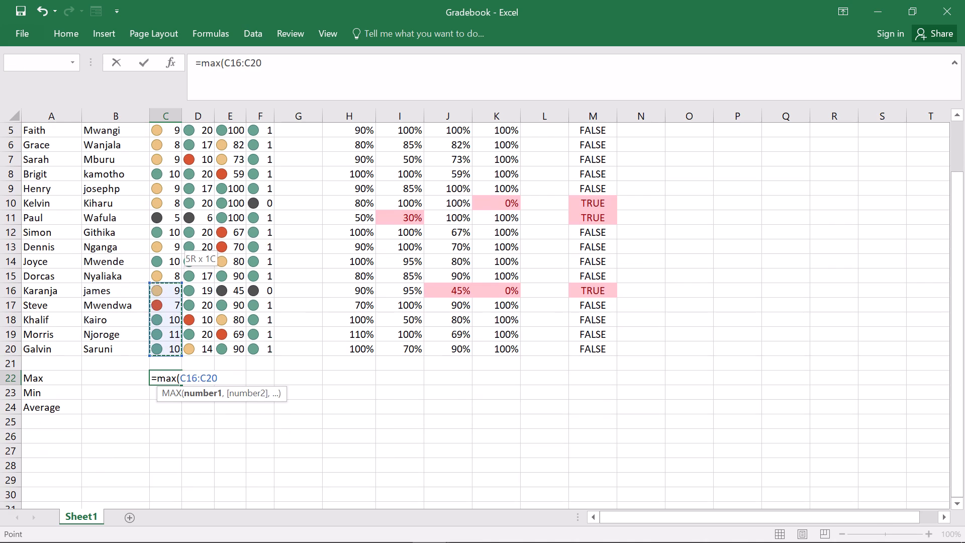
{"action": "left_click_drag", "start_coordinate": [169, 280], "coordinate": [160, 130]}
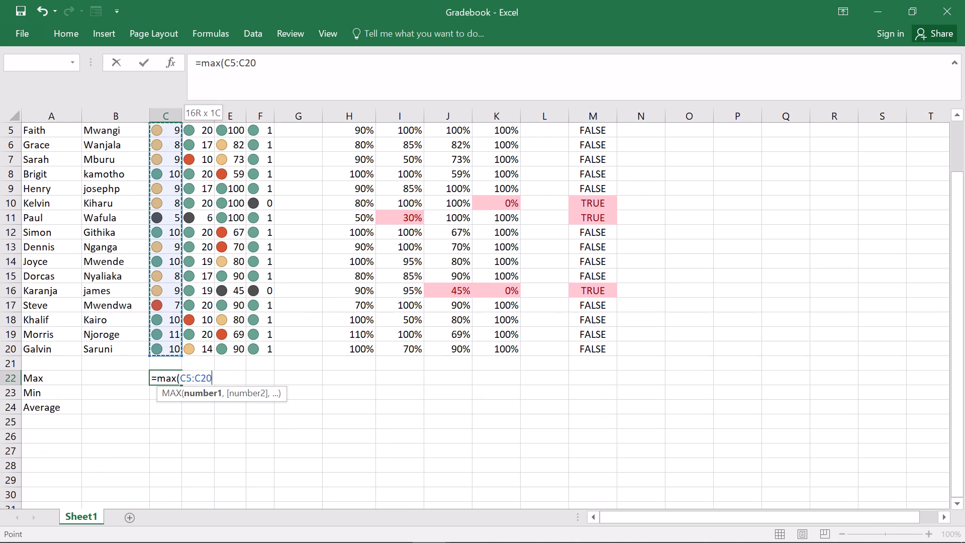
{"action": "left_click_drag", "start_coordinate": [160, 130], "coordinate": [180, 325]}
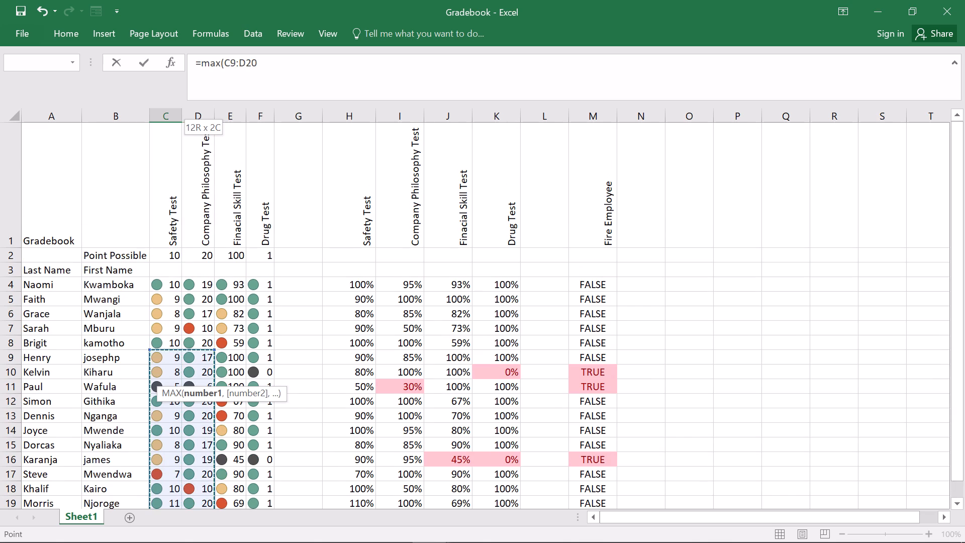
{"action": "left_click_drag", "start_coordinate": [180, 325], "coordinate": [166, 285]}
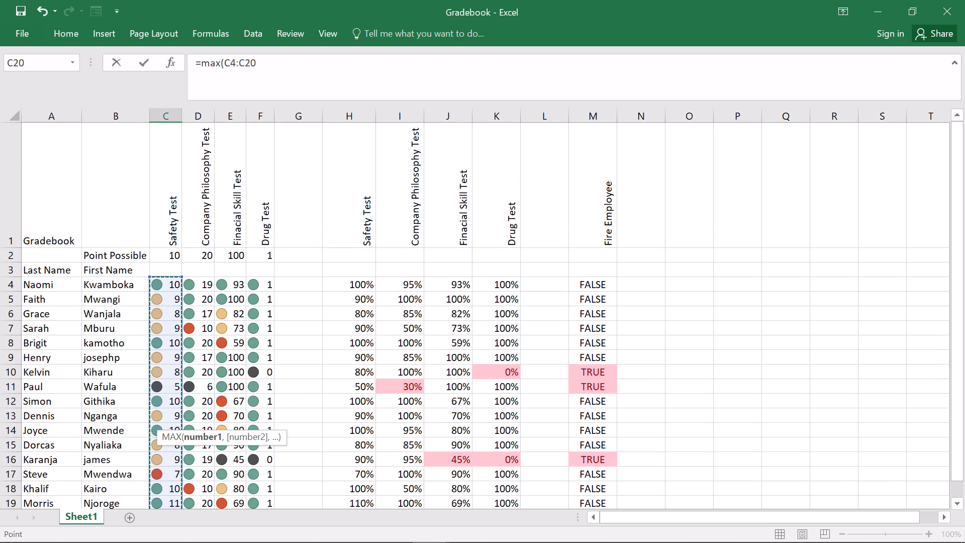
{"action": "key", "text": "shift+parenright"}
{"action": "scroll", "coordinate": [166, 285], "scroll_direction": "down", "scroll_amount": 4}
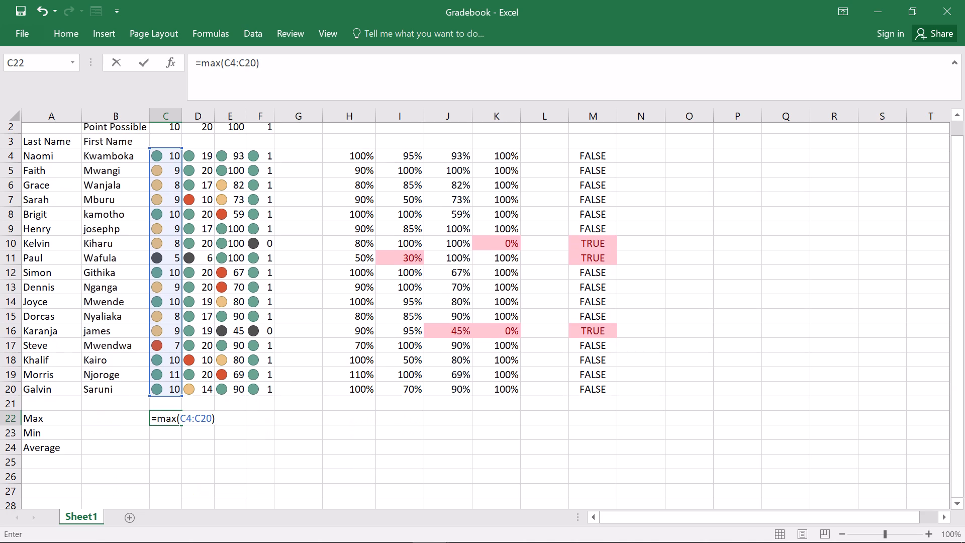
{"action": "scroll", "coordinate": [166, 285], "scroll_direction": "down", "scroll_amount": 1}
{"action": "key", "text": "Return"}
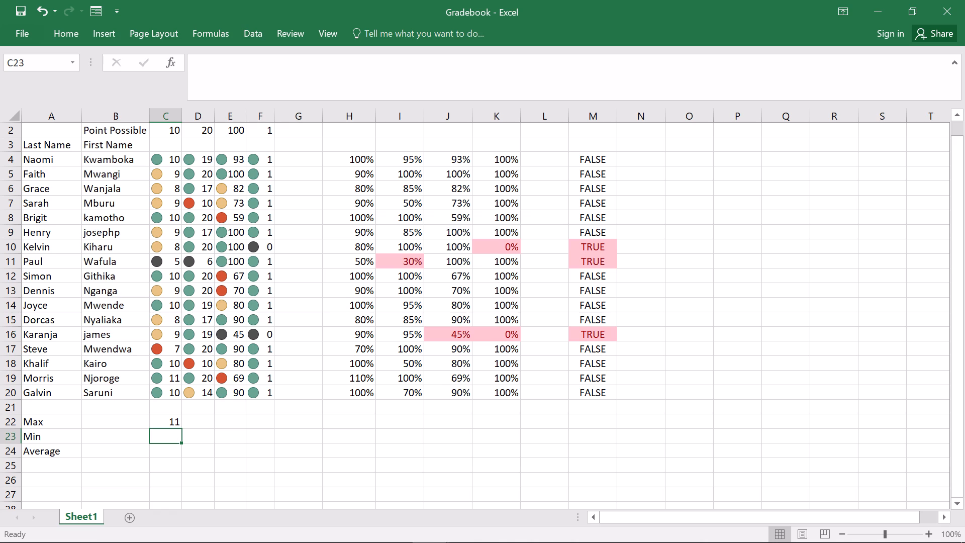
Try to calculate the lowest Safety Test score in C23 with a minimum formula over C4:C20.
{"action": "key", "text": "equal"}
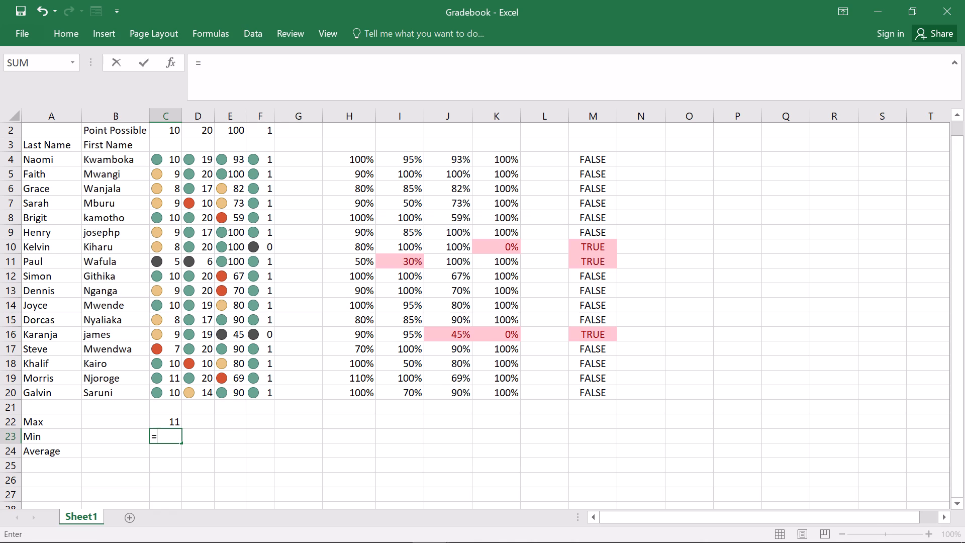
{"action": "type", "text": "mi"}
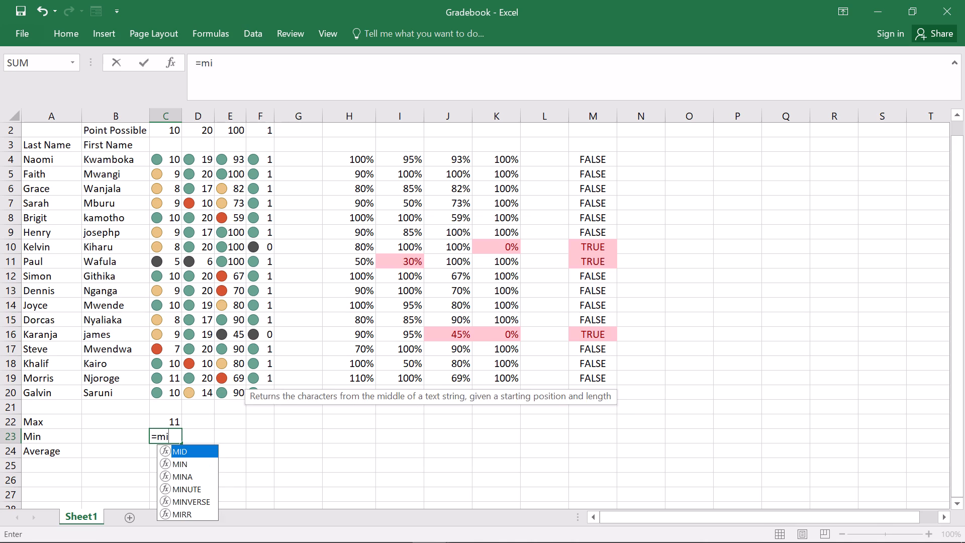
{"action": "key", "text": "i"}
{"action": "key", "text": "n"}
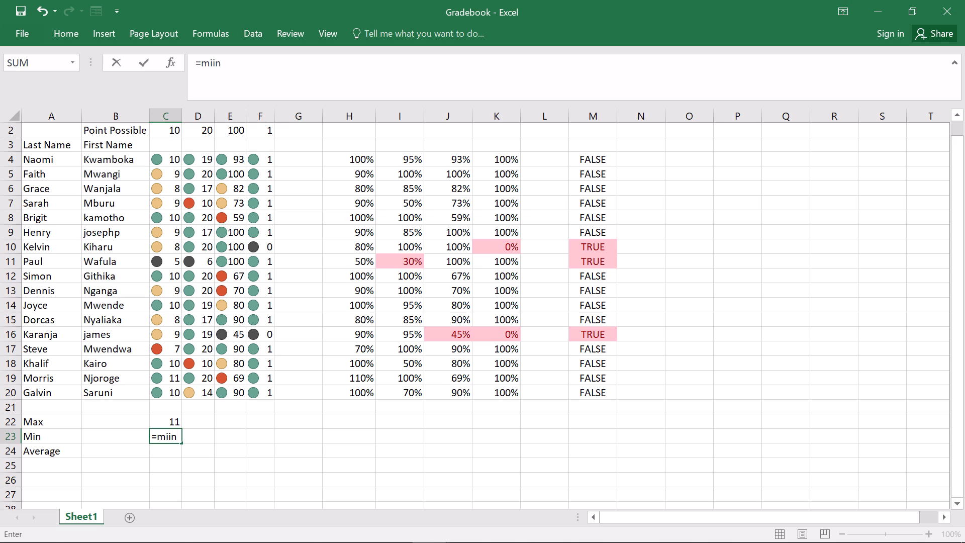
{"action": "key", "text": "shift+parenleft"}
{"action": "left_click_drag", "start_coordinate": [168, 397], "coordinate": [146, 236]}
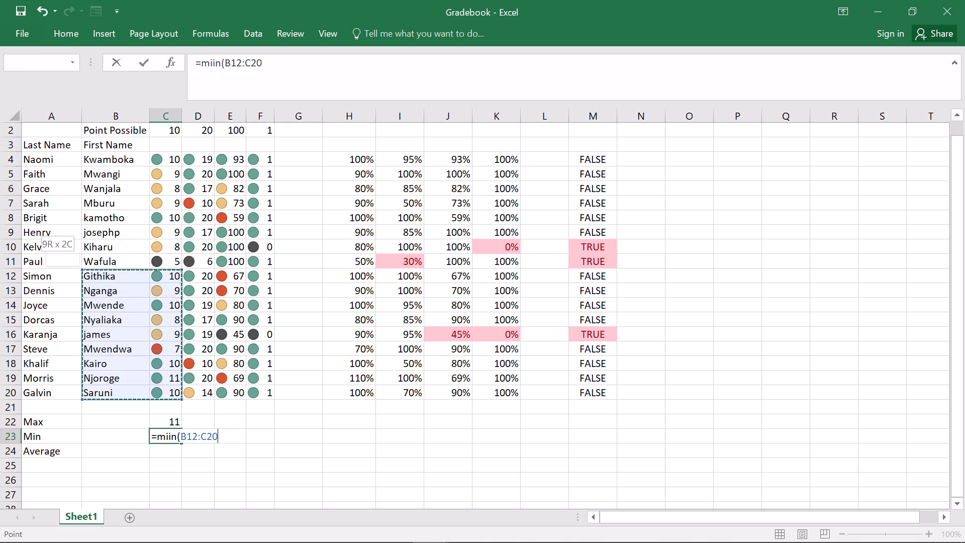
{"action": "left_click_drag", "start_coordinate": [146, 236], "coordinate": [173, 162]}
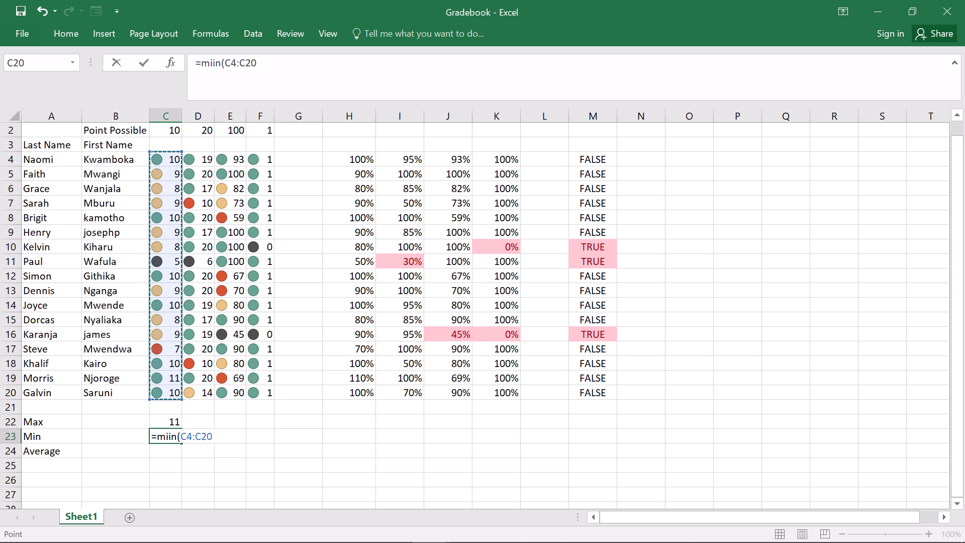
{"action": "key", "text": "shift+parenright"}
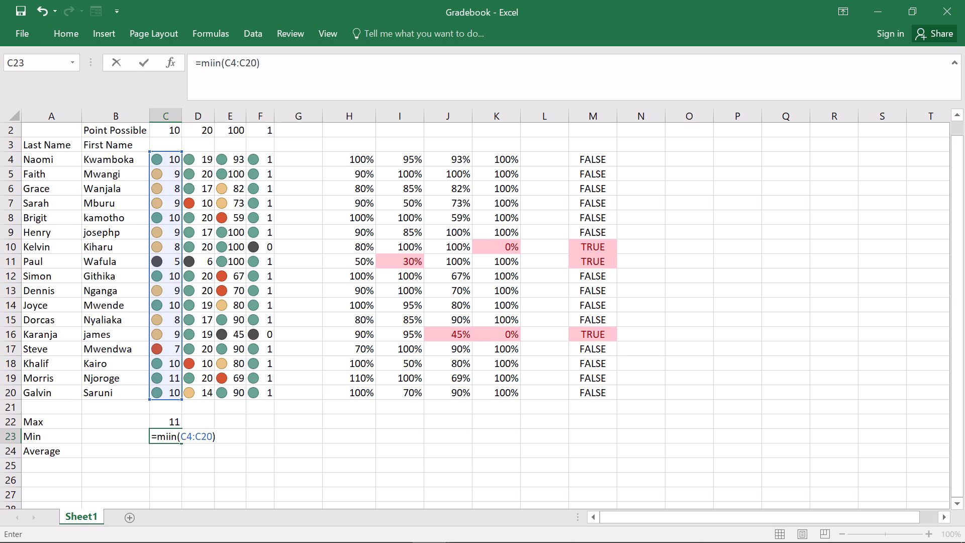
{"action": "key", "text": "Return"}
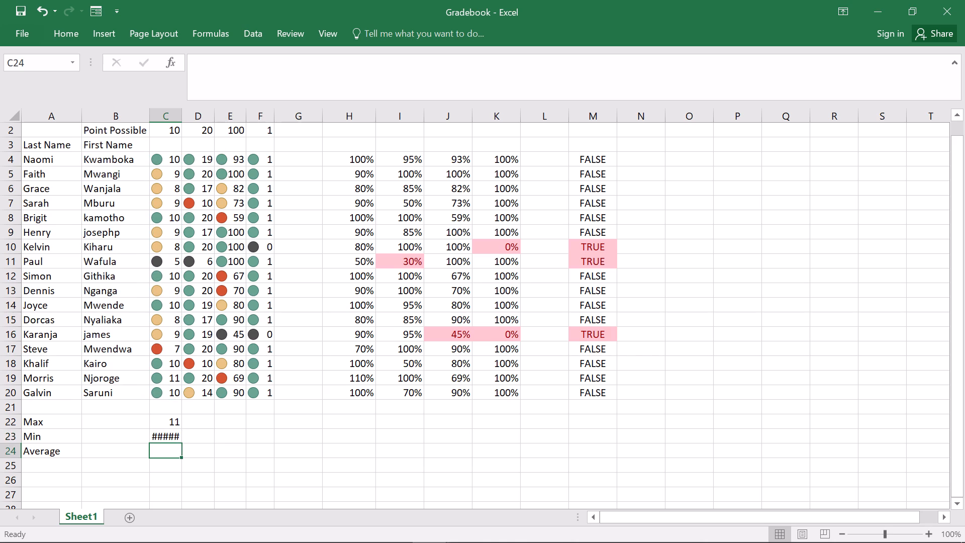
Widen column C so the contents of the summary rows fit in the cells.
{"action": "left_click", "coordinate": [180, 121]}
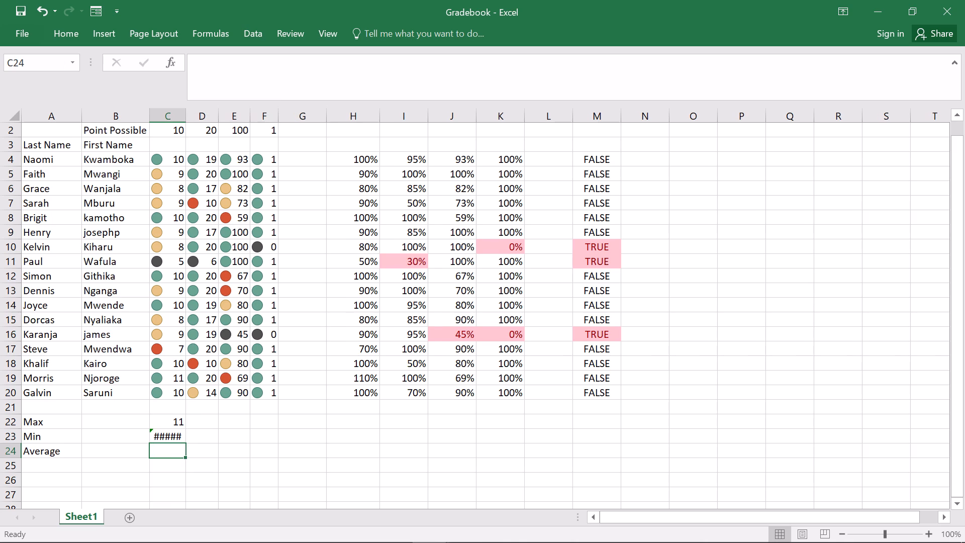
{"action": "left_click_drag", "start_coordinate": [184, 121], "coordinate": [191, 121]}
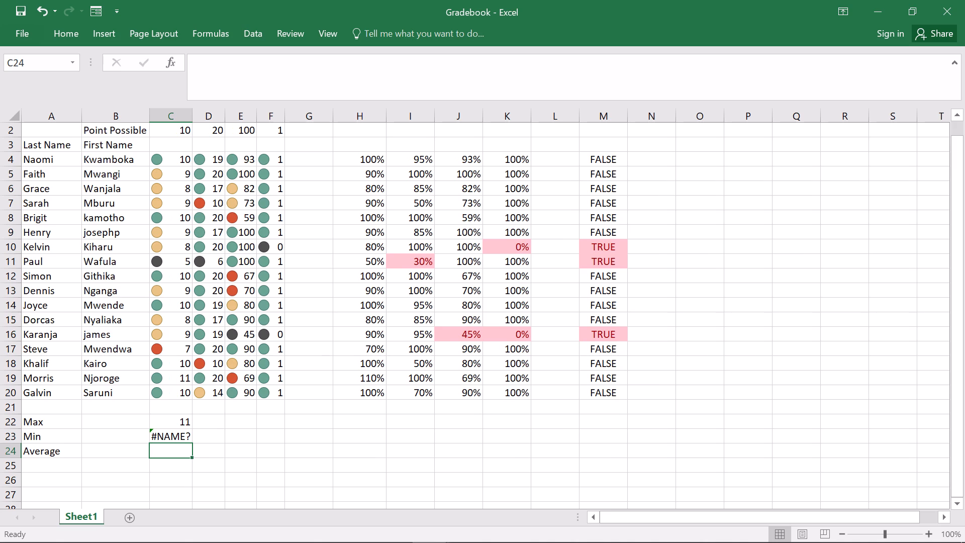
{"action": "left_click", "coordinate": [93, 326]}
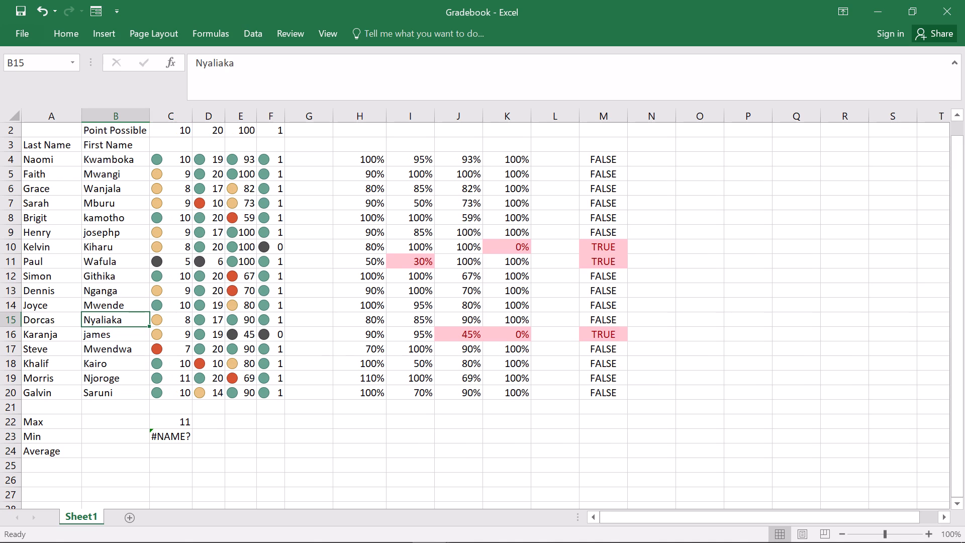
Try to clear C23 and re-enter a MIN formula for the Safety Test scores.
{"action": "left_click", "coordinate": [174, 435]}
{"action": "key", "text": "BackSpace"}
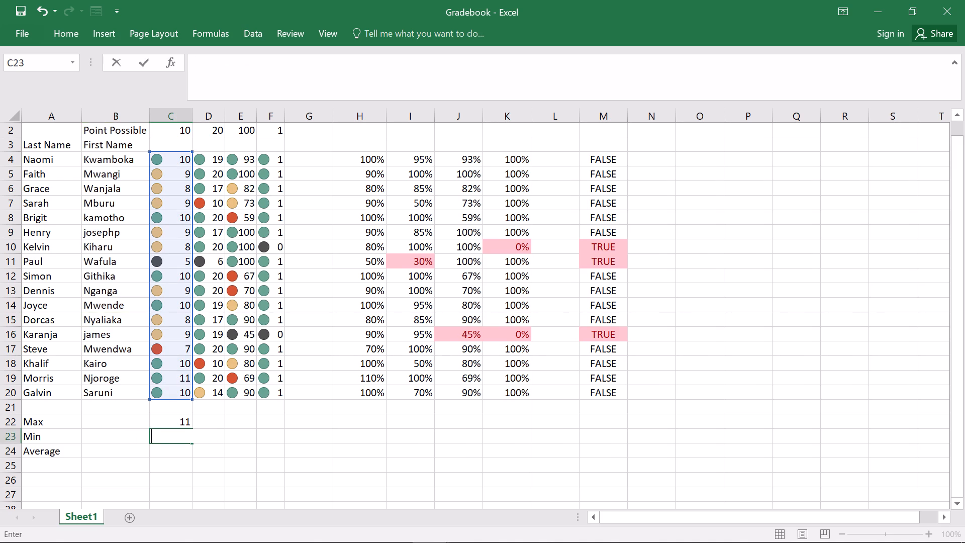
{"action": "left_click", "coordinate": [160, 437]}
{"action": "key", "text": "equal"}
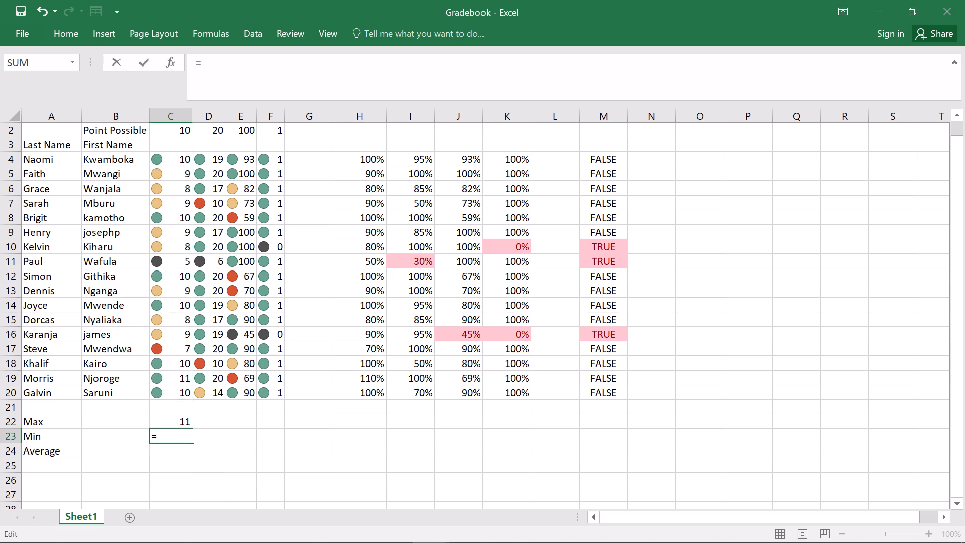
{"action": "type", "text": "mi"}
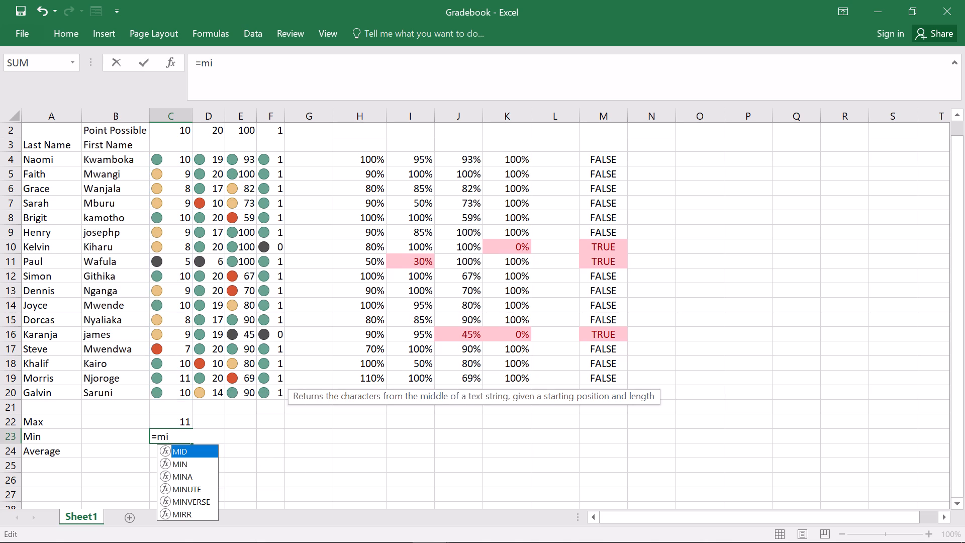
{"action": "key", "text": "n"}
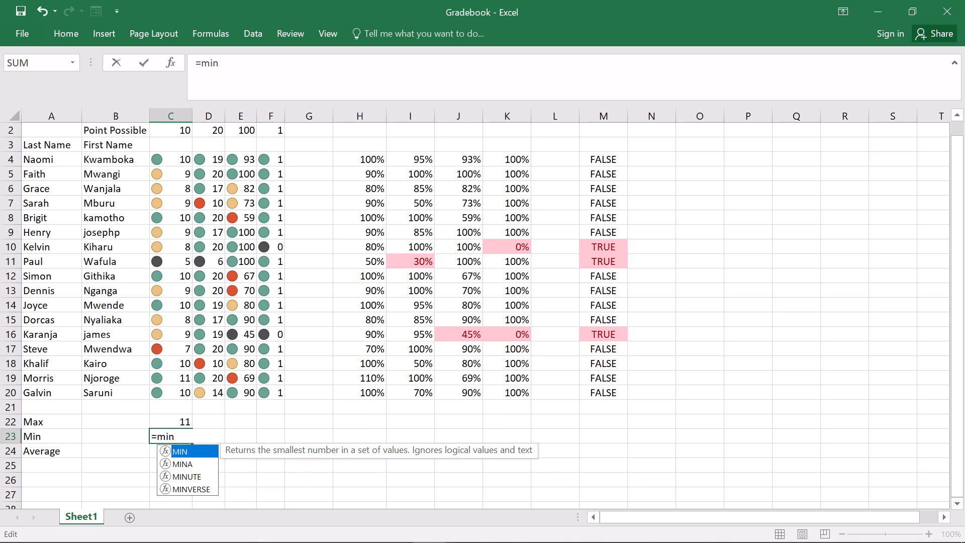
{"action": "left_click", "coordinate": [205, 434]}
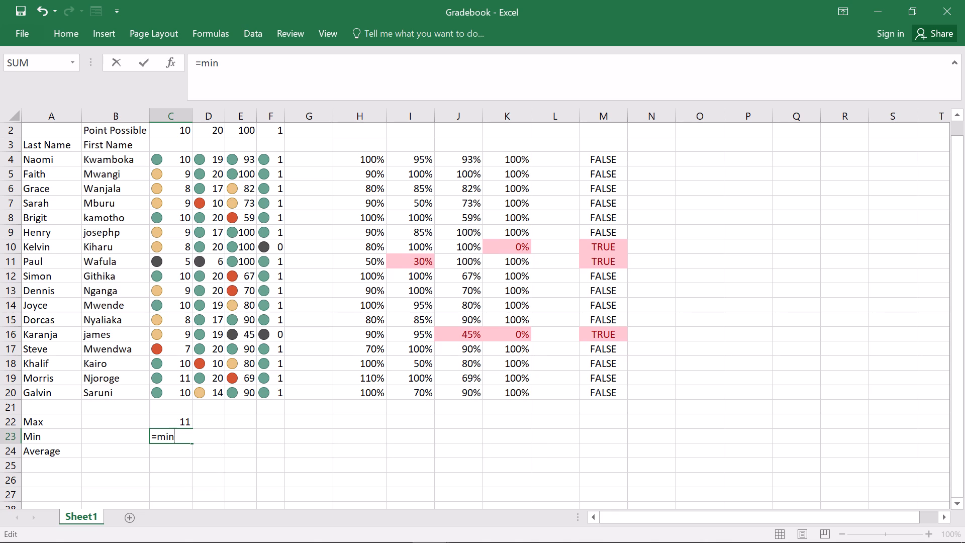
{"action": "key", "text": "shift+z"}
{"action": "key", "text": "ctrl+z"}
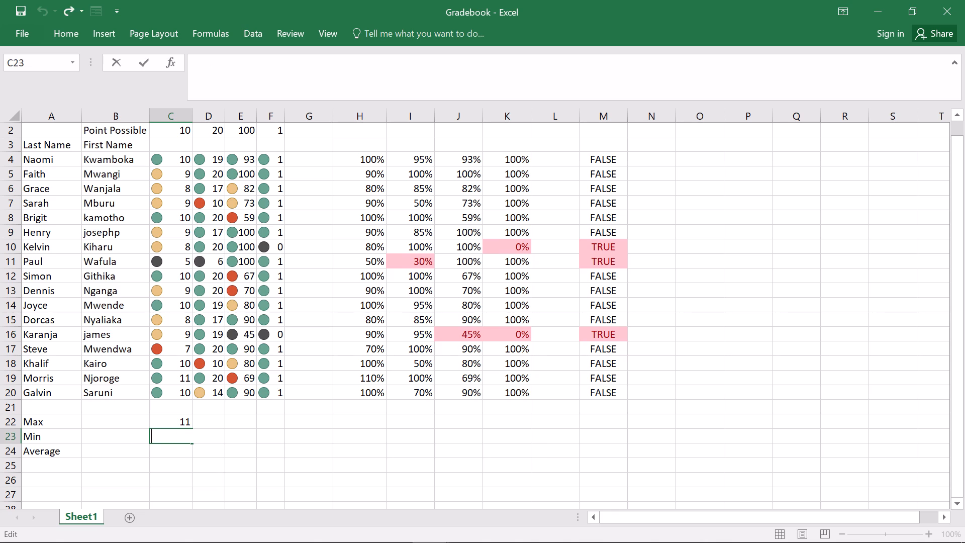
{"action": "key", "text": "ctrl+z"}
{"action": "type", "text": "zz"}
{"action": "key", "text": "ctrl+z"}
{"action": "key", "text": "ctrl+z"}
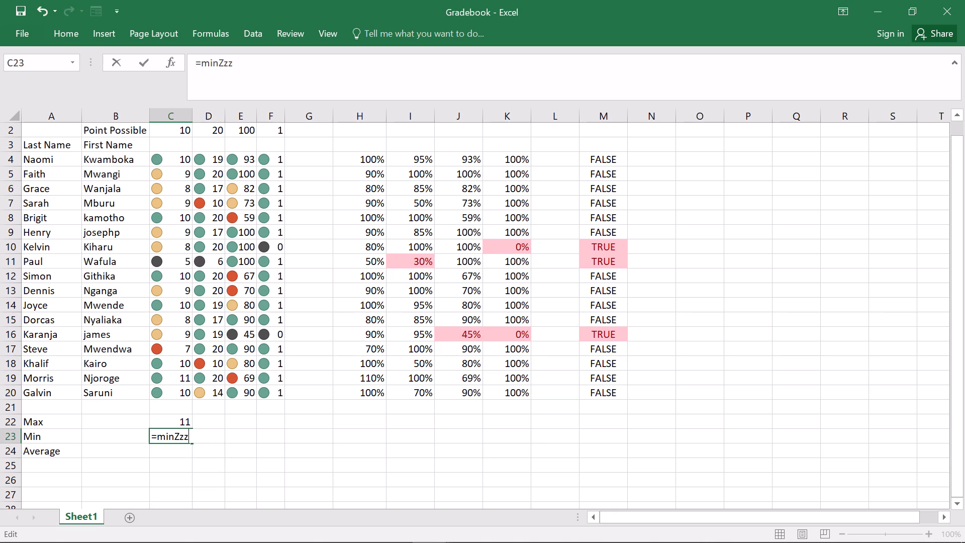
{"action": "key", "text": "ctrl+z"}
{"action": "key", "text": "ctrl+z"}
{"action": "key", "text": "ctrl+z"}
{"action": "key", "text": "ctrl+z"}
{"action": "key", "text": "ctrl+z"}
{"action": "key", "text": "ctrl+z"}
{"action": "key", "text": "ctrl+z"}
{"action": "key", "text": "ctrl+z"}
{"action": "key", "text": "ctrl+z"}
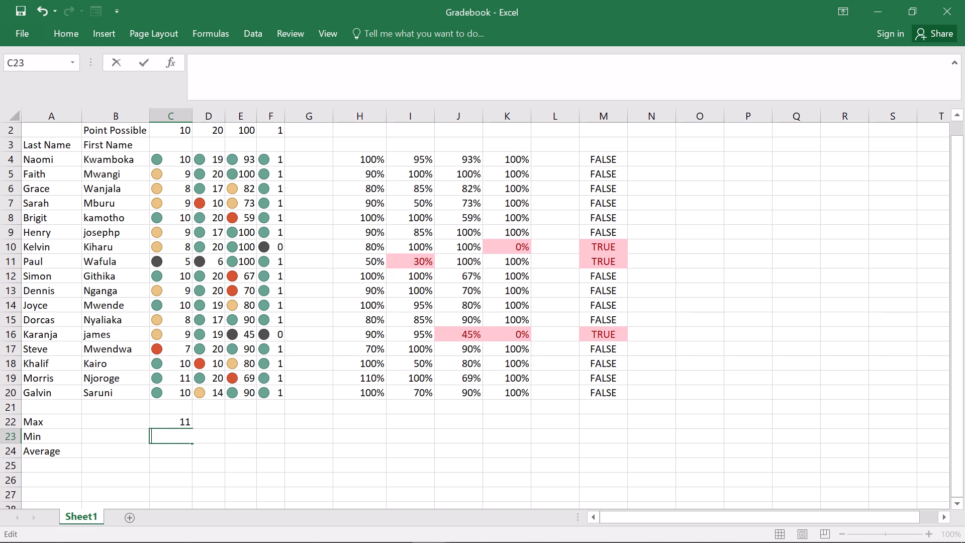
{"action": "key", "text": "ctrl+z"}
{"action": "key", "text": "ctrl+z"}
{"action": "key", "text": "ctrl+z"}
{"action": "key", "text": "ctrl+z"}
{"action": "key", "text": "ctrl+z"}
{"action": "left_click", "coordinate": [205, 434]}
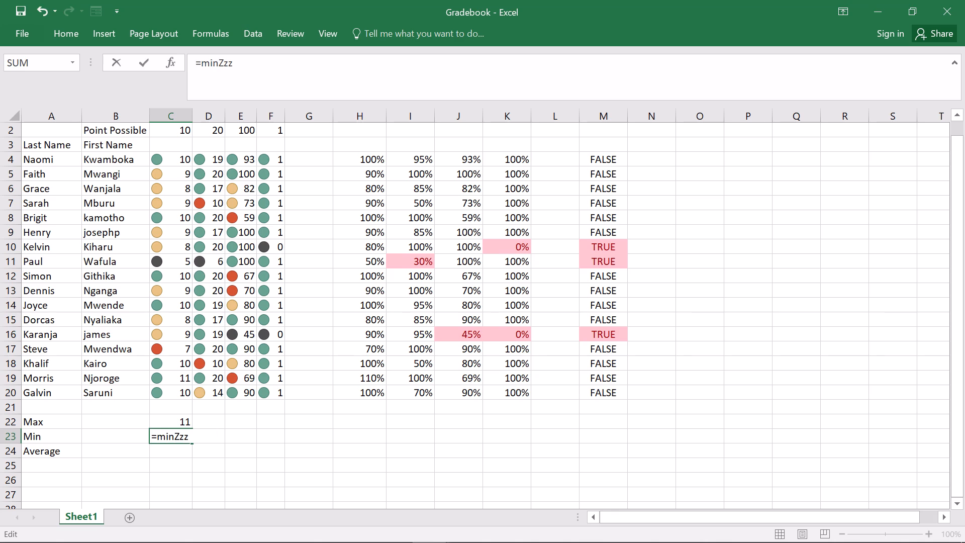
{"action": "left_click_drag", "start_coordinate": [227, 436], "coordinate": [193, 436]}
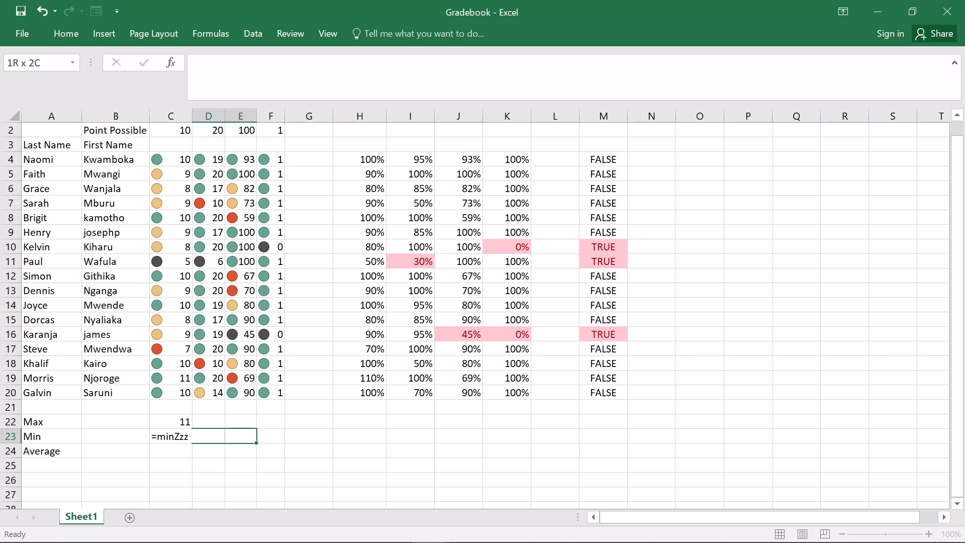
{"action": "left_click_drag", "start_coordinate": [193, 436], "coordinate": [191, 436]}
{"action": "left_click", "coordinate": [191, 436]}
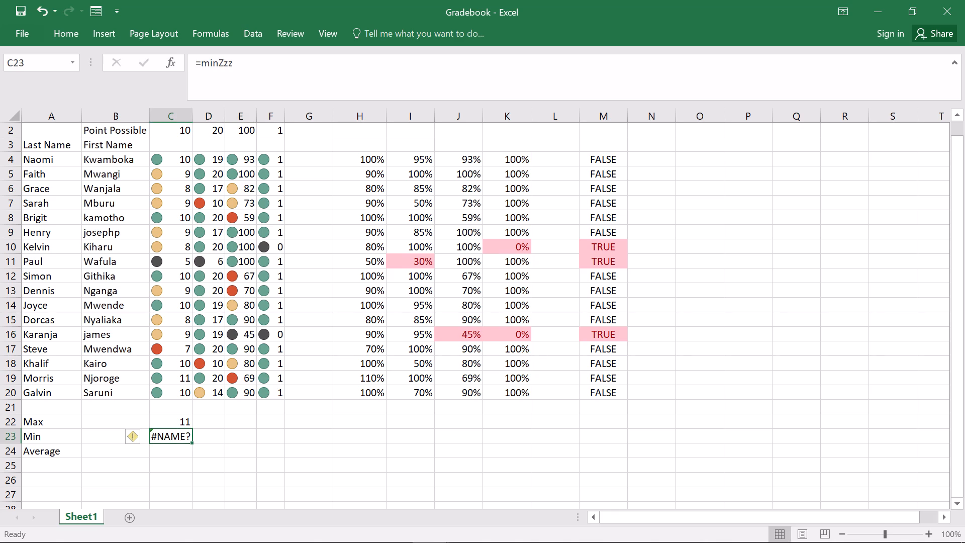
Replace the contents of C23 with the formula =min(C4:C20) to calculate the lowest Safety Test score.
{"action": "left_click", "coordinate": [176, 438]}
{"action": "triple_click", "coordinate": [176, 438]}
{"action": "left_click", "coordinate": [176, 438]}
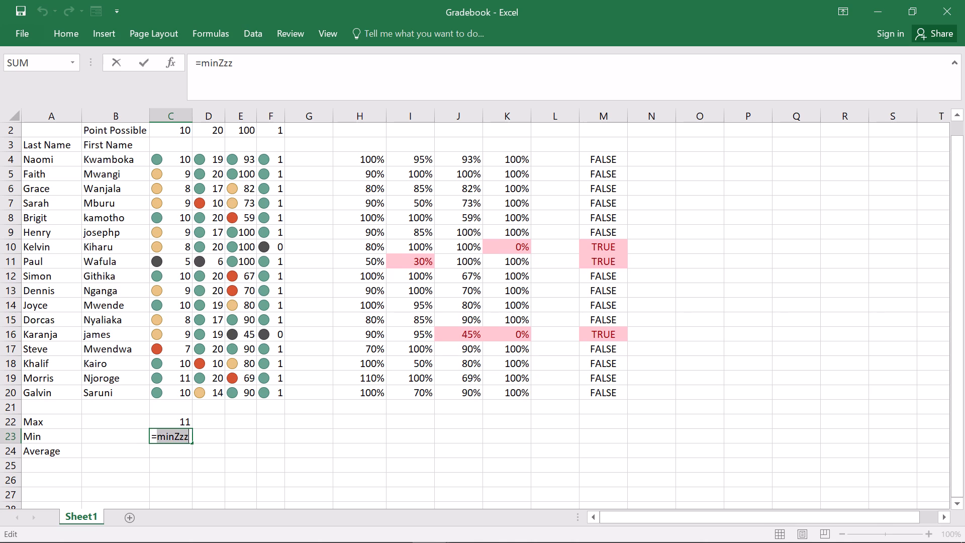
{"action": "key", "text": "BackSpace"}
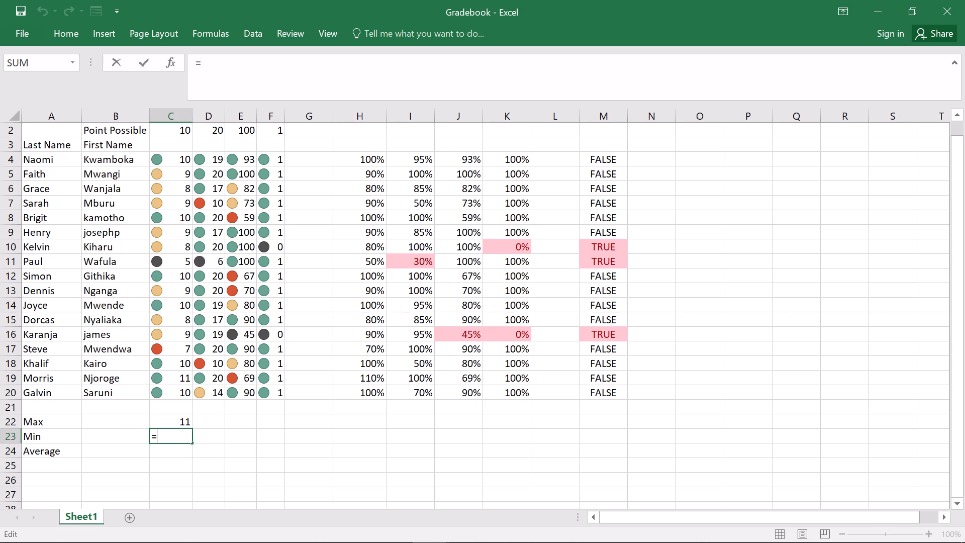
{"action": "type", "text": "mi"}
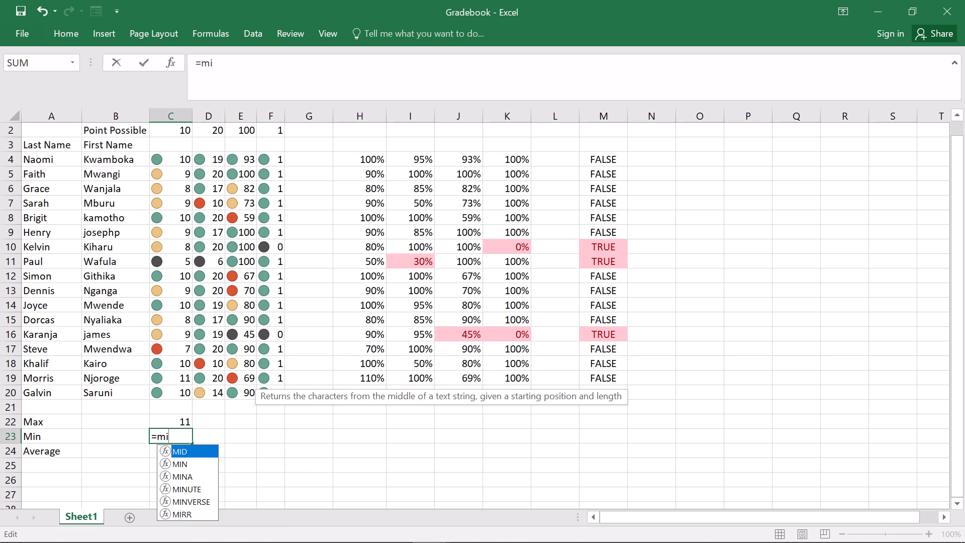
{"action": "key", "text": "n"}
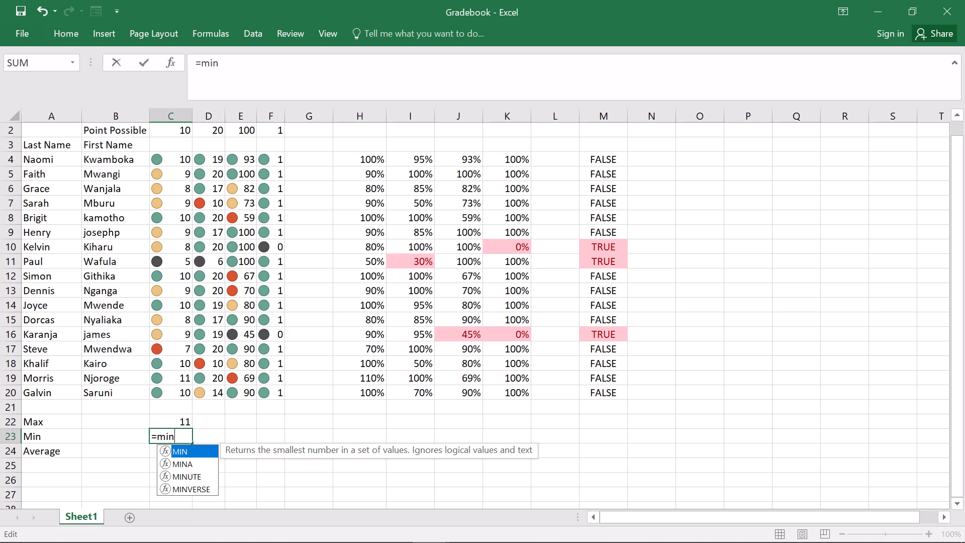
{"action": "key", "text": "shift+parenleft"}
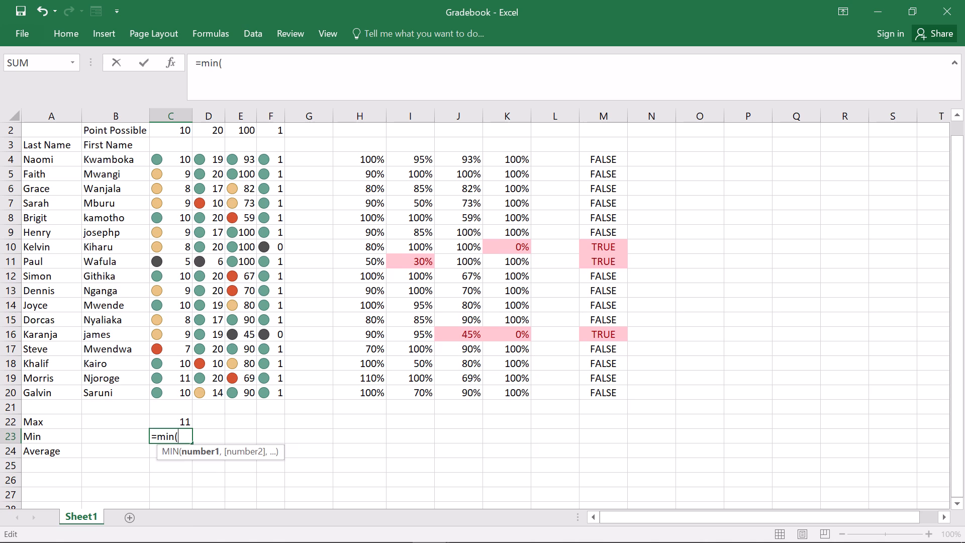
{"action": "left_click_drag", "start_coordinate": [182, 391], "coordinate": [181, 280]}
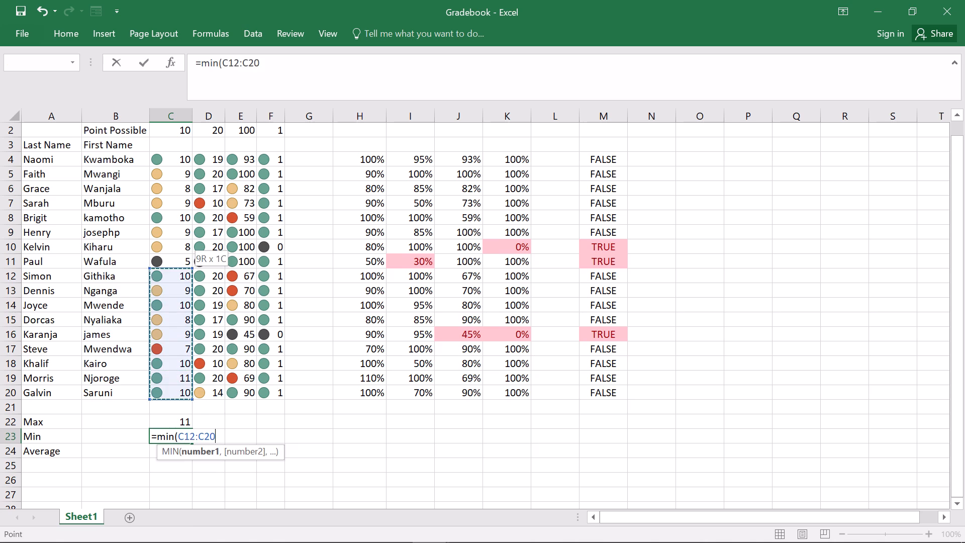
{"action": "left_click_drag", "start_coordinate": [181, 280], "coordinate": [184, 158]}
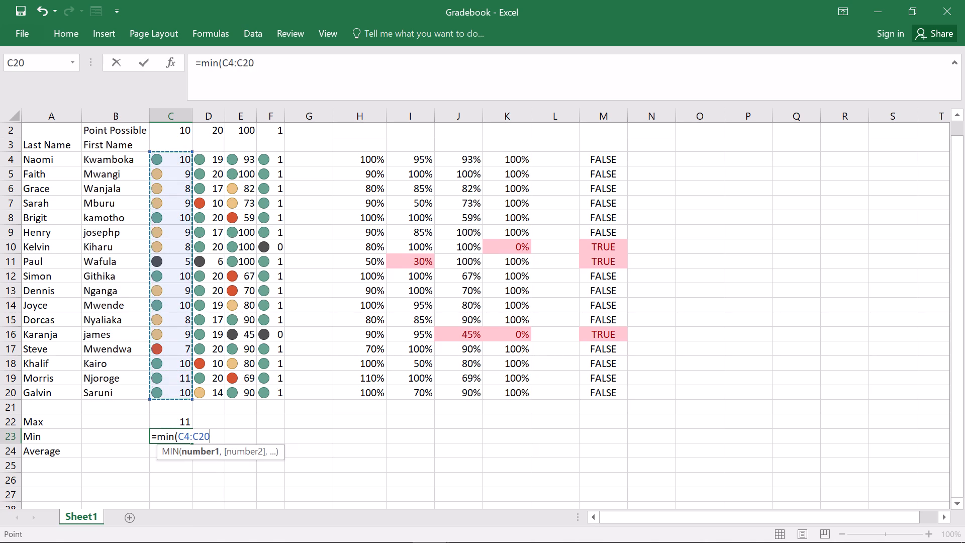
{"action": "key", "text": "shift+parenright"}
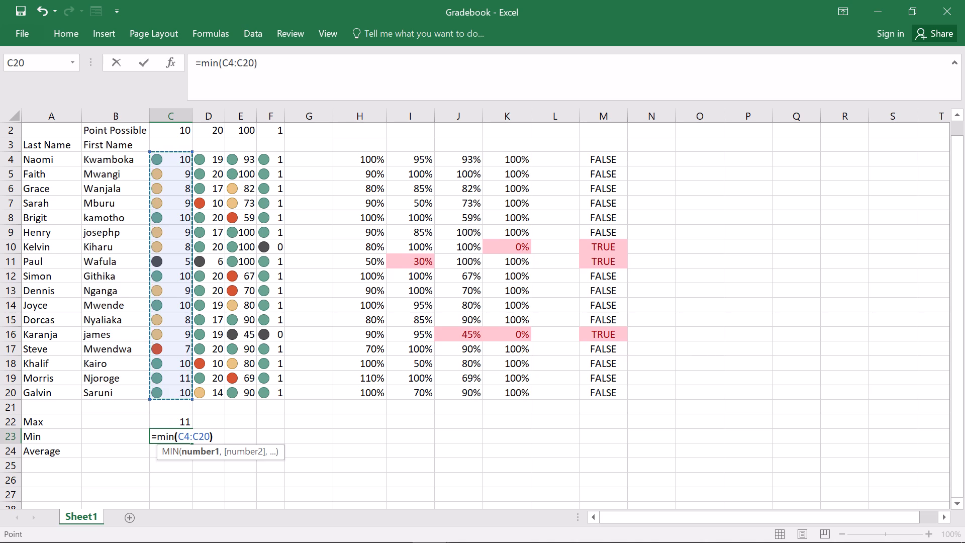
{"action": "key", "text": "Return"}
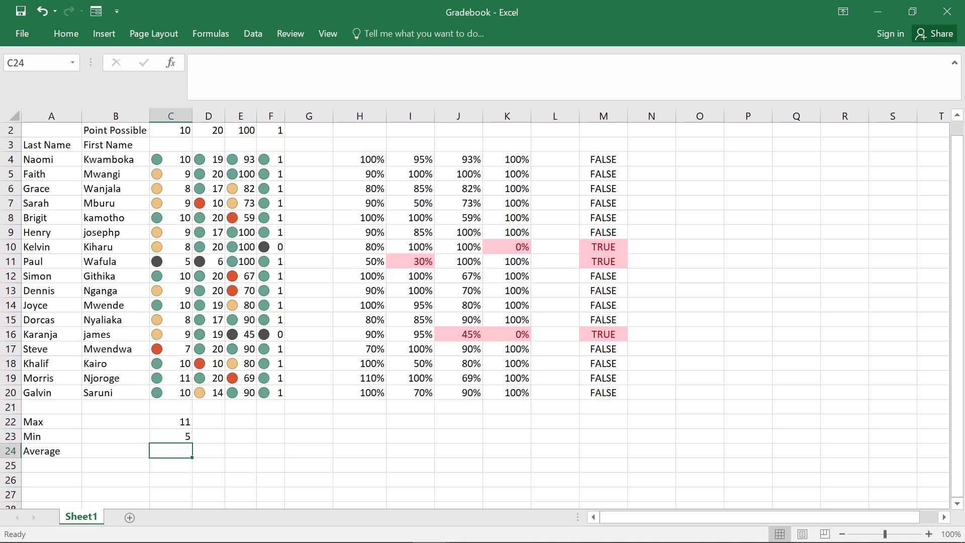
Enter the formula =average(C4:C20) in C24 to calculate the average Safety Test score.
{"action": "key", "text": "equal"}
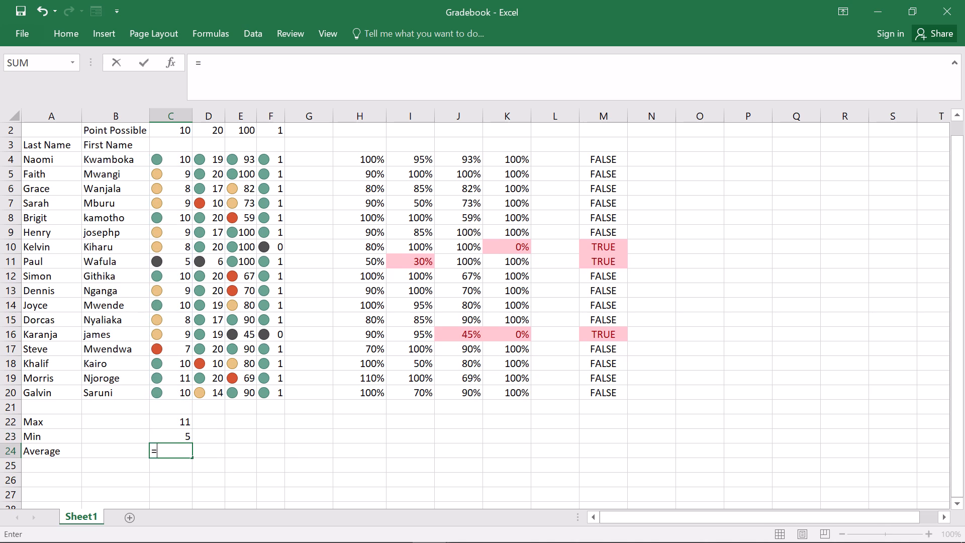
{"action": "type", "text": "average"}
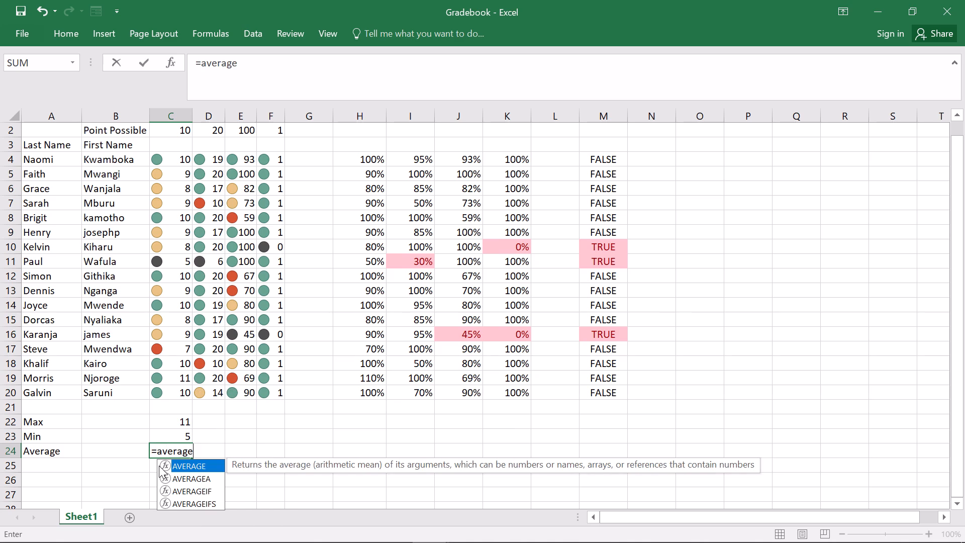
{"action": "key", "text": "shift+parenleft"}
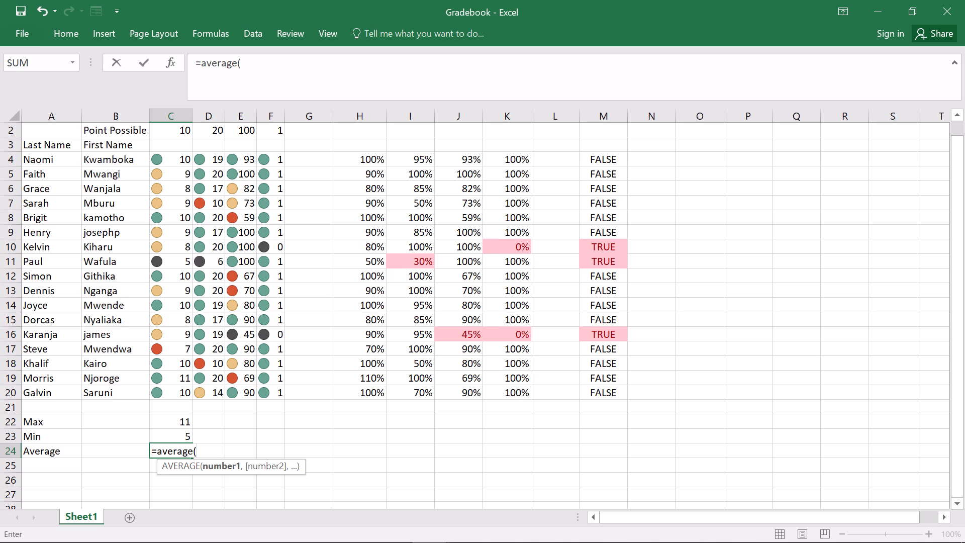
{"action": "left_click_drag", "start_coordinate": [172, 394], "coordinate": [169, 228]}
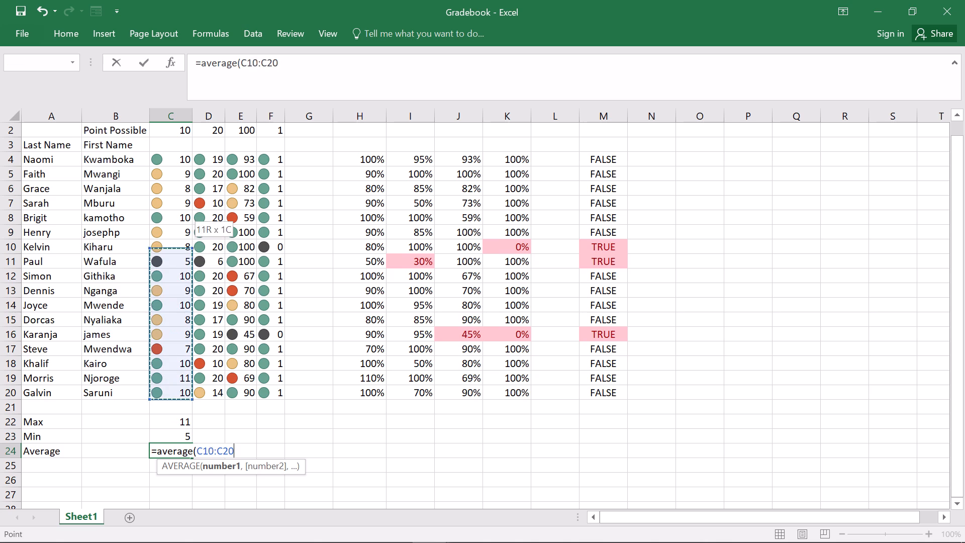
{"action": "left_click_drag", "start_coordinate": [169, 228], "coordinate": [169, 162]}
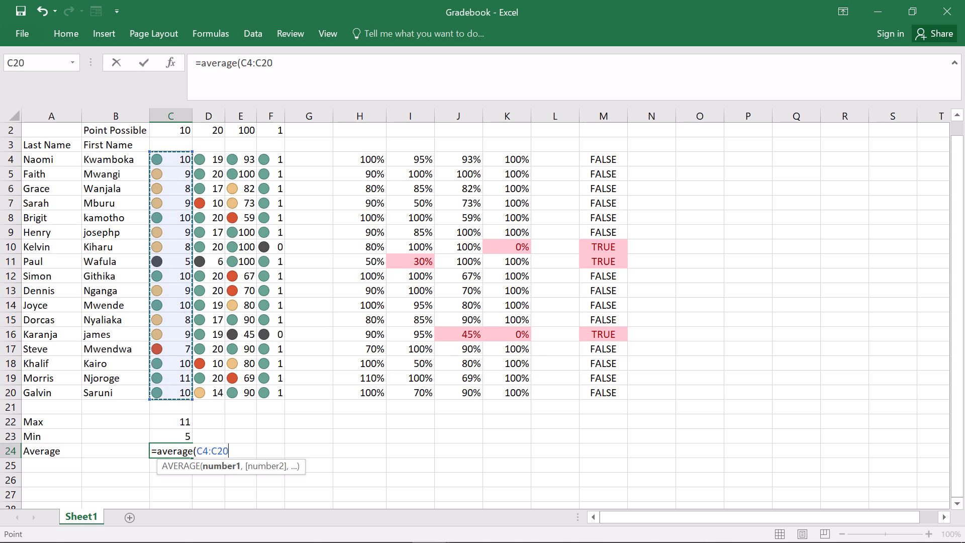
{"action": "key", "text": "shift+parenright"}
{"action": "key", "text": "Return"}
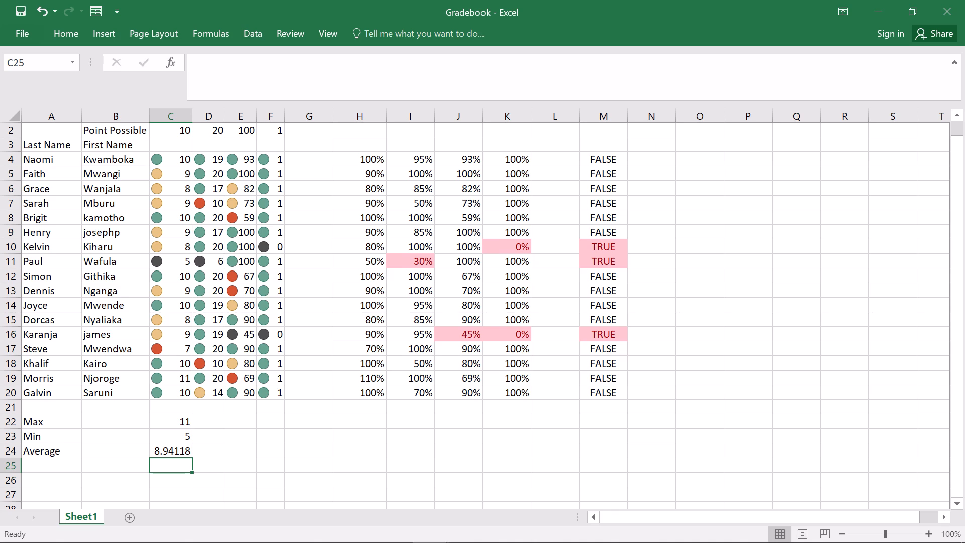
Fill the Max, Min and Average formulas from C22:C24 across to column F for the remaining tests.
{"action": "left_click_drag", "start_coordinate": [171, 418], "coordinate": [193, 456]}
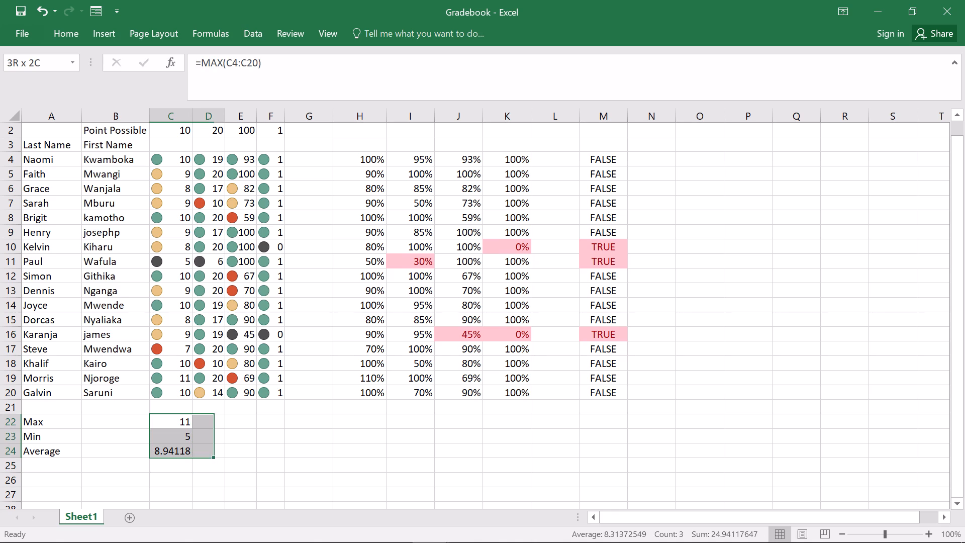
{"action": "left_click_drag", "start_coordinate": [193, 456], "coordinate": [187, 457]}
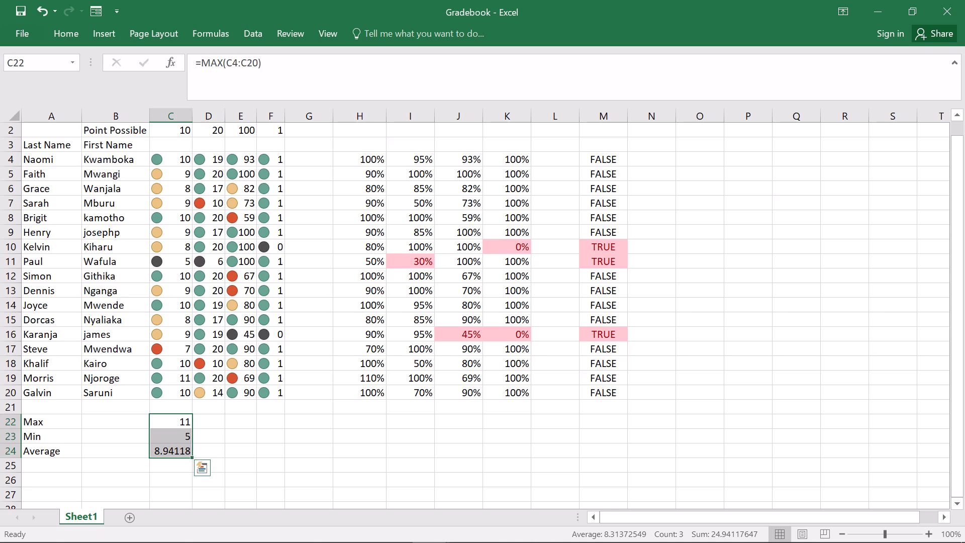
{"action": "left_click_drag", "start_coordinate": [194, 456], "coordinate": [249, 460]}
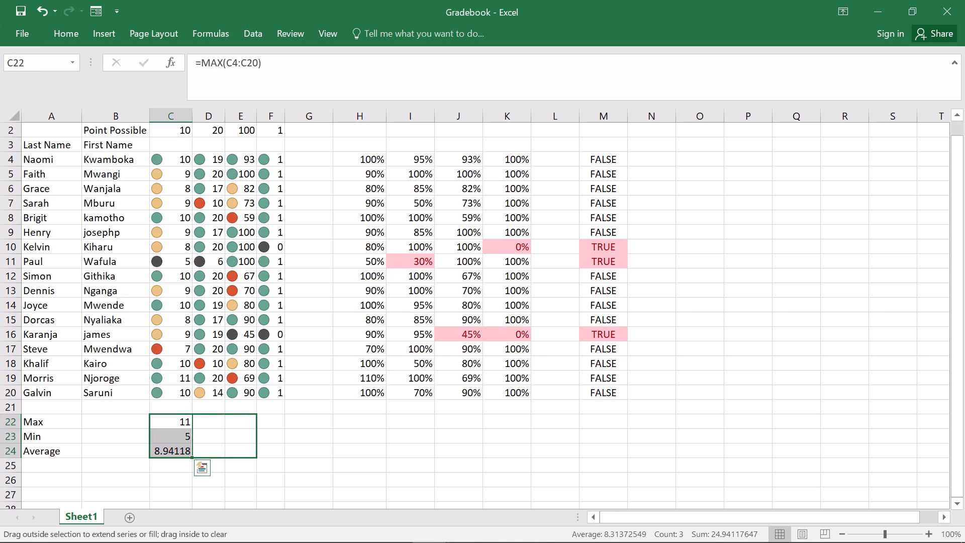
{"action": "left_click_drag", "start_coordinate": [249, 460], "coordinate": [255, 461]}
{"action": "left_click_drag", "start_coordinate": [255, 461], "coordinate": [256, 462]}
{"action": "left_click_drag", "start_coordinate": [256, 462], "coordinate": [274, 462]}
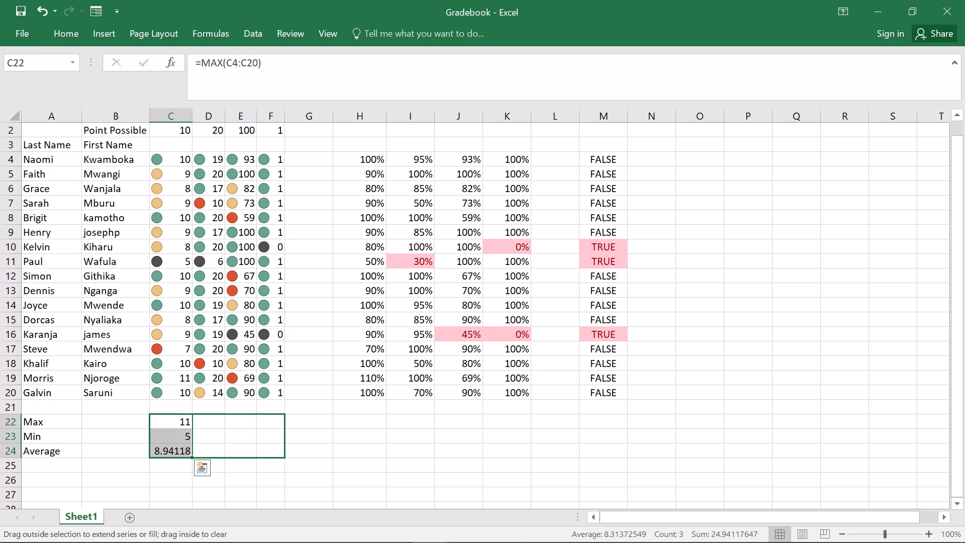
{"action": "left_click_drag", "start_coordinate": [274, 462], "coordinate": [275, 462]}
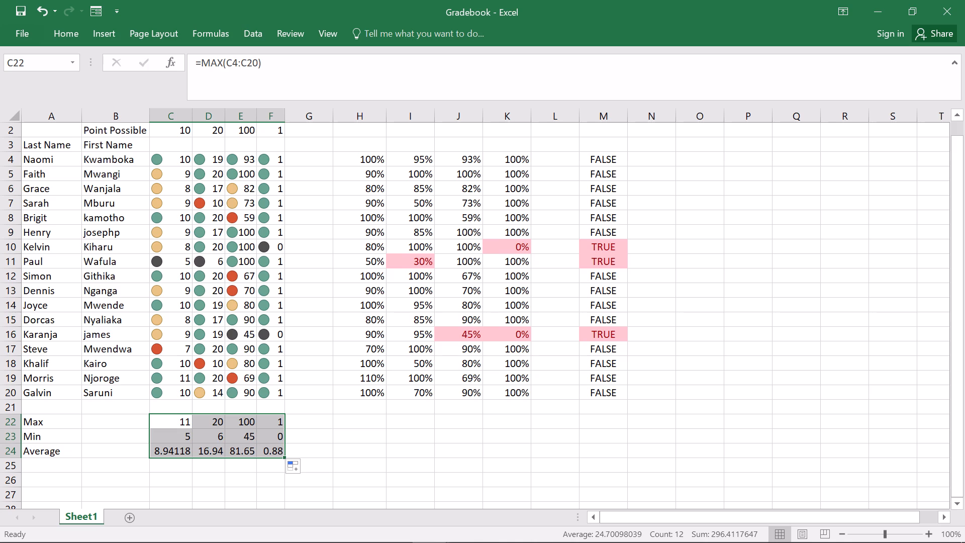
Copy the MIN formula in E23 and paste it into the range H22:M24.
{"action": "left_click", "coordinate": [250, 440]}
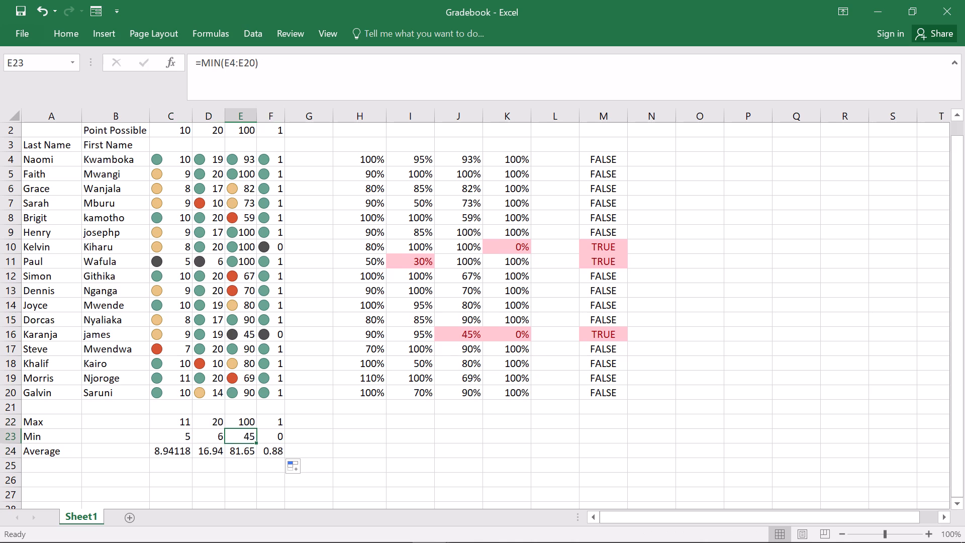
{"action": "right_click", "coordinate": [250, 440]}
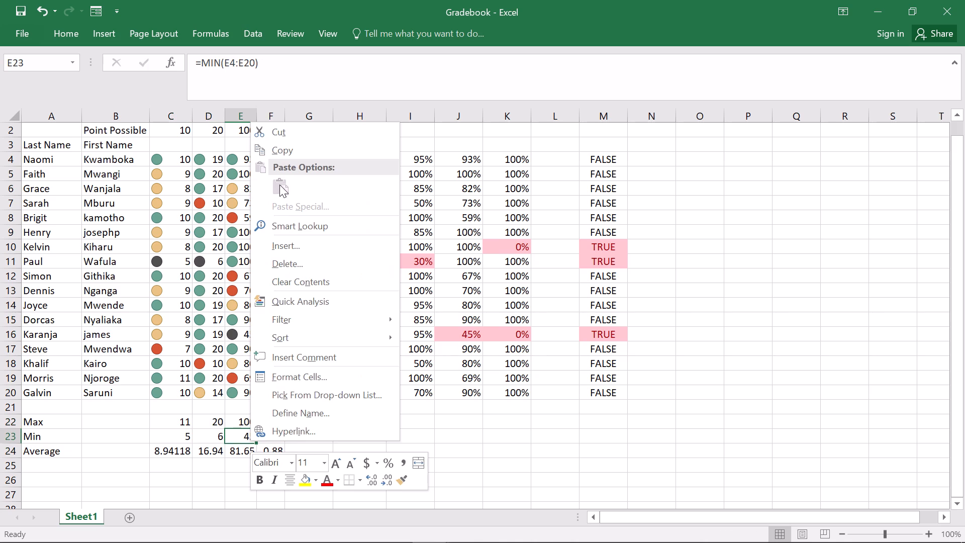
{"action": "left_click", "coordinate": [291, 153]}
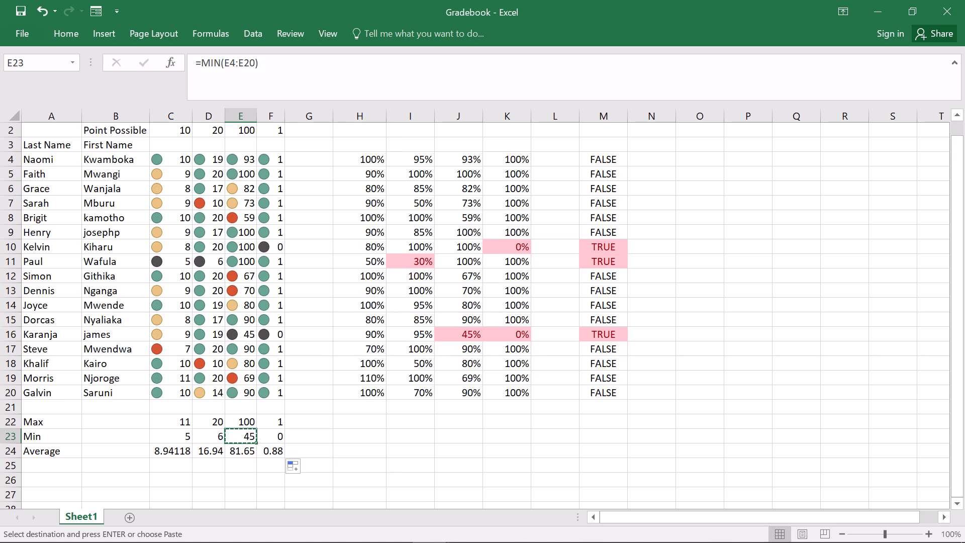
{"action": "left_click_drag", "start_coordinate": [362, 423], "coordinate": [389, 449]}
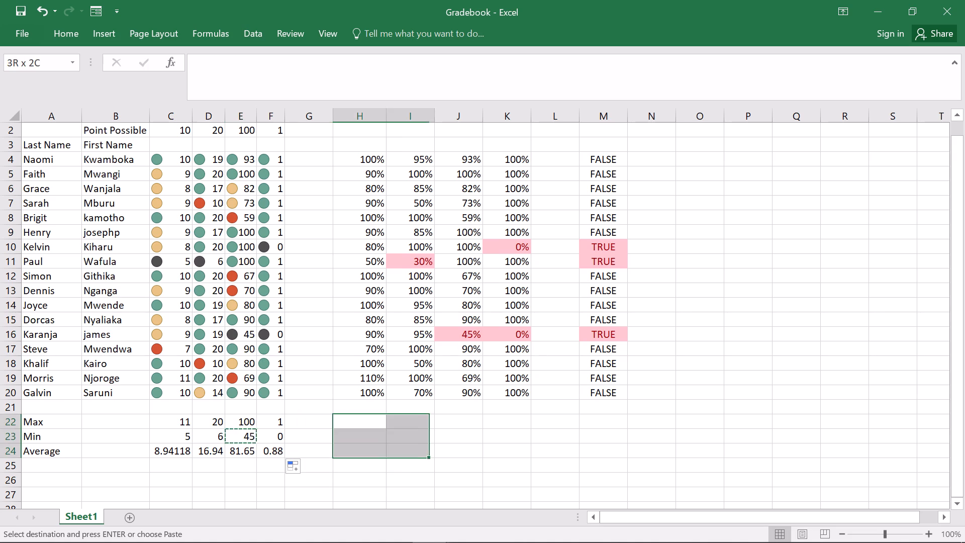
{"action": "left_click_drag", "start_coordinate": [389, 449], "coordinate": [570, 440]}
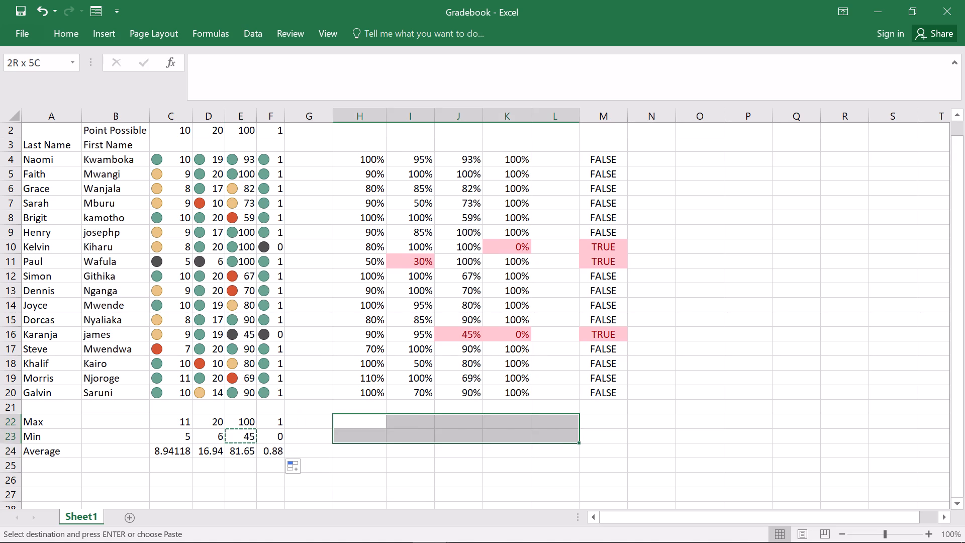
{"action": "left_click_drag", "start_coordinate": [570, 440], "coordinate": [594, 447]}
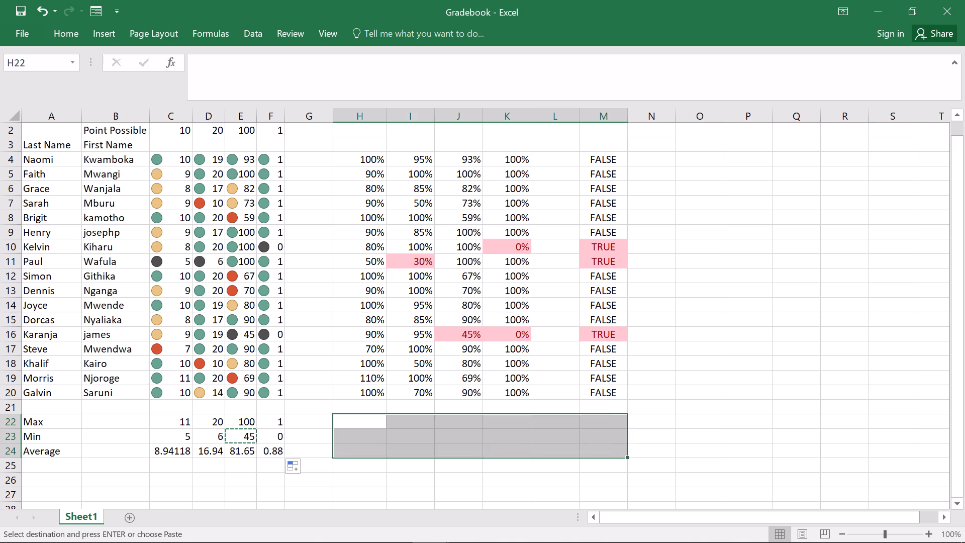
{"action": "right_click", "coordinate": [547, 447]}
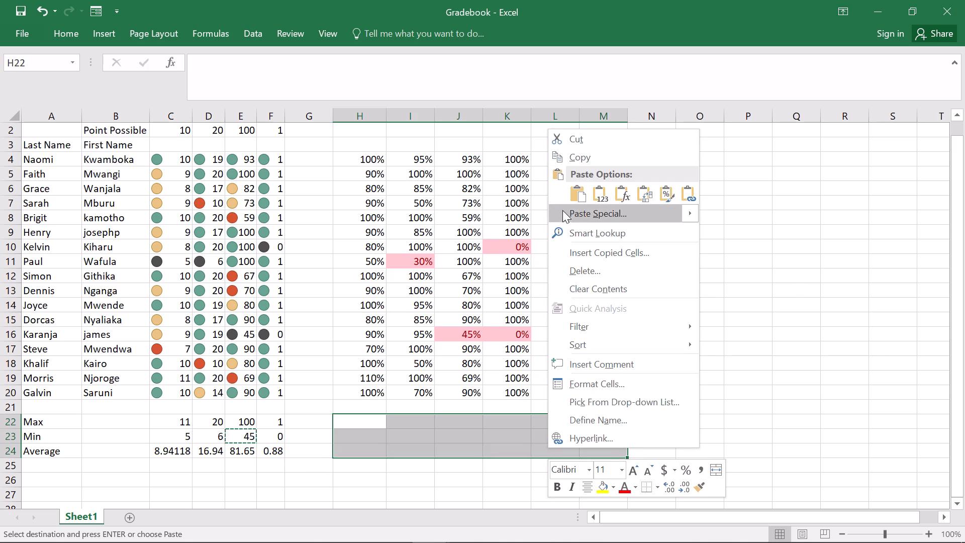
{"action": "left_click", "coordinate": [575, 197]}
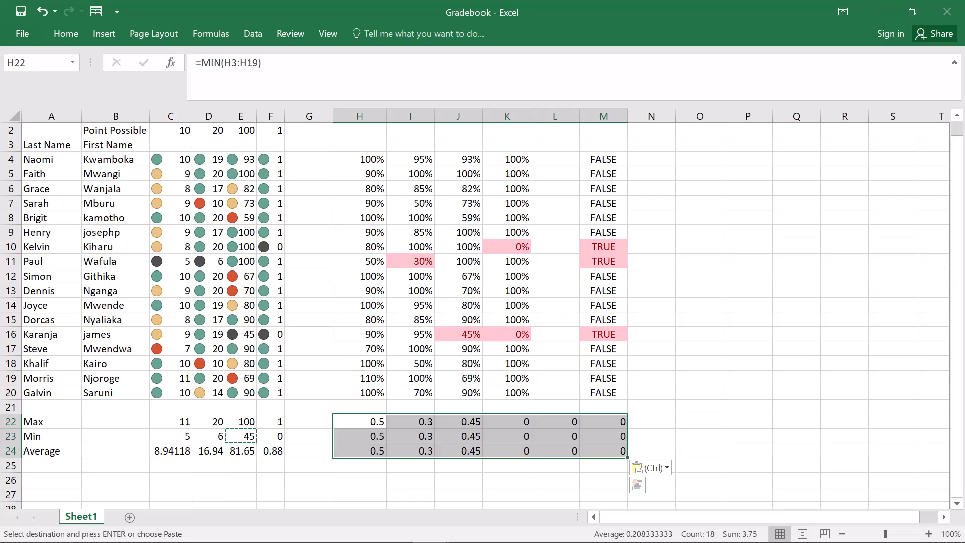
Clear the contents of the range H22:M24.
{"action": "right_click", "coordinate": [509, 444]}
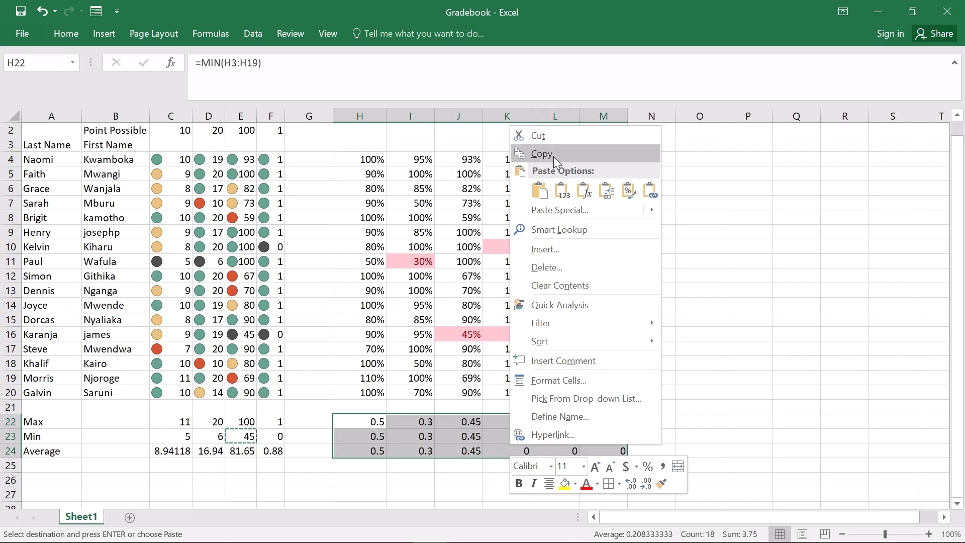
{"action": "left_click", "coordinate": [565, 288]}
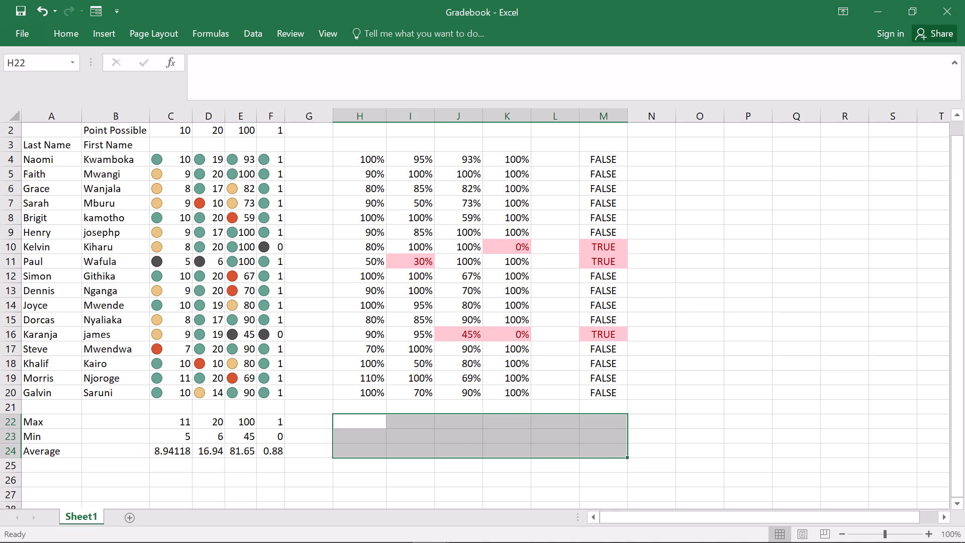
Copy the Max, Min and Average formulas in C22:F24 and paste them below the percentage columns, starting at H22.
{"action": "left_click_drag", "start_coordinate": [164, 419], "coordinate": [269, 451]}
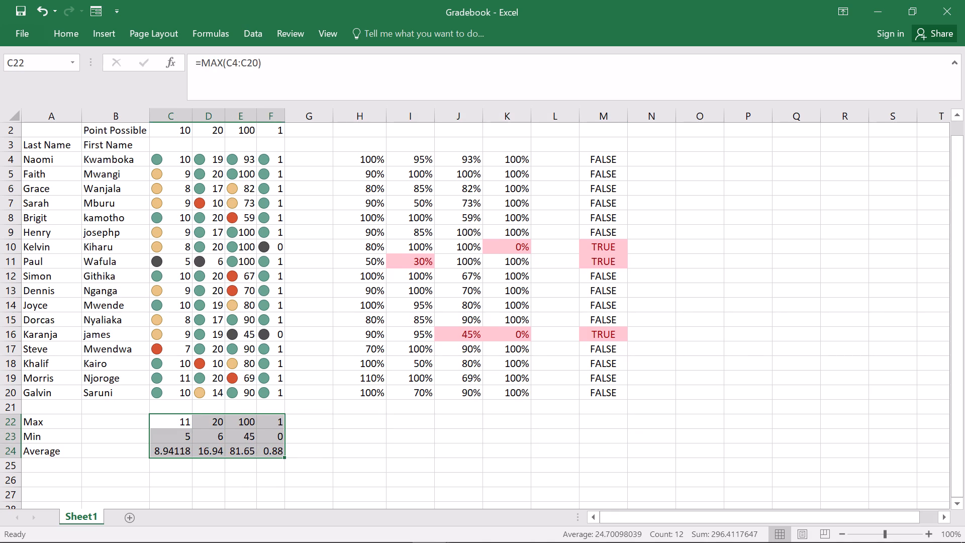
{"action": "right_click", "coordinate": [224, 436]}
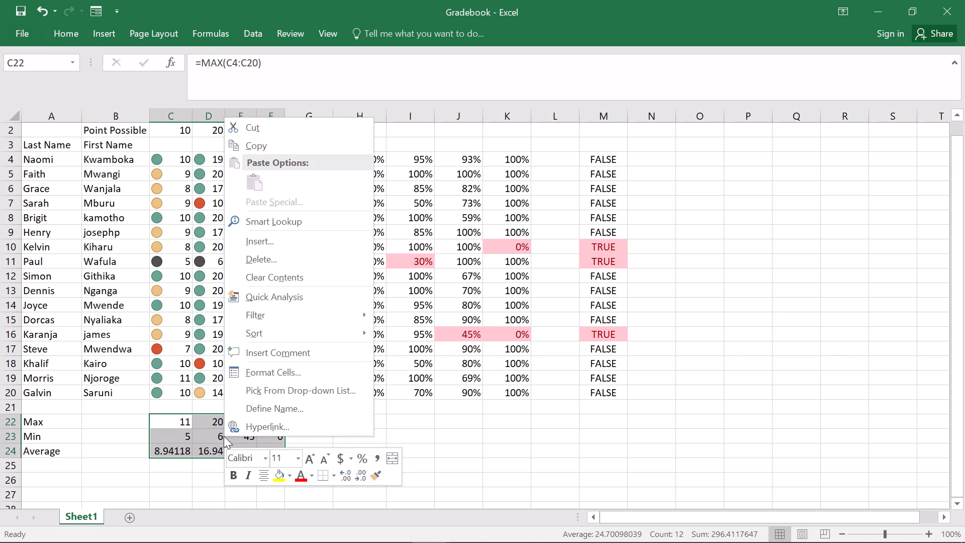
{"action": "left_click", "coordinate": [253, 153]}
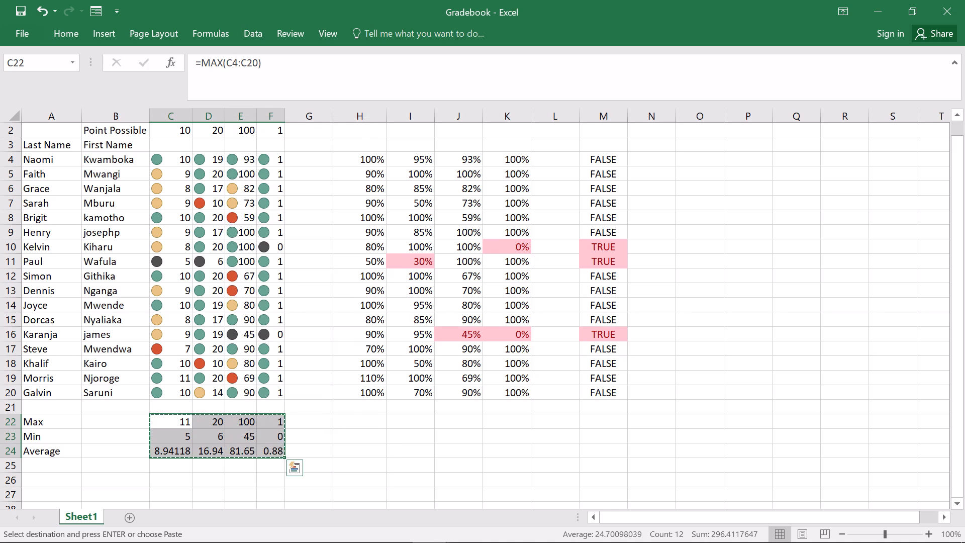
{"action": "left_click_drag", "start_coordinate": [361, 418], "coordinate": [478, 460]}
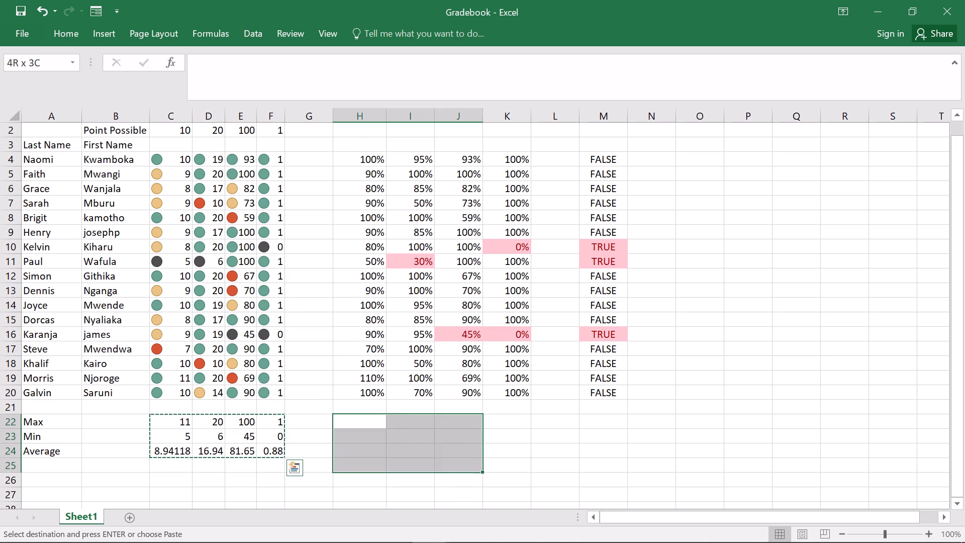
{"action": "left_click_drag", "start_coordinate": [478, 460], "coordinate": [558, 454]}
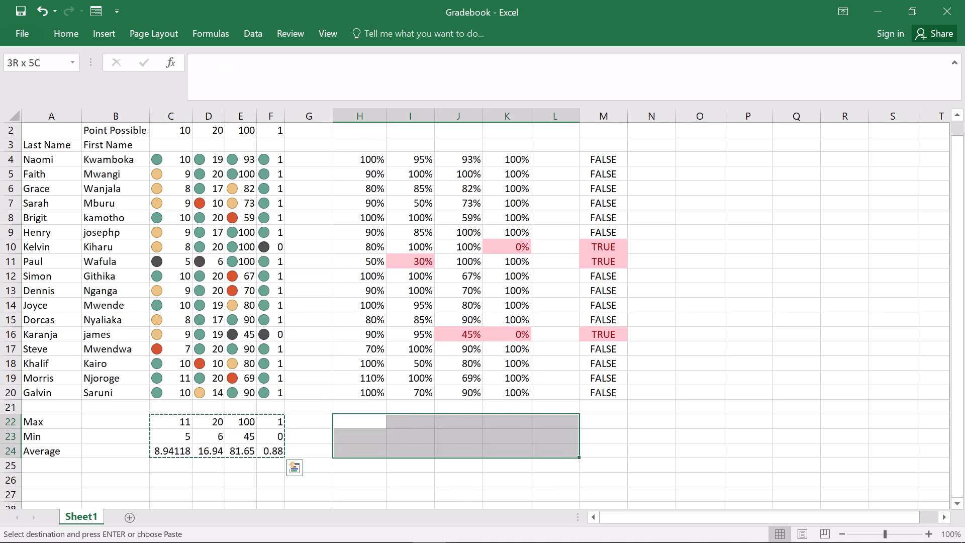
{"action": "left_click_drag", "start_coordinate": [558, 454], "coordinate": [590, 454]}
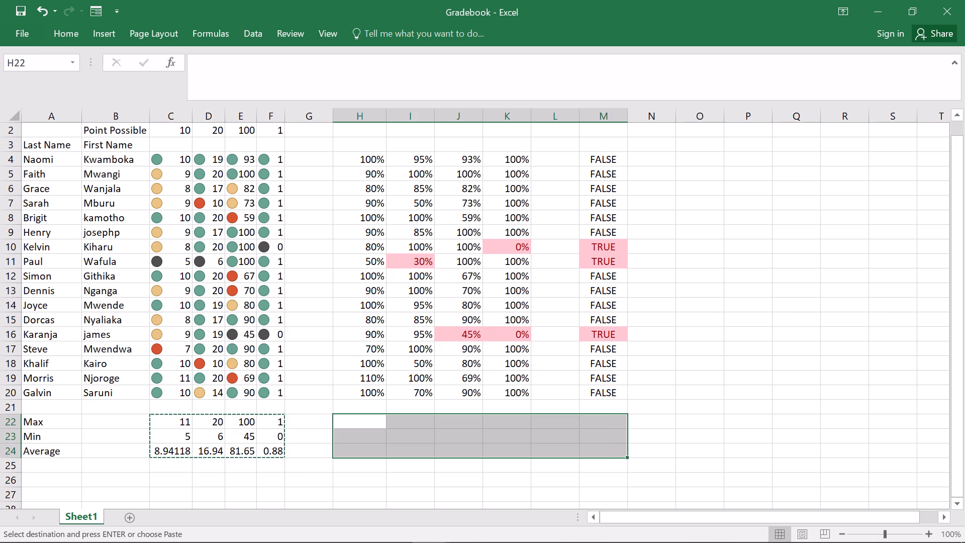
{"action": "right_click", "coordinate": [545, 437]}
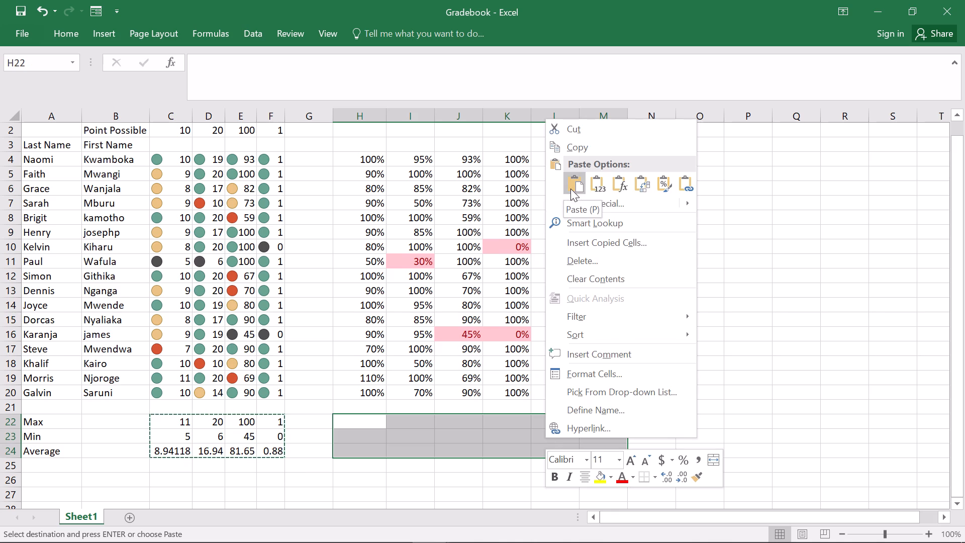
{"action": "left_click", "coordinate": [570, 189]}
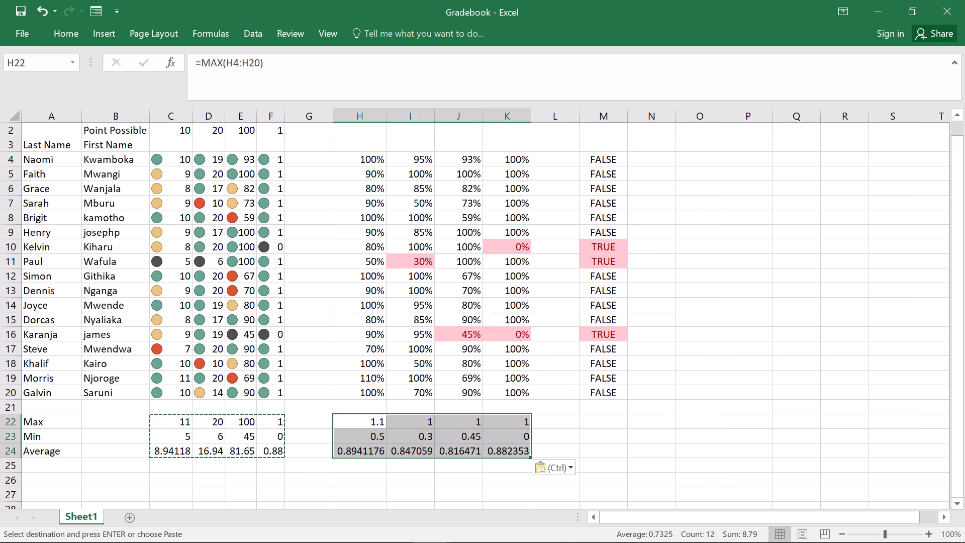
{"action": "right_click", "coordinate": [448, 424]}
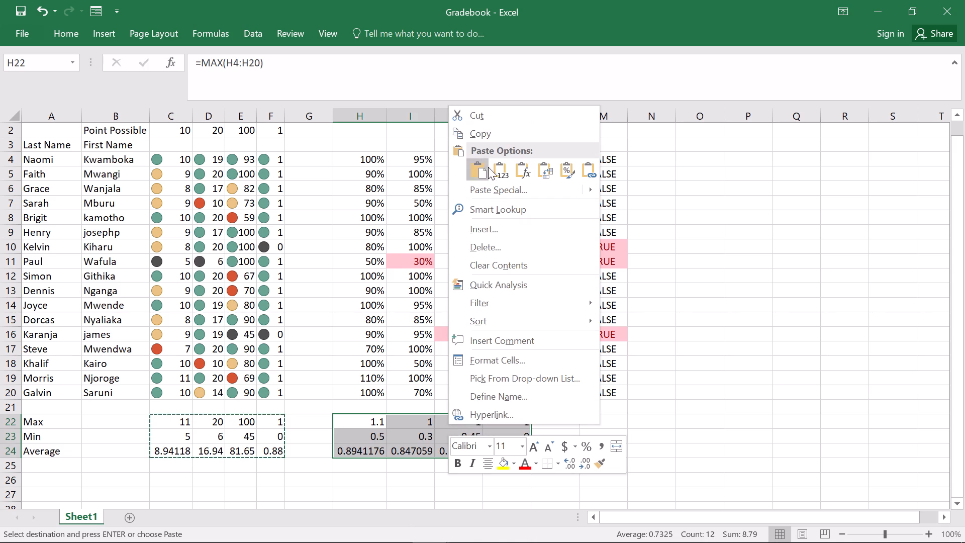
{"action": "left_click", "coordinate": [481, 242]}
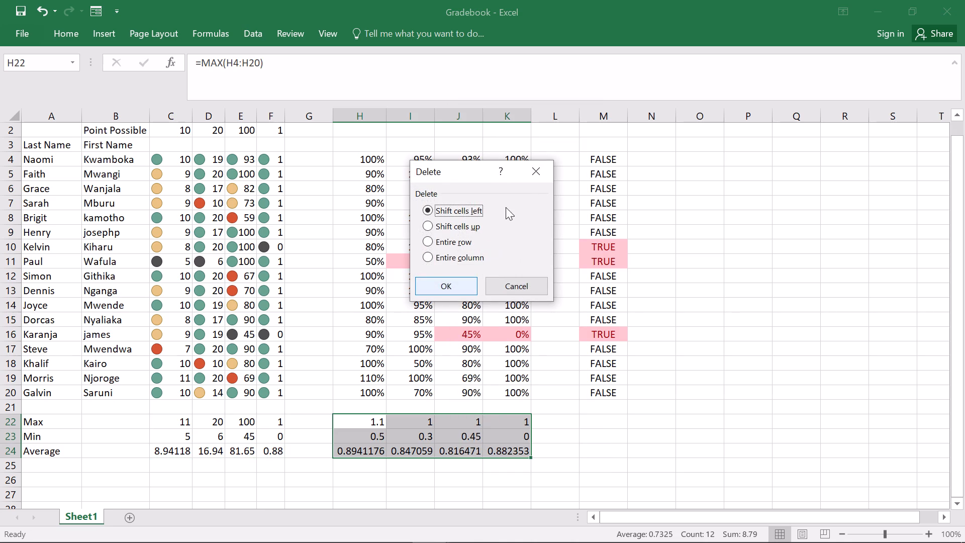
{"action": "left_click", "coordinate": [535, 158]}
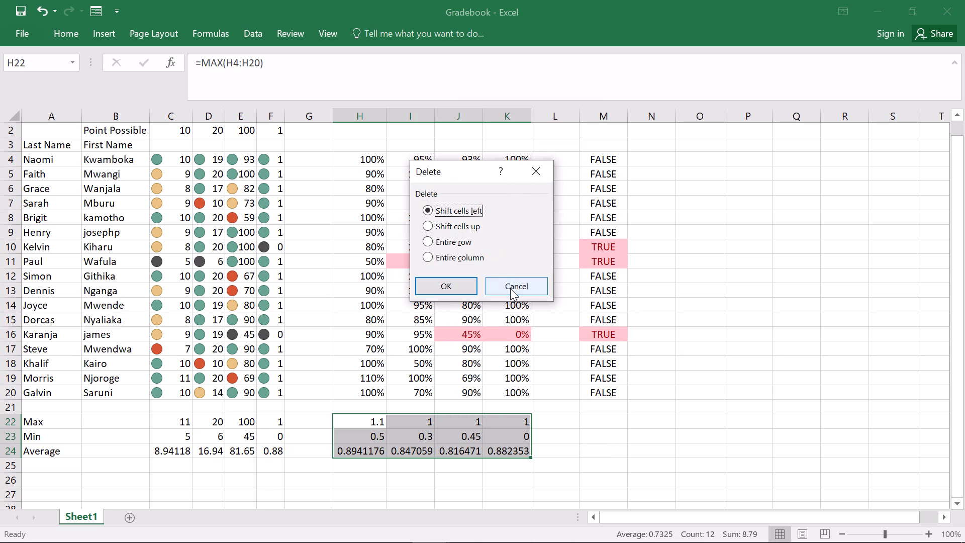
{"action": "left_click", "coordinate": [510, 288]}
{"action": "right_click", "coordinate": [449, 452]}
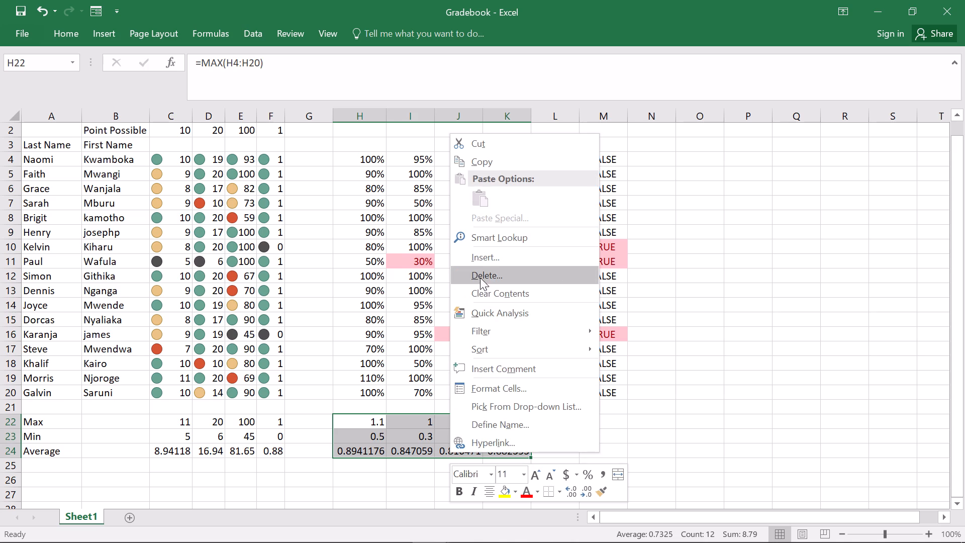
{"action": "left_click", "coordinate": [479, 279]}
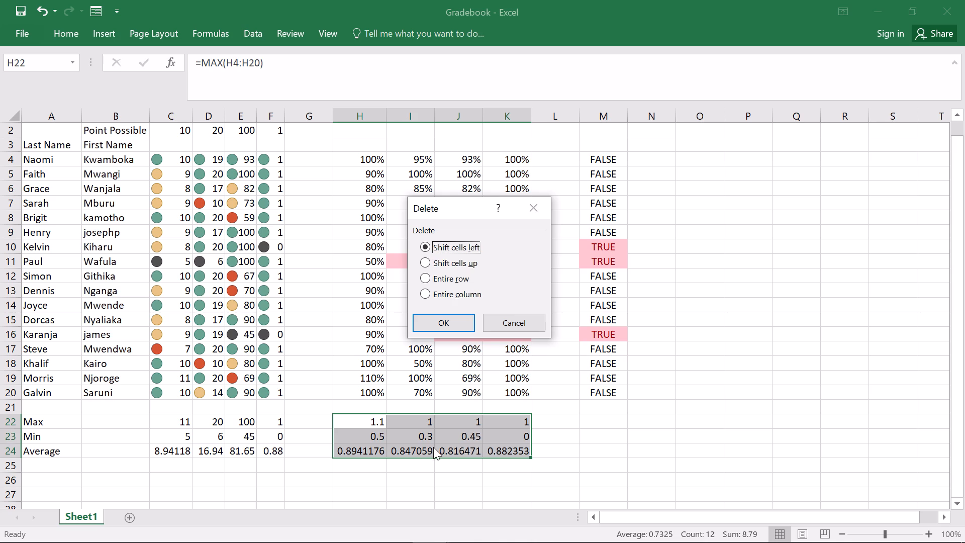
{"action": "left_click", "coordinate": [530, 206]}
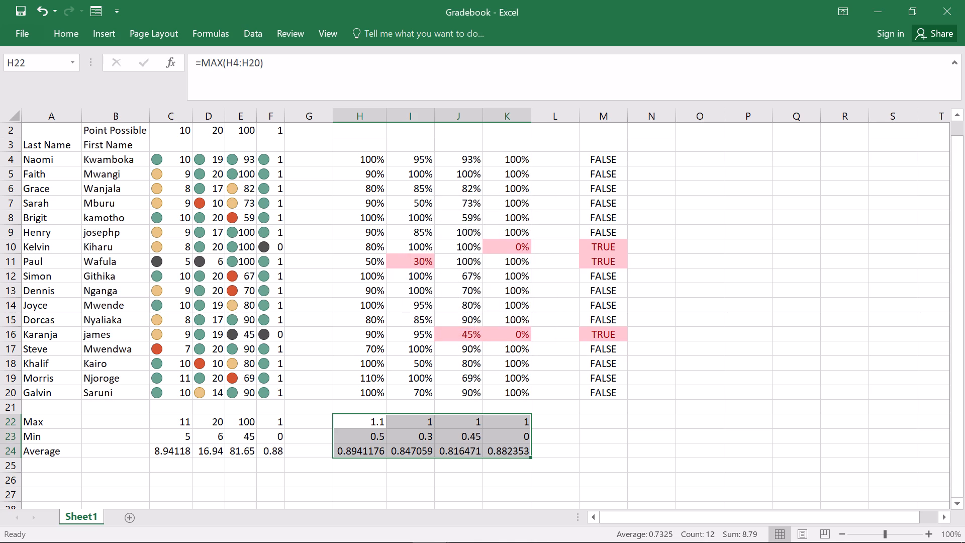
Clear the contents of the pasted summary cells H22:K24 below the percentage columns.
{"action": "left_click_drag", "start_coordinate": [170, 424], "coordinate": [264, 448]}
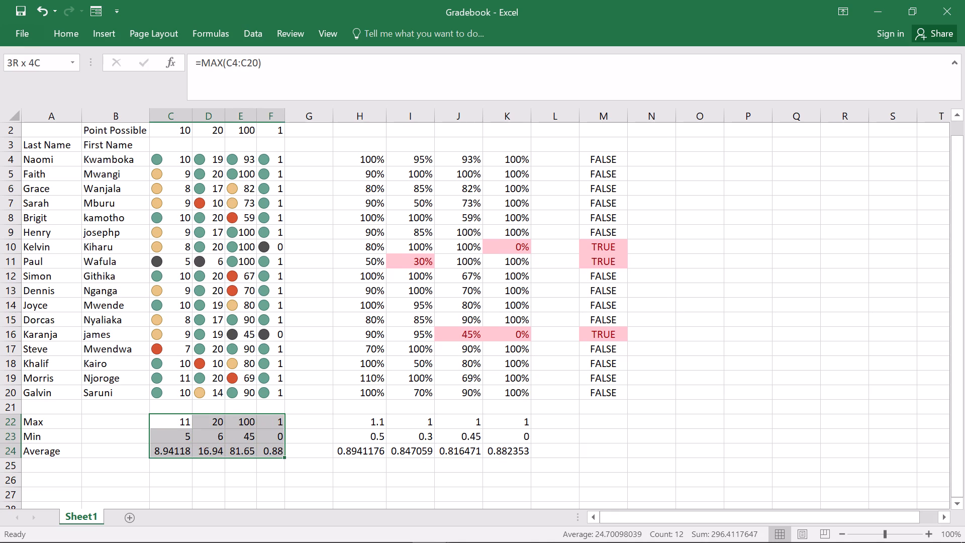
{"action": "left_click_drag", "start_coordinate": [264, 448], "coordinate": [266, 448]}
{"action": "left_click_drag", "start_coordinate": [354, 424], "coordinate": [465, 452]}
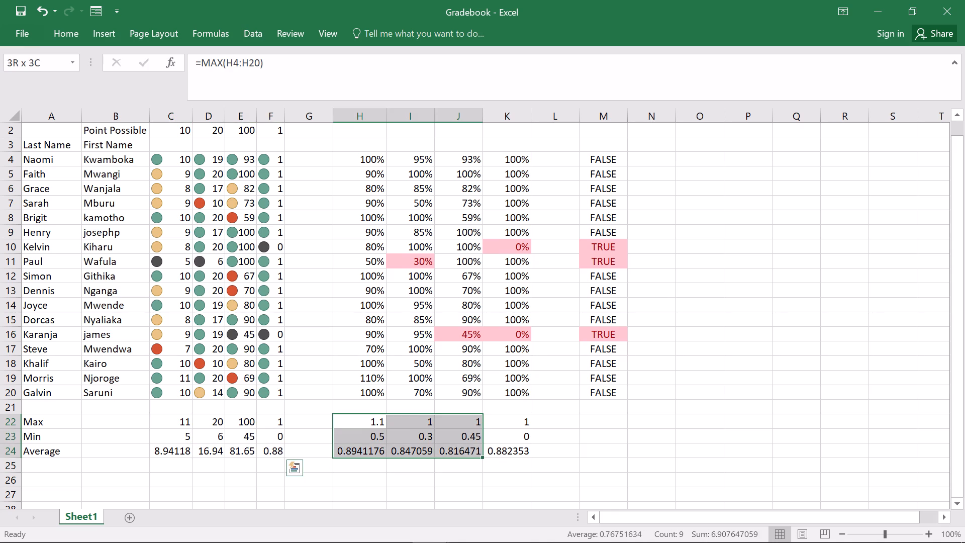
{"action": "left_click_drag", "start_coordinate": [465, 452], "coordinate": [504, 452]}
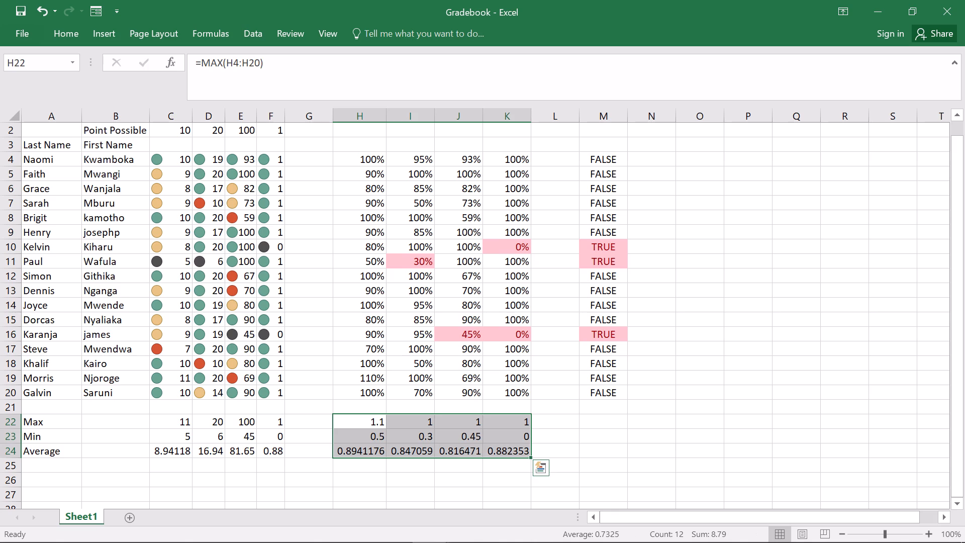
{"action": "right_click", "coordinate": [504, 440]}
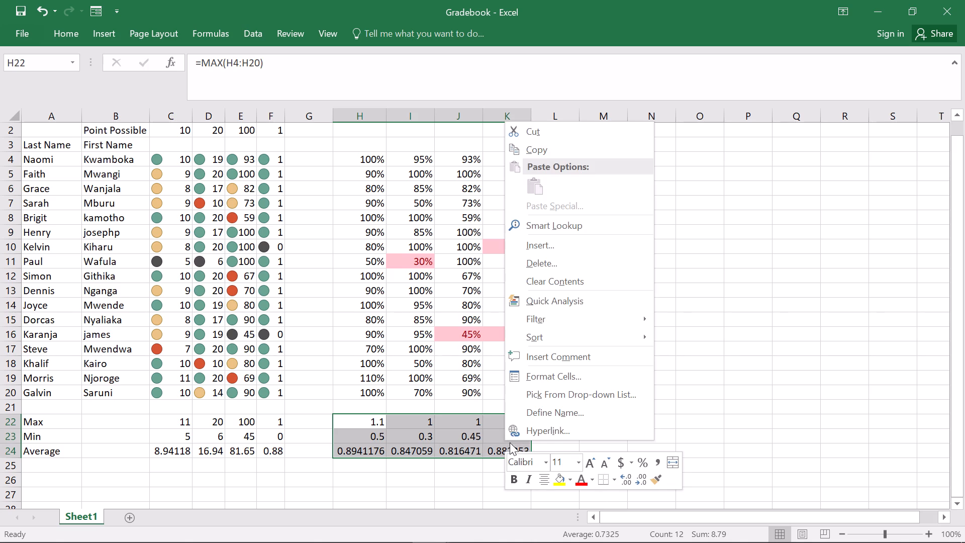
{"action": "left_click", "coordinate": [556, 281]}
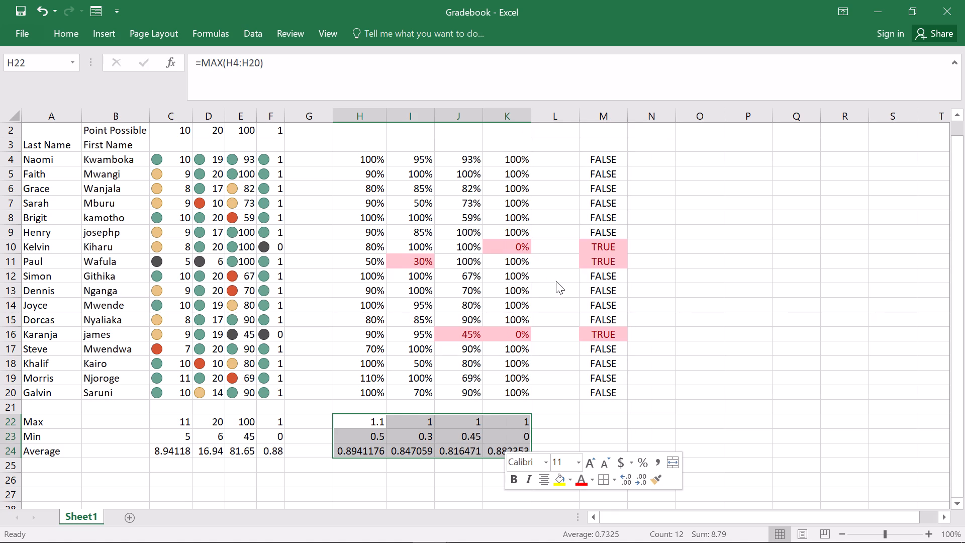
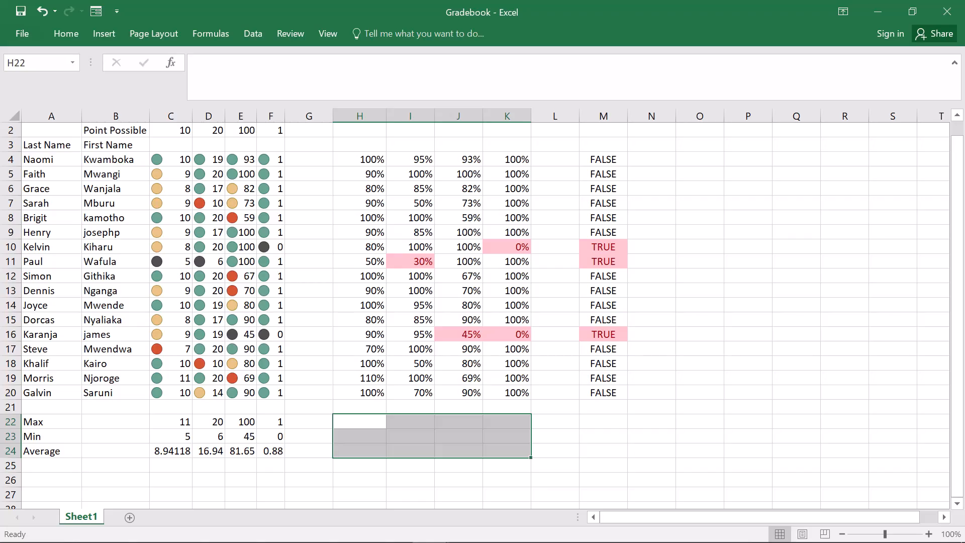
Copy the Max, Min and Average formulas in C22:F24 and paste them below the percentage columns, starting at H22.
{"action": "left_click", "coordinate": [604, 475]}
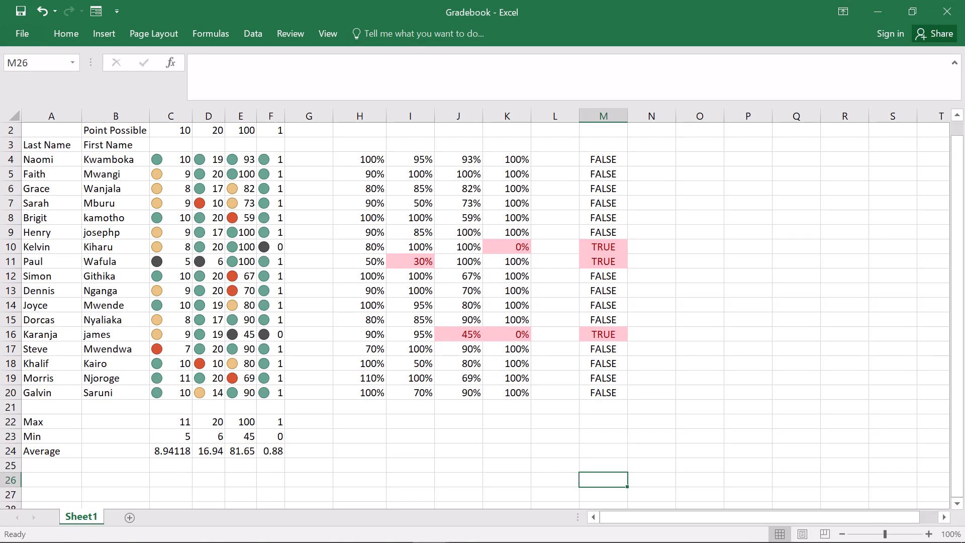
{"action": "left_click_drag", "start_coordinate": [166, 422], "coordinate": [204, 444]}
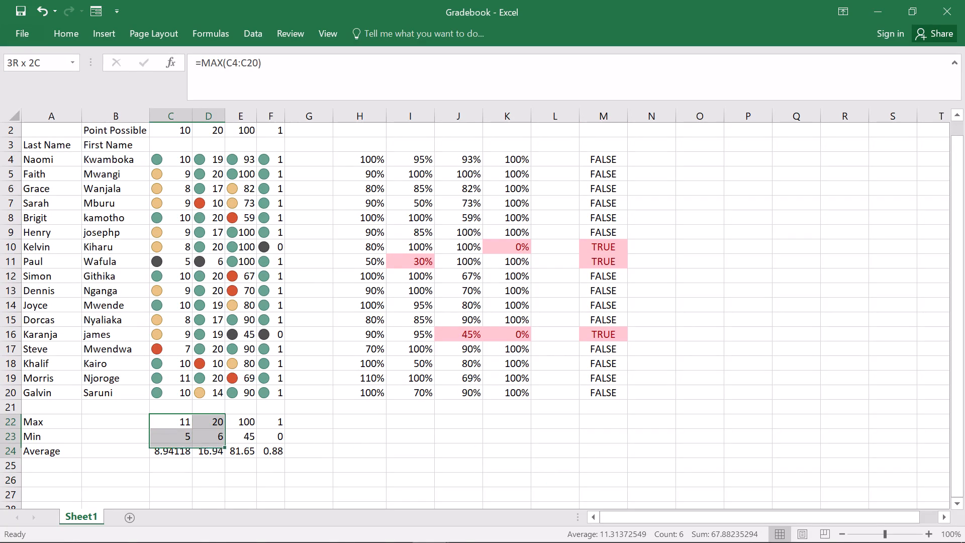
{"action": "left_click_drag", "start_coordinate": [204, 444], "coordinate": [209, 449]}
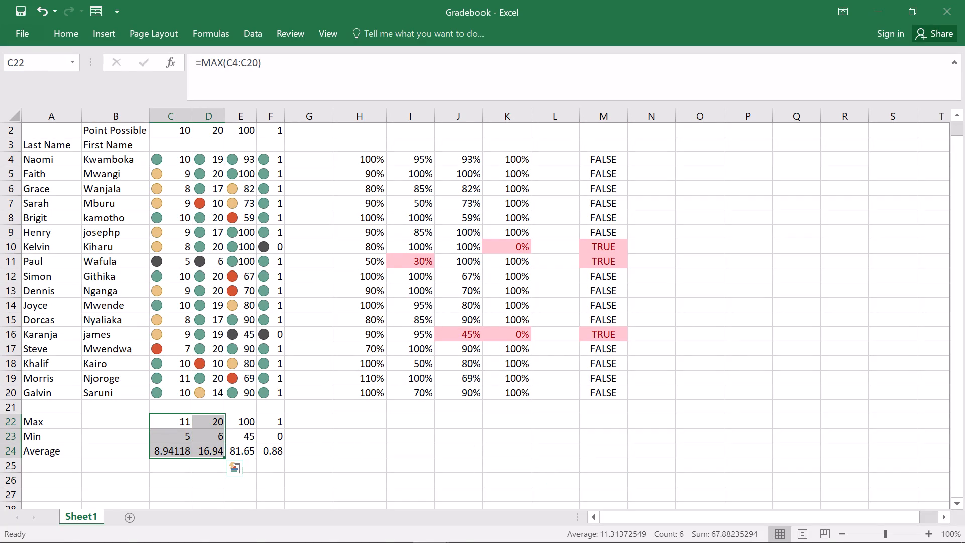
{"action": "left_click", "coordinate": [351, 439]}
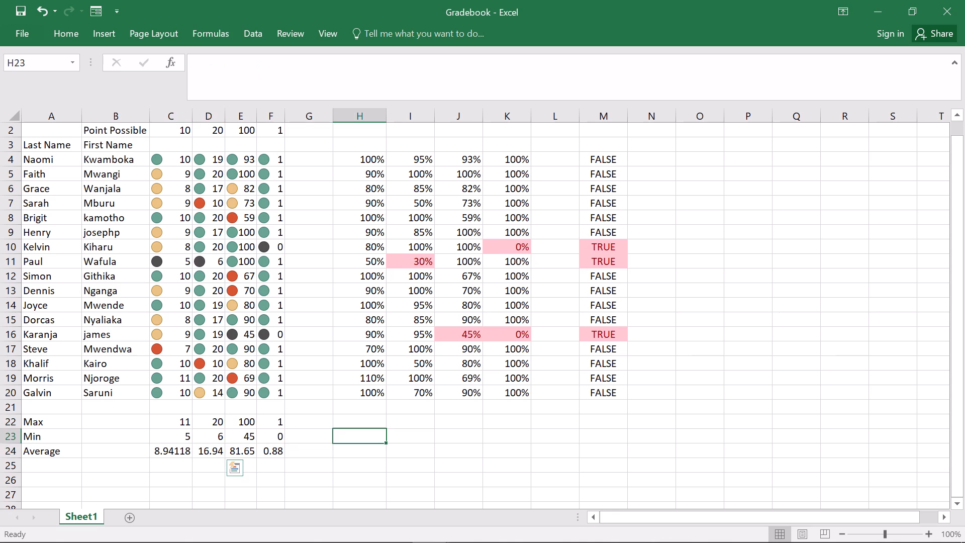
{"action": "left_click_drag", "start_coordinate": [163, 422], "coordinate": [231, 455]}
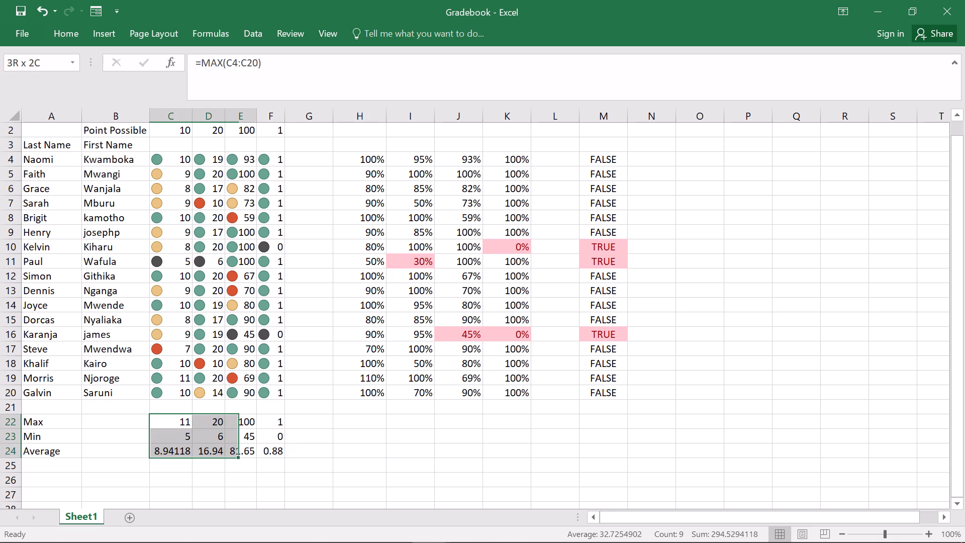
{"action": "left_click_drag", "start_coordinate": [231, 455], "coordinate": [264, 455]}
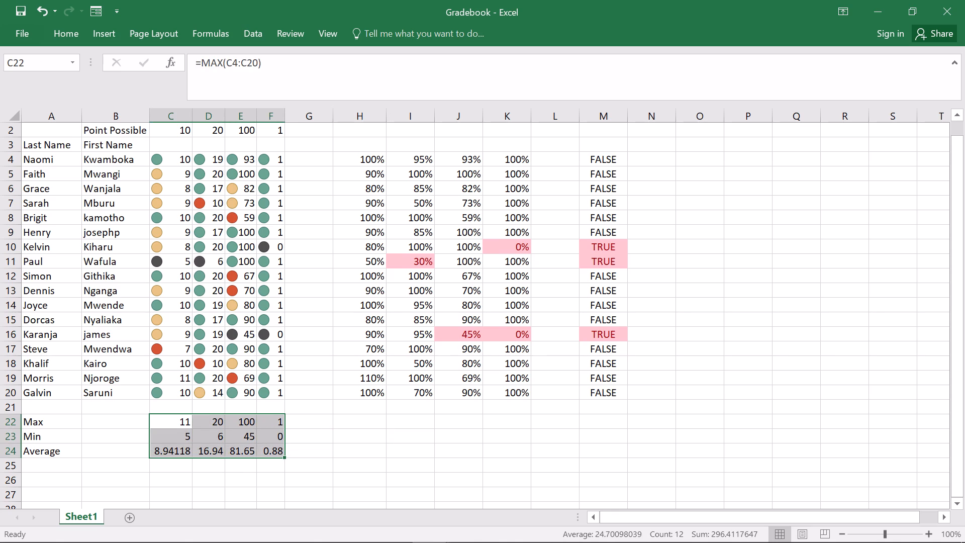
{"action": "right_click", "coordinate": [254, 435]}
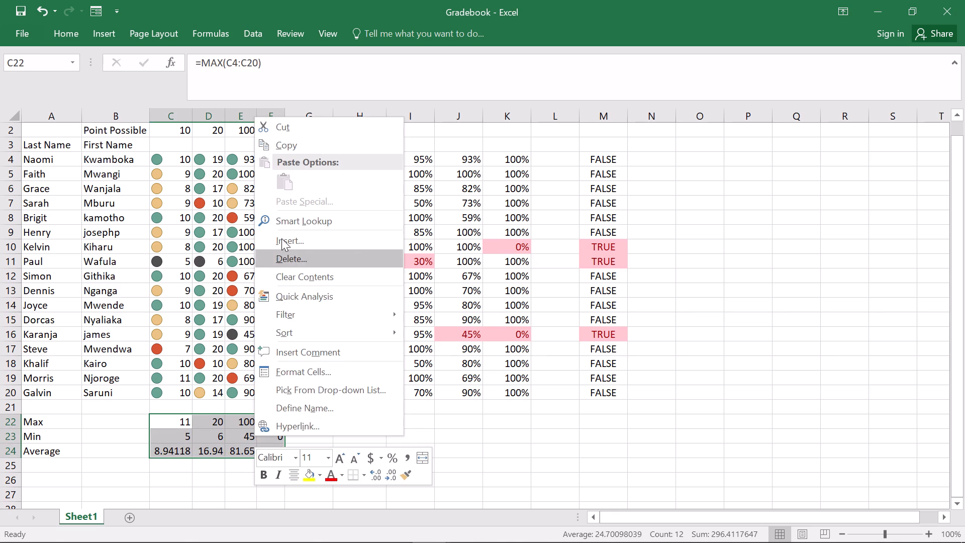
{"action": "left_click", "coordinate": [292, 148]}
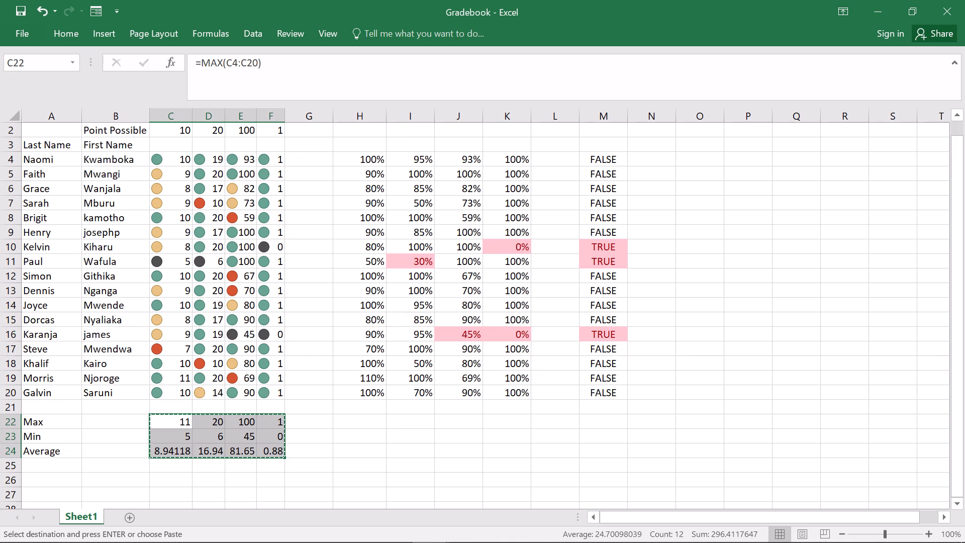
{"action": "left_click", "coordinate": [368, 422]}
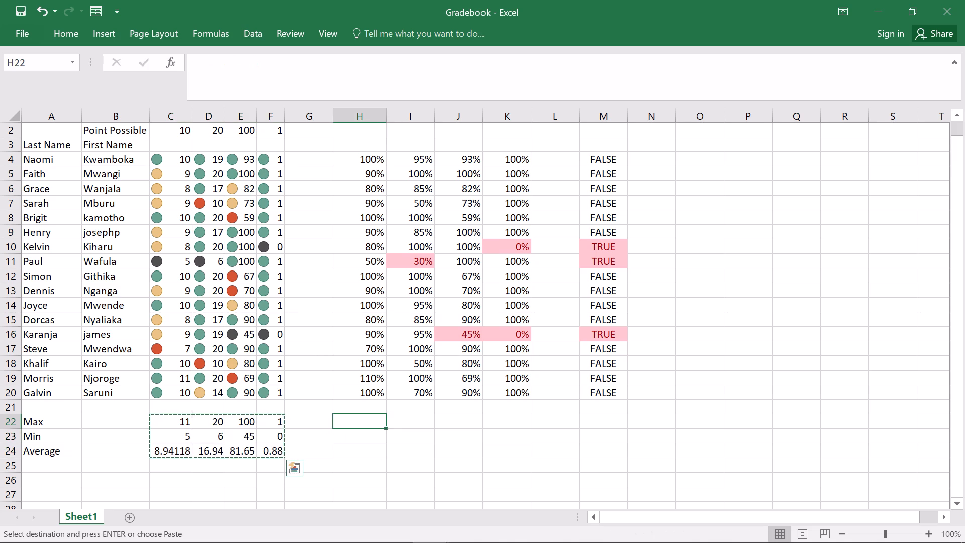
{"action": "right_click", "coordinate": [368, 422]}
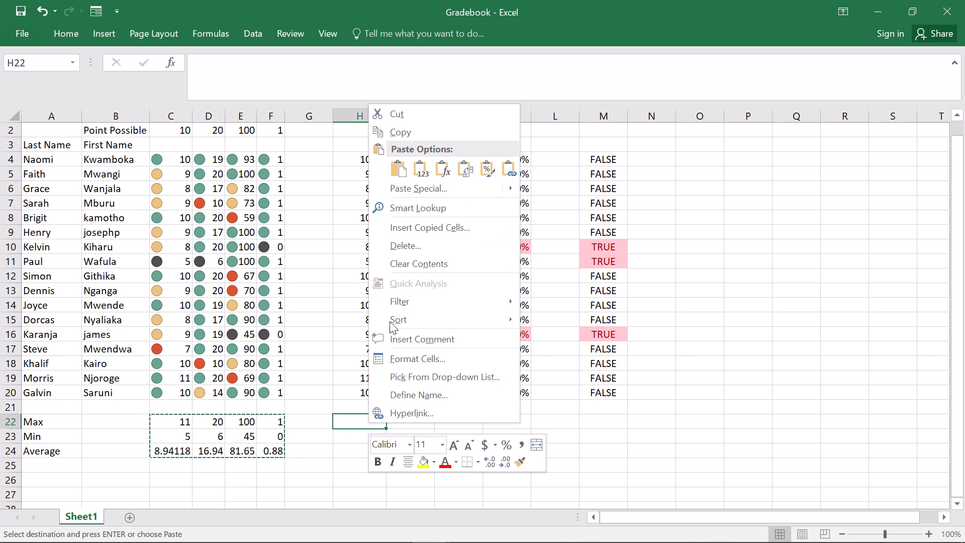
{"action": "left_click", "coordinate": [402, 157]}
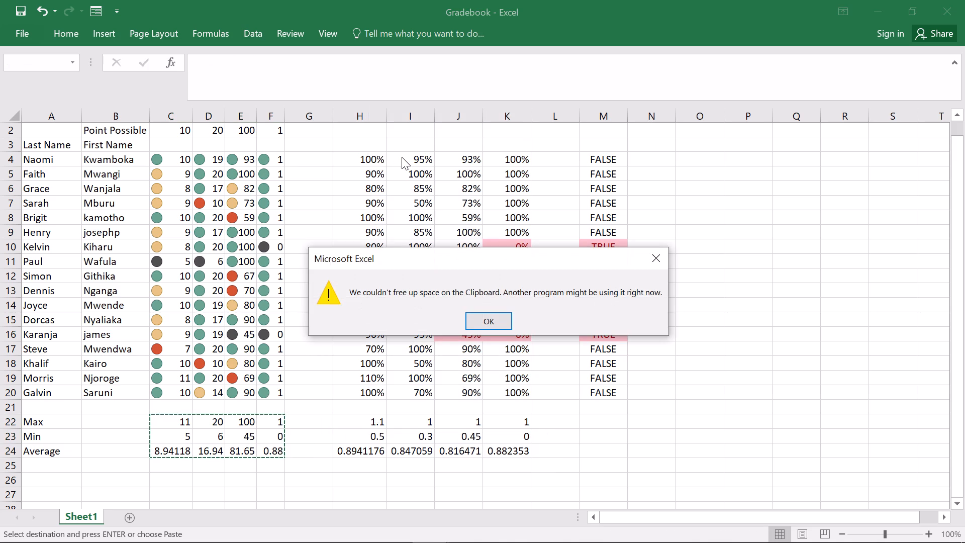
{"action": "left_click", "coordinate": [479, 315]}
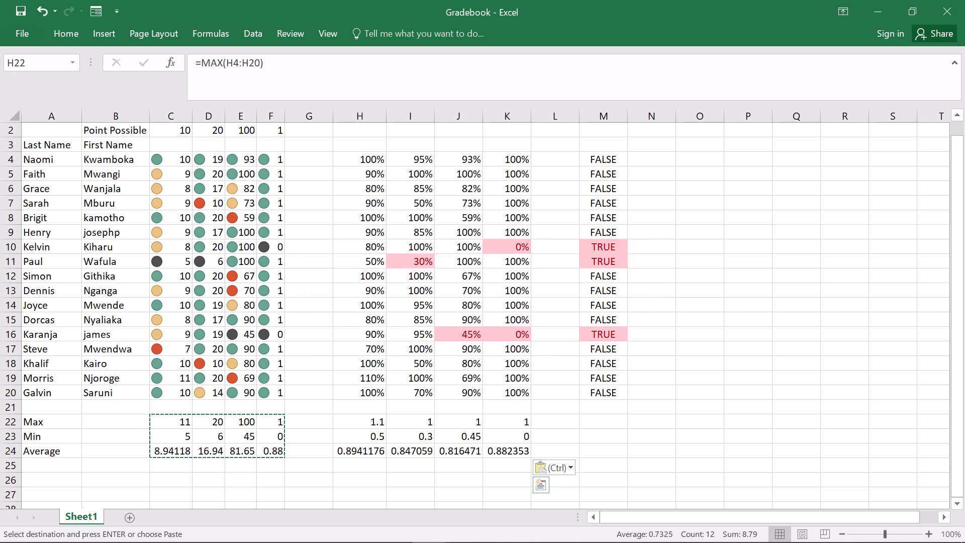
{"action": "left_click", "coordinate": [376, 424]}
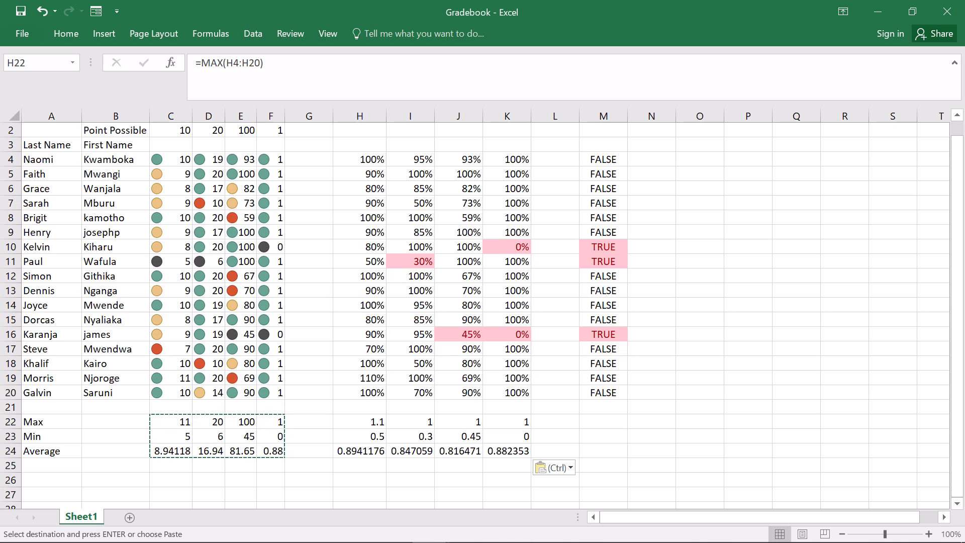
{"action": "left_click_drag", "start_coordinate": [371, 422], "coordinate": [444, 452]}
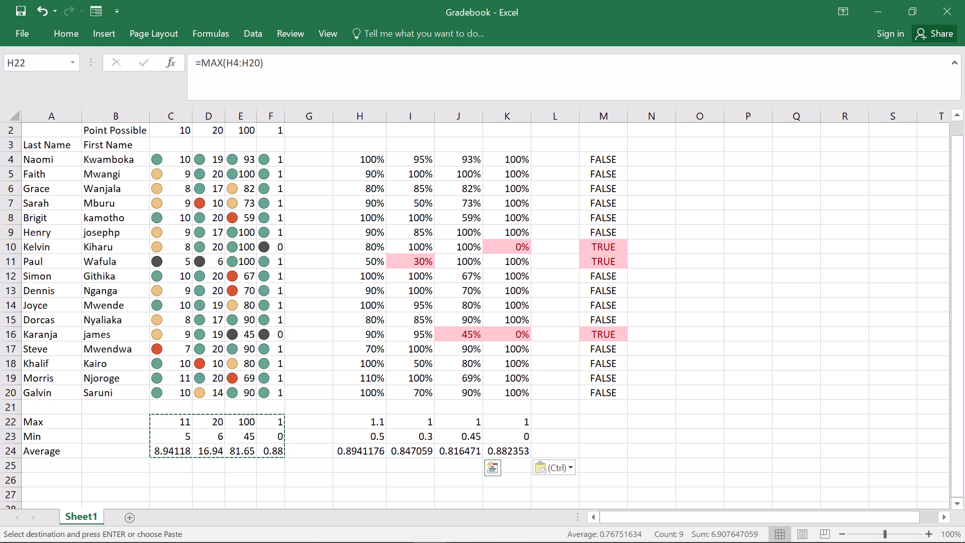
{"action": "left_click", "coordinate": [342, 440]}
{"action": "key", "text": "Escape"}
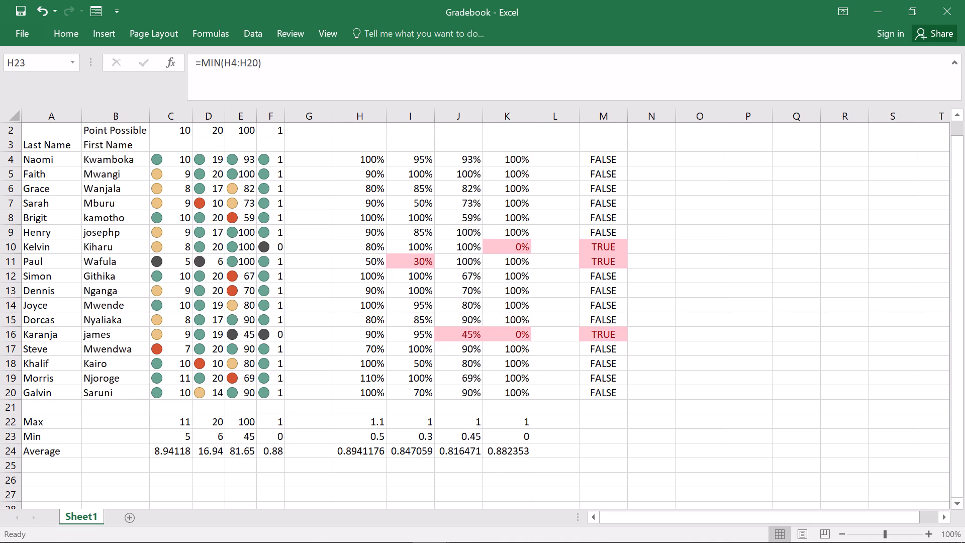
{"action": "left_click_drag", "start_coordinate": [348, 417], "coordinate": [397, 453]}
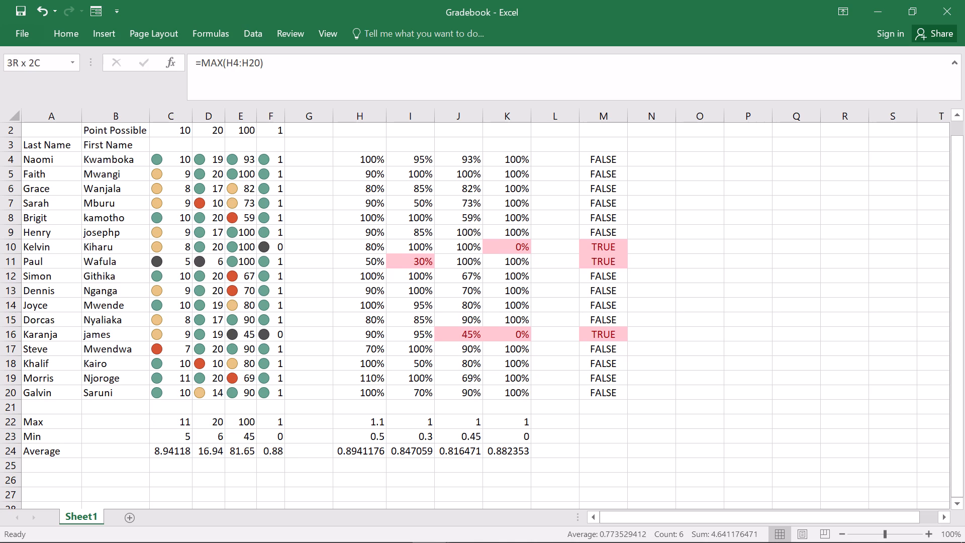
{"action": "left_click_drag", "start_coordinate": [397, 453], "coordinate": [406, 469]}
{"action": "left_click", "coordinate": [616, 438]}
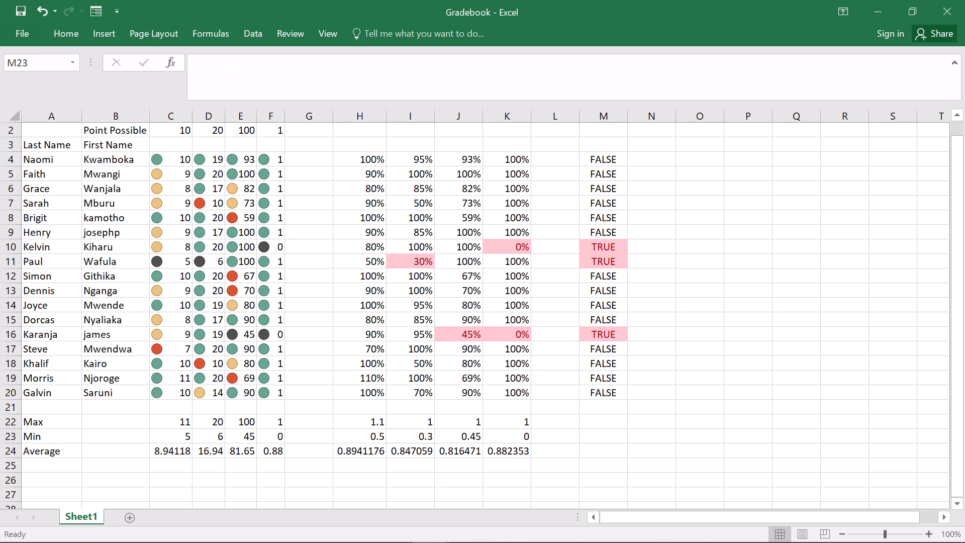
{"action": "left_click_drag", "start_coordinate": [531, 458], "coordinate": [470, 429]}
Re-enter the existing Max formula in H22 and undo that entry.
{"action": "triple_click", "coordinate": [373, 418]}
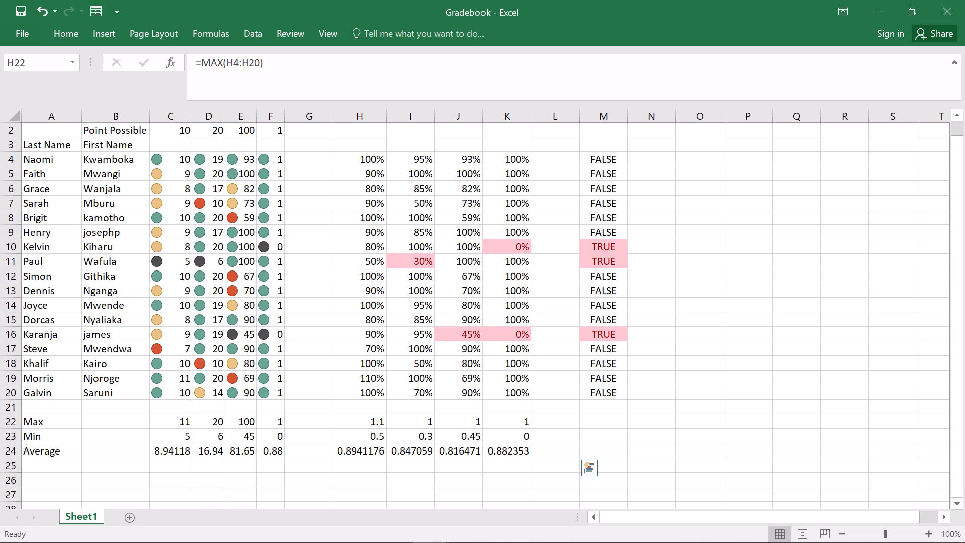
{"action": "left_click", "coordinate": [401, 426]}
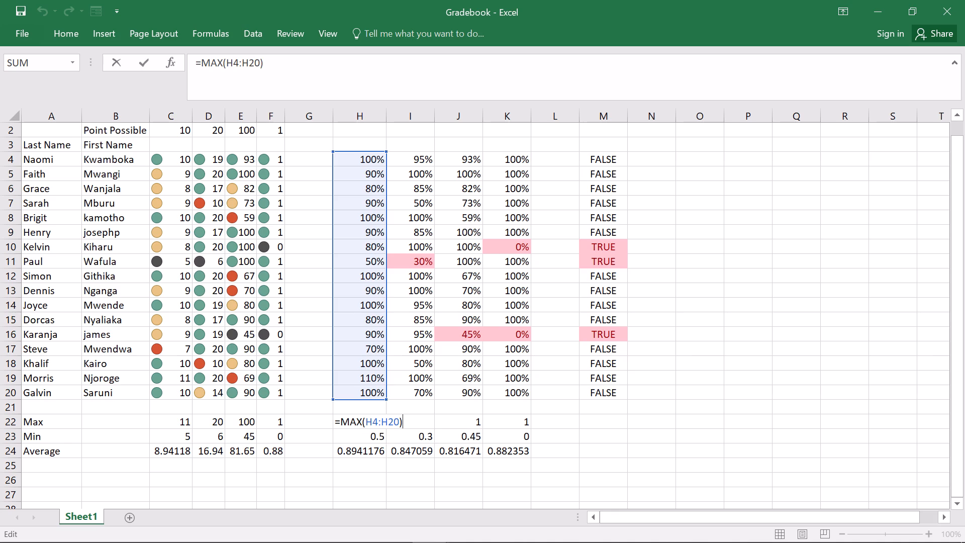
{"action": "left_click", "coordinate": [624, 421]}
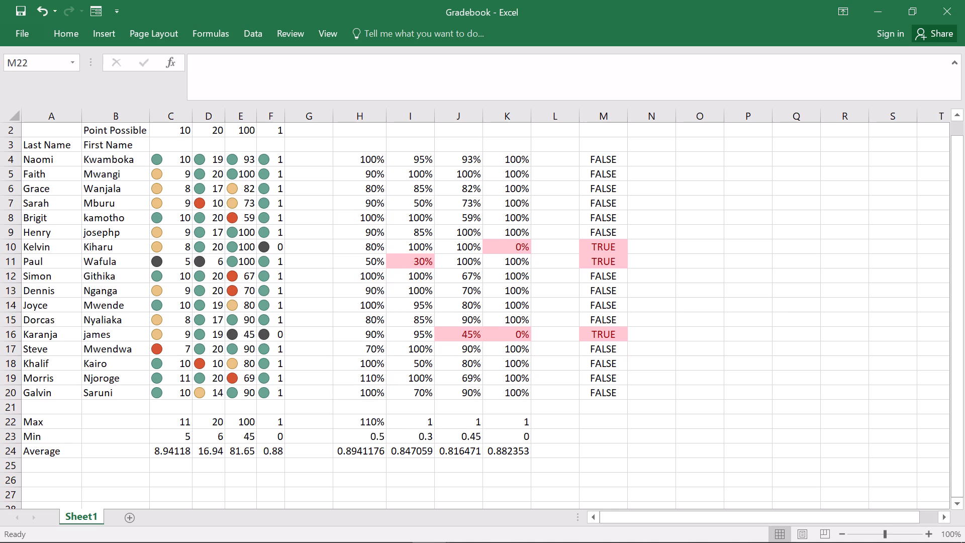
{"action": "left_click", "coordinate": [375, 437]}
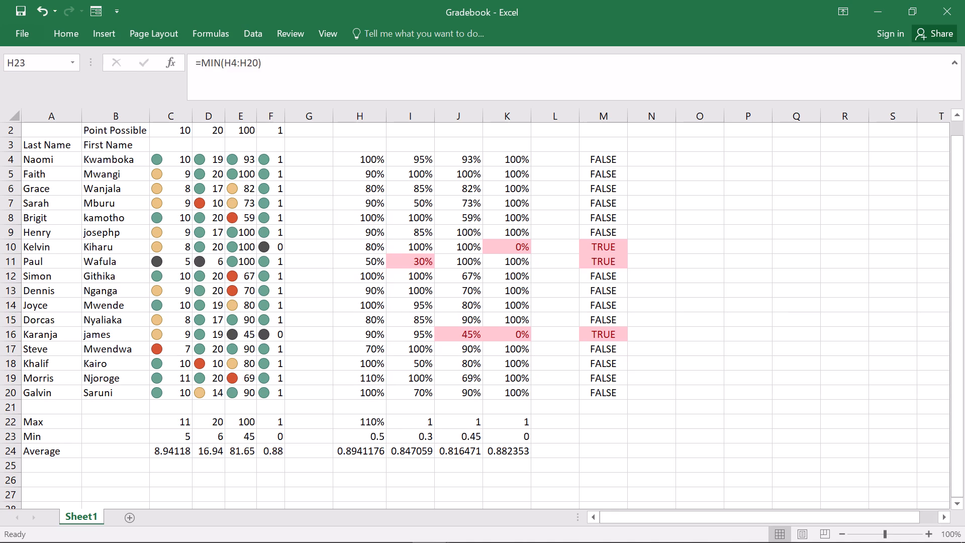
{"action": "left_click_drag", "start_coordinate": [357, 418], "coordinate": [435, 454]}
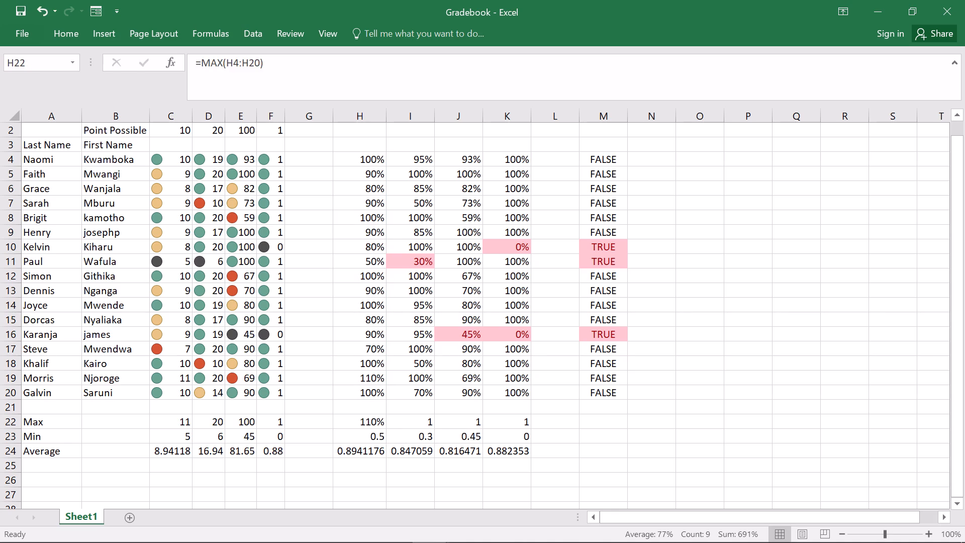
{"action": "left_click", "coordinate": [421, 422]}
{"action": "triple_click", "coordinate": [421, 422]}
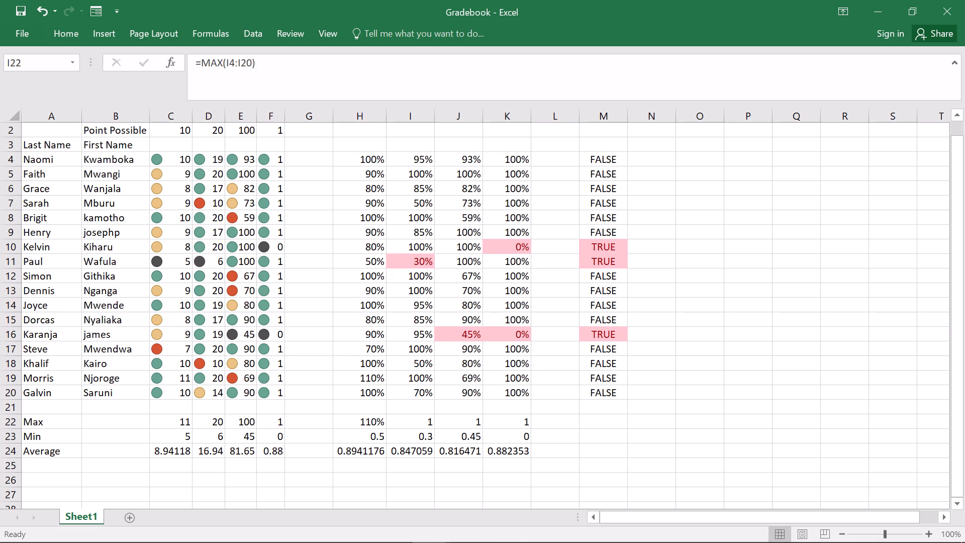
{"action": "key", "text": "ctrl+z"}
Format the Max, Min and Average cells H22:K24 below the percentage columns as percentages.
{"action": "left_click_drag", "start_coordinate": [354, 417], "coordinate": [494, 454]}
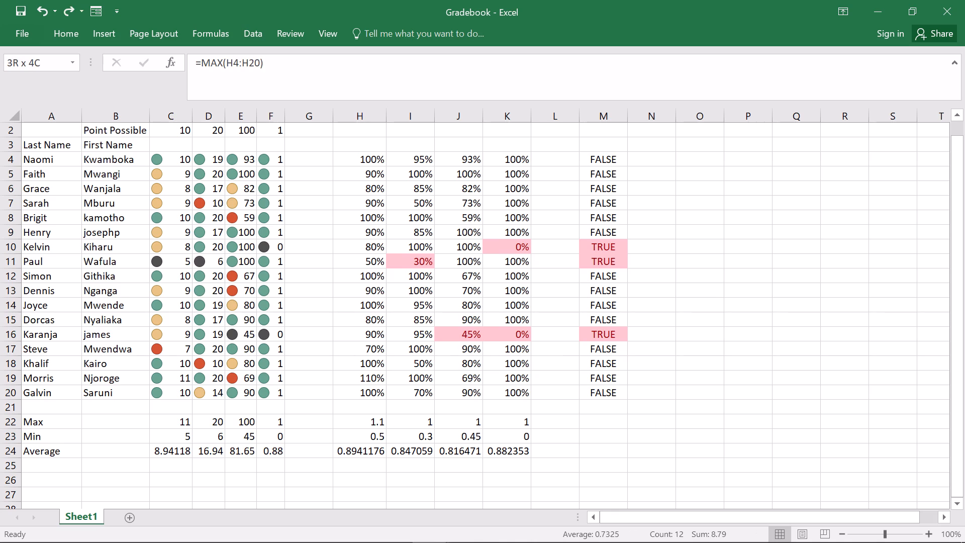
{"action": "left_click_drag", "start_coordinate": [494, 454], "coordinate": [515, 455]}
{"action": "left_click_drag", "start_coordinate": [531, 455], "coordinate": [525, 454]}
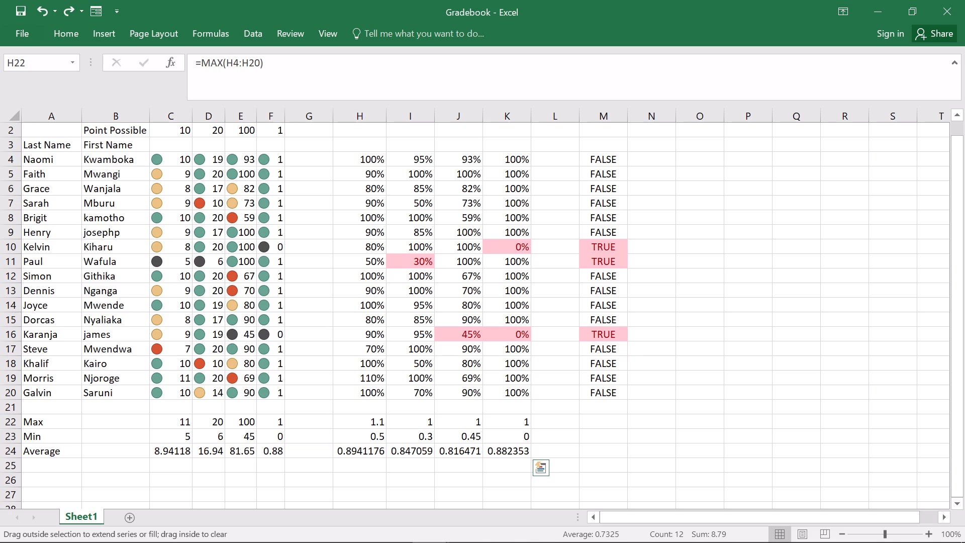
{"action": "left_click_drag", "start_coordinate": [525, 454], "coordinate": [517, 454]}
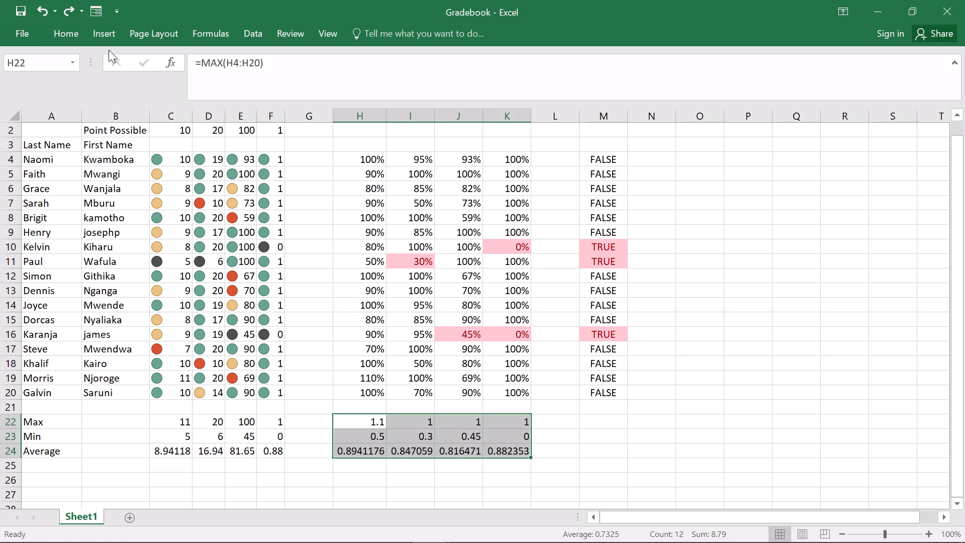
{"action": "left_click", "coordinate": [57, 31]}
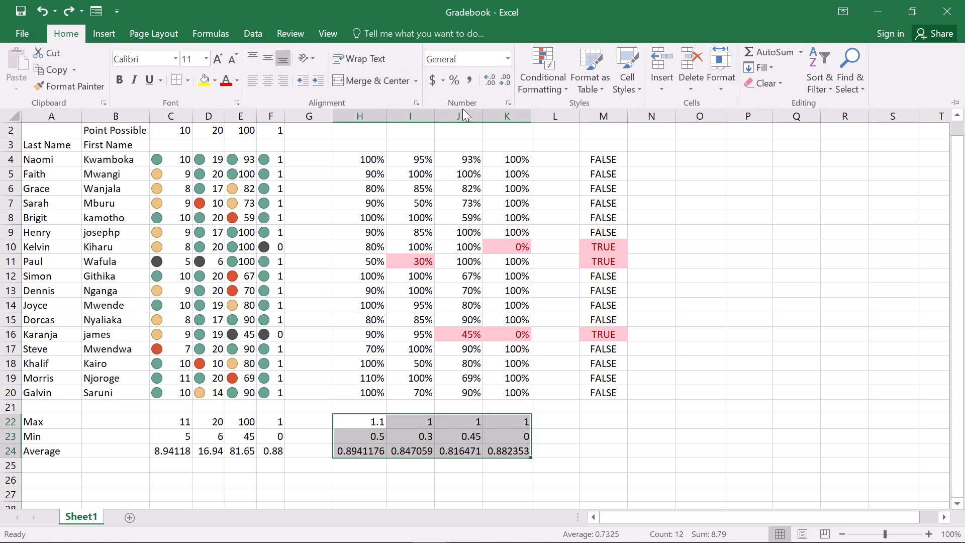
{"action": "left_click", "coordinate": [450, 80]}
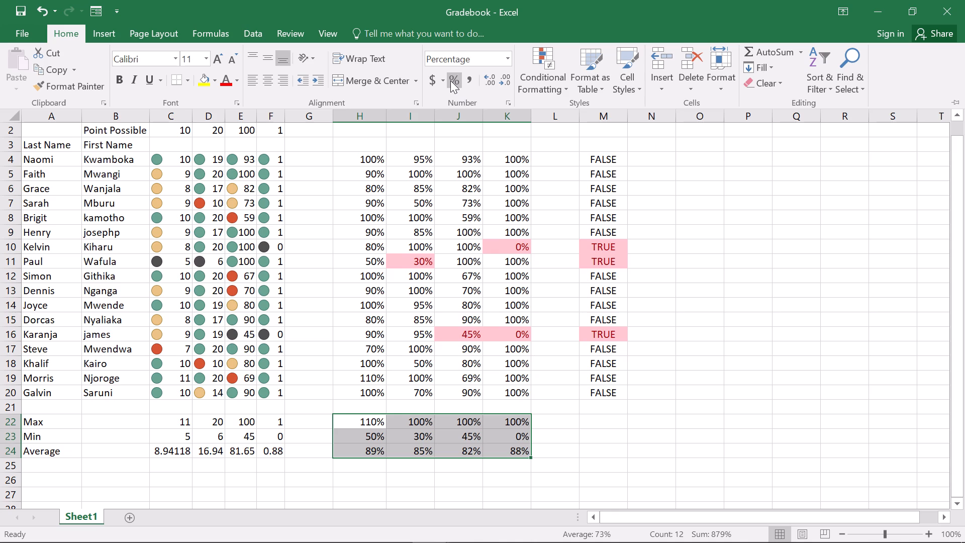
{"action": "left_click", "coordinate": [457, 83]}
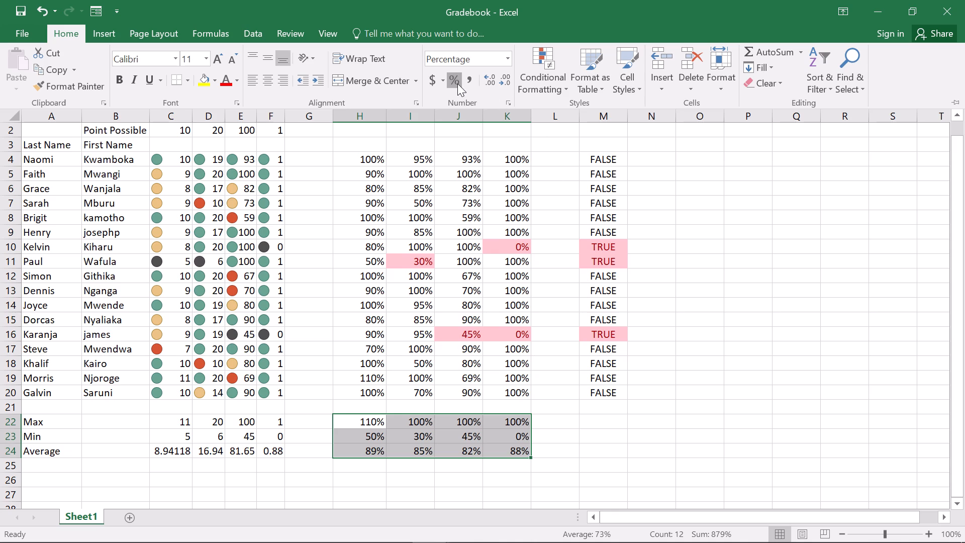
{"action": "left_click", "coordinate": [457, 83]}
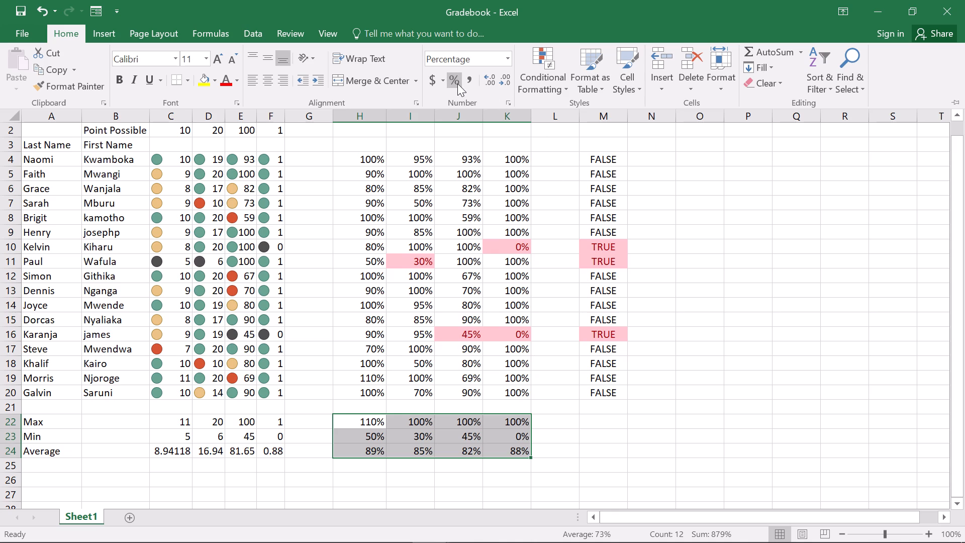
{"action": "left_click", "coordinate": [457, 83]}
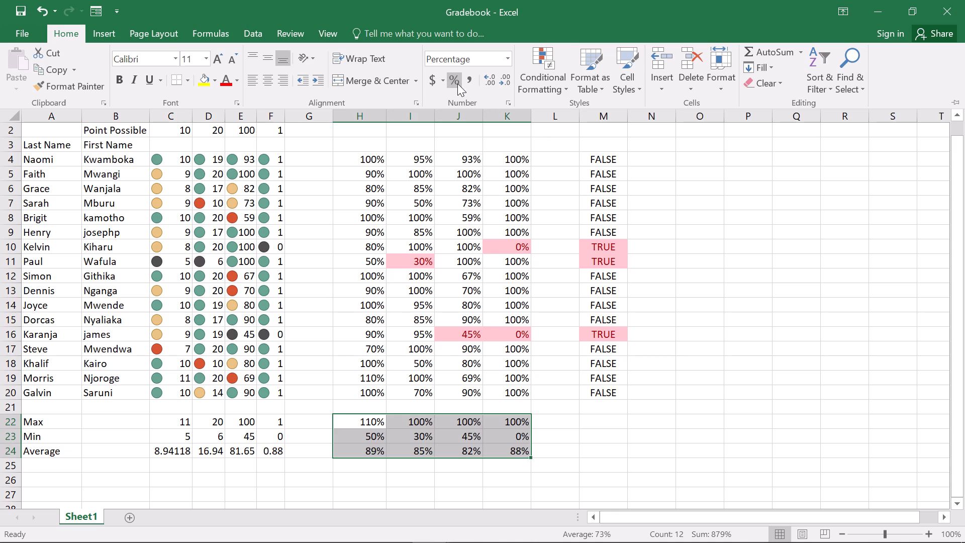
{"action": "left_click", "coordinate": [456, 79]}
{"action": "left_click", "coordinate": [695, 269]}
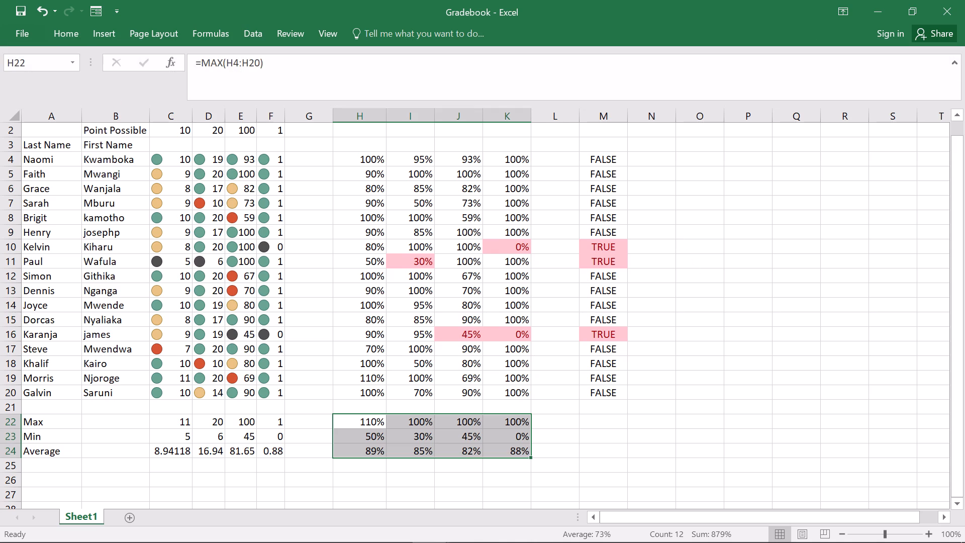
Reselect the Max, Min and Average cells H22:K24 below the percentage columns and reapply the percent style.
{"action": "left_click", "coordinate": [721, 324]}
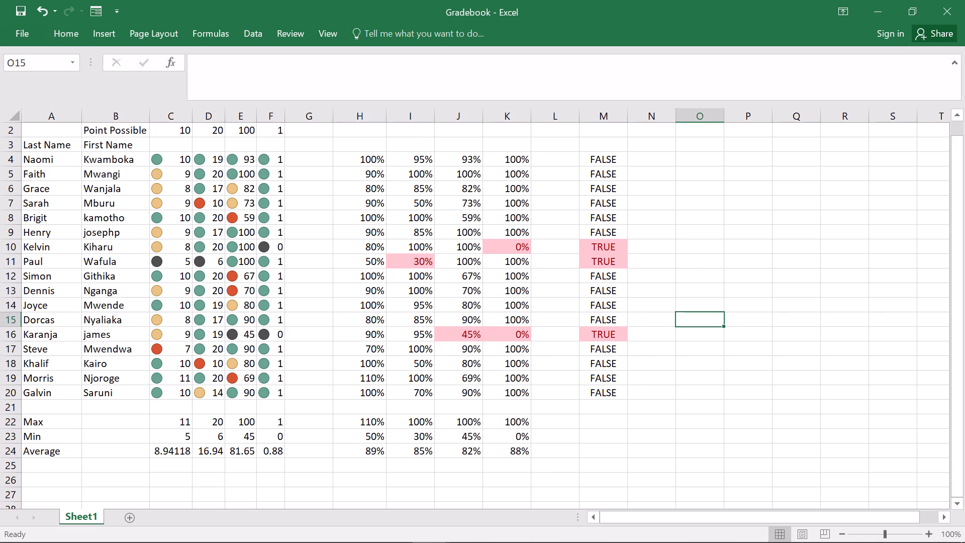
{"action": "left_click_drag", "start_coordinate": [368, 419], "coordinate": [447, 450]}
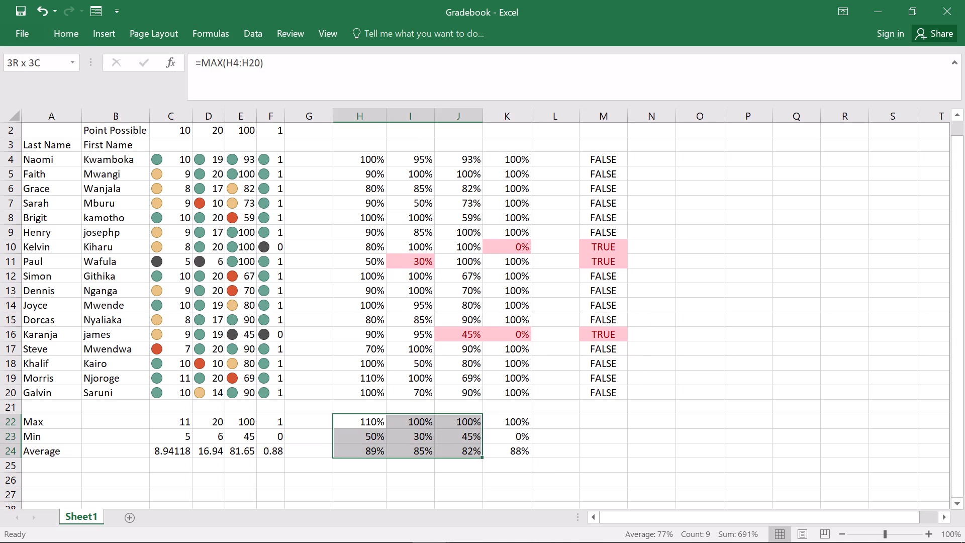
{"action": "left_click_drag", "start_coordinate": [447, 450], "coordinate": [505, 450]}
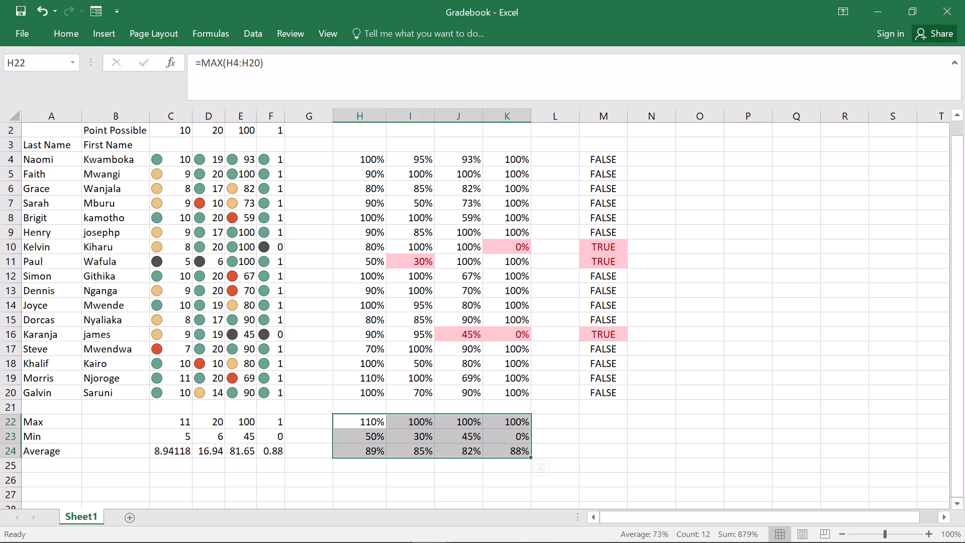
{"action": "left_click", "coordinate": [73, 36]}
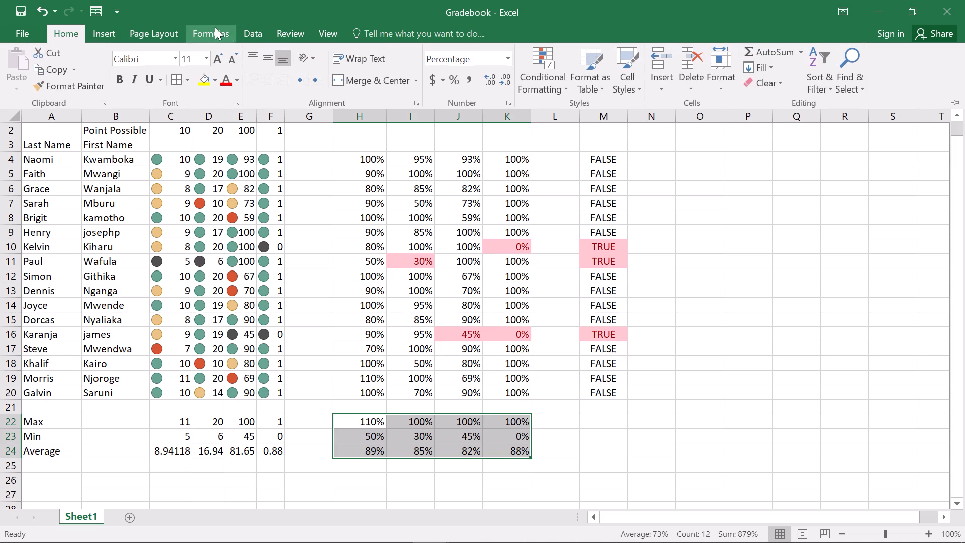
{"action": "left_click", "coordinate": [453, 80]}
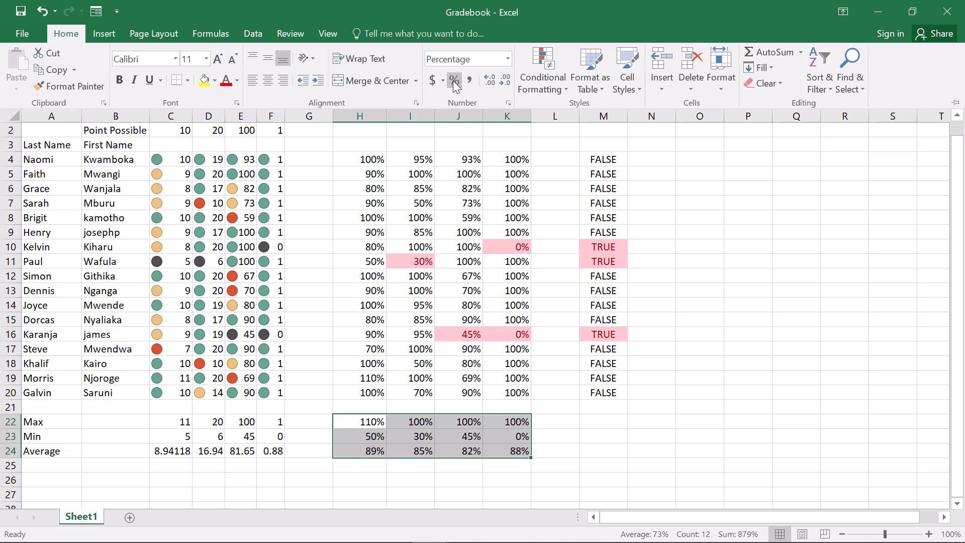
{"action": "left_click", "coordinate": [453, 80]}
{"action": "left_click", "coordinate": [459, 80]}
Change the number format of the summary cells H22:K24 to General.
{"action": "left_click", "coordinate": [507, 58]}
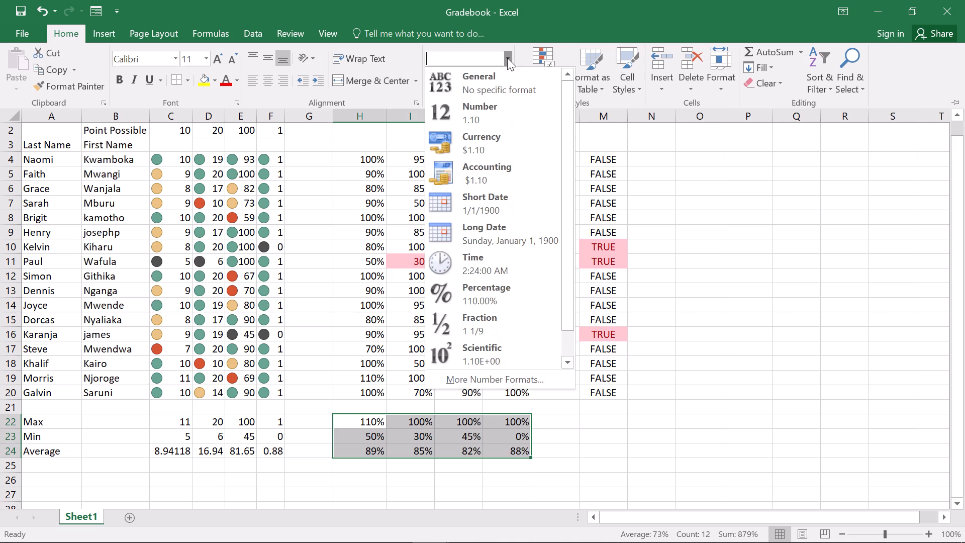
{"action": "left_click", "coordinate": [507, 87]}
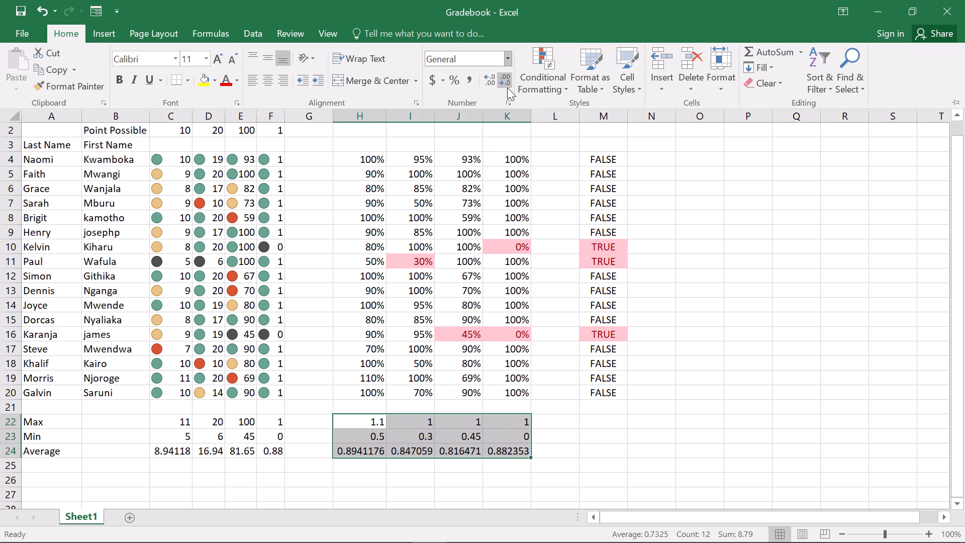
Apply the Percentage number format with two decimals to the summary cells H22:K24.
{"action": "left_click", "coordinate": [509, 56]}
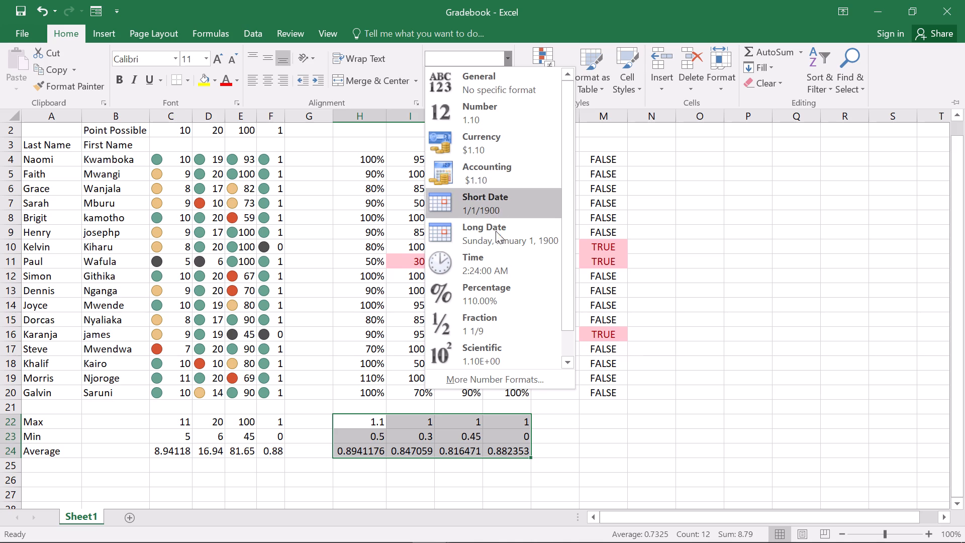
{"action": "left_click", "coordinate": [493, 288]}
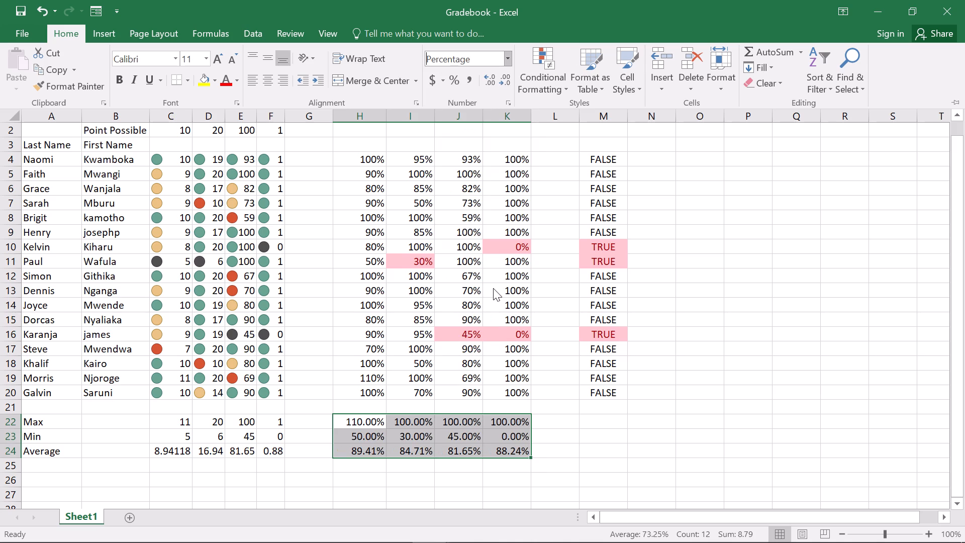
Change the summary cells H22:K24 to the Number format with two decimals.
{"action": "left_click", "coordinate": [506, 55]}
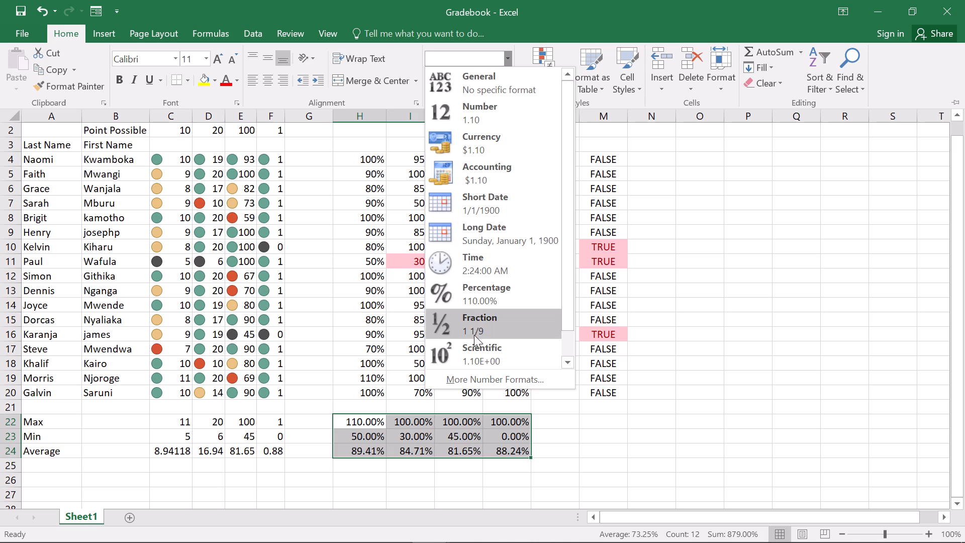
{"action": "left_click", "coordinate": [477, 124]}
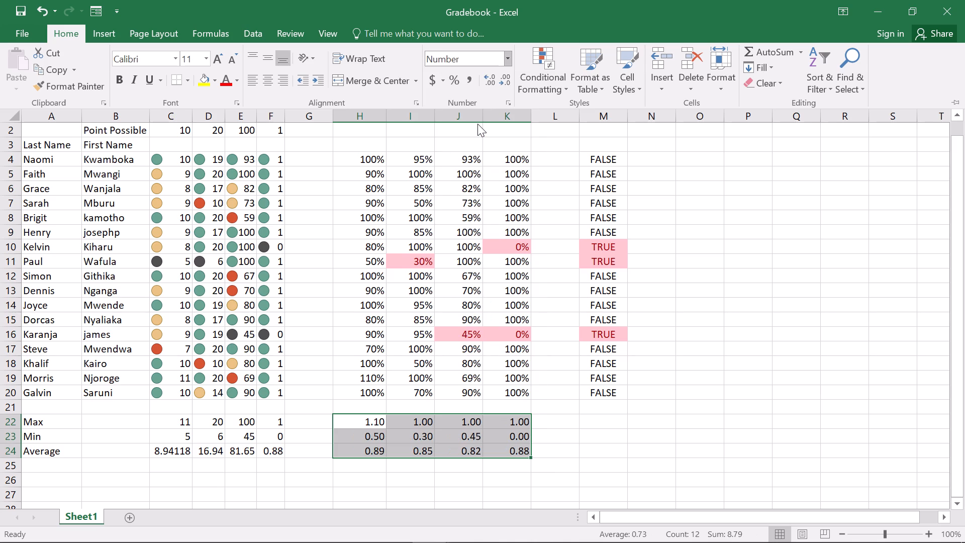
Open the available number formats for the summary cells H22:K24.
{"action": "left_click", "coordinate": [509, 53]}
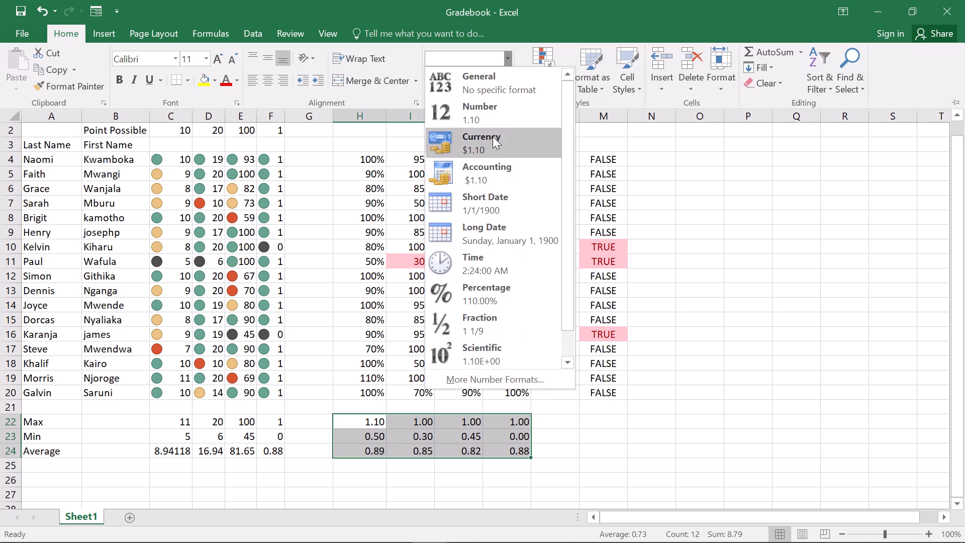
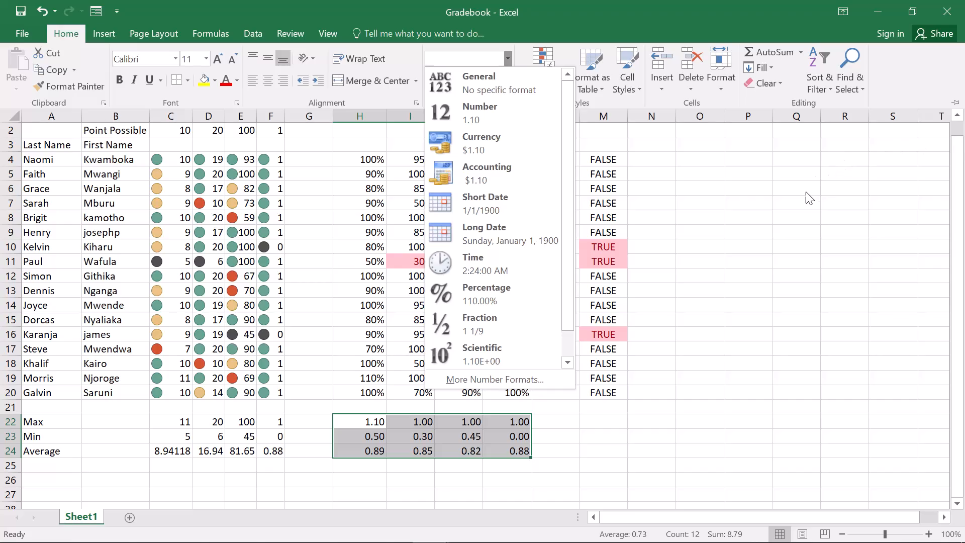
Close the number format list without choosing another format and return to the worksheet.
{"action": "left_click", "coordinate": [806, 192]}
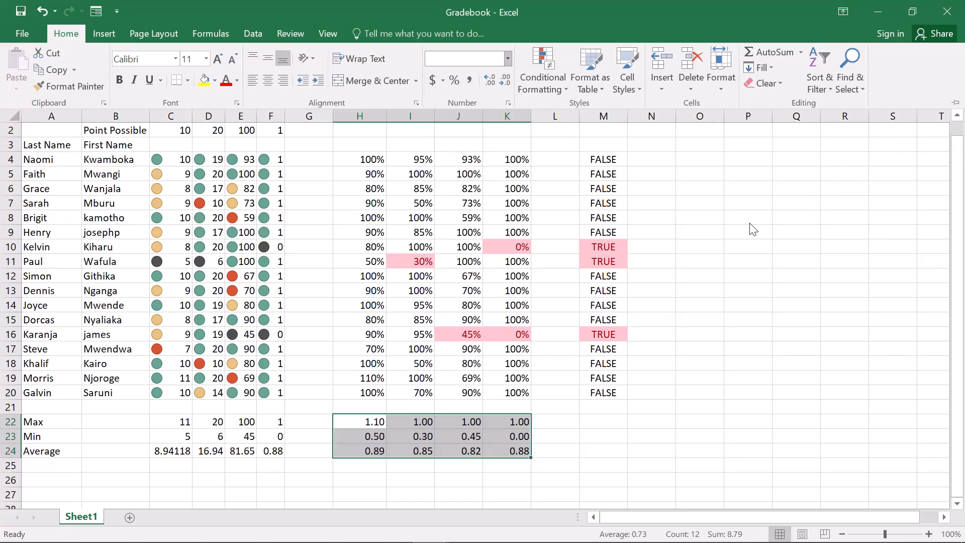
{"action": "left_click", "coordinate": [741, 230]}
Review the gradebook from the test headings in row 1 to the Max, Min and Average rows.
{"action": "scroll", "coordinate": [741, 230], "scroll_direction": "left", "scroll_amount": 2}
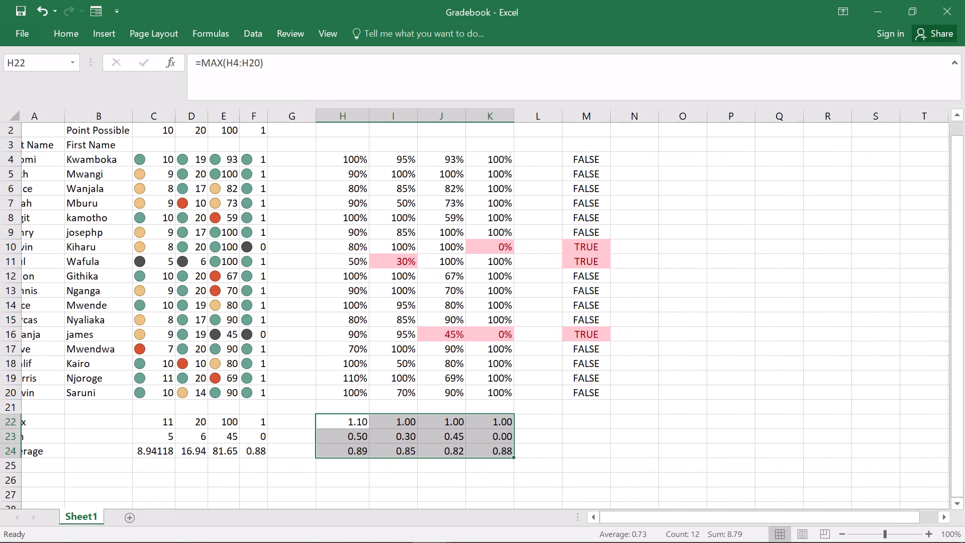
{"action": "scroll", "coordinate": [741, 230], "scroll_direction": "left", "scroll_amount": 1}
{"action": "scroll", "coordinate": [741, 230], "scroll_direction": "up", "scroll_amount": 3}
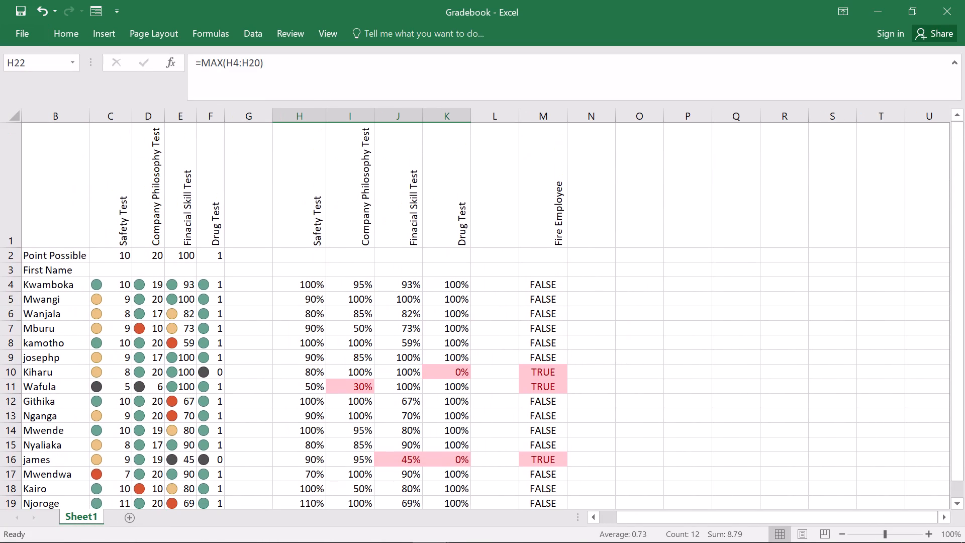
{"action": "scroll", "coordinate": [741, 230], "scroll_direction": "down", "scroll_amount": 4}
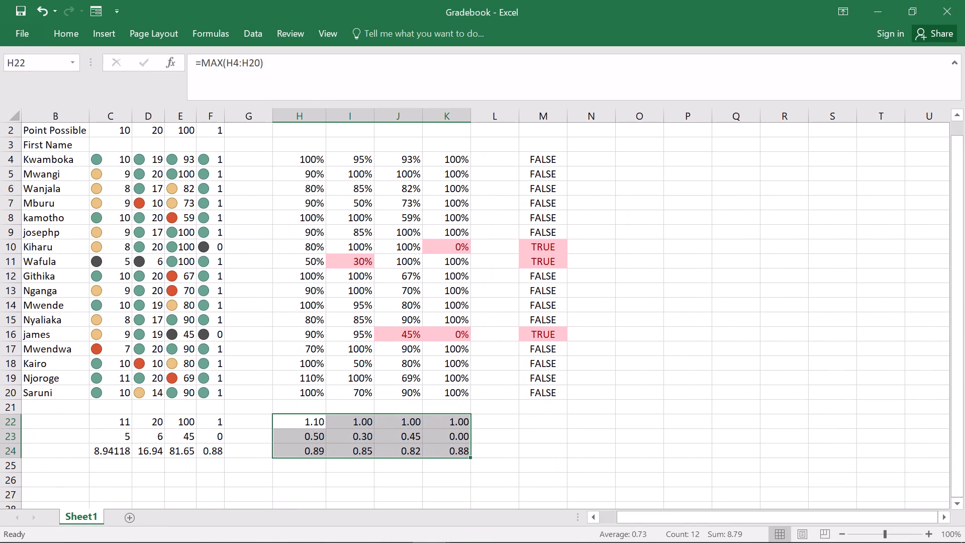
{"action": "scroll", "coordinate": [741, 230], "scroll_direction": "down", "scroll_amount": 1}
{"action": "scroll", "coordinate": [741, 230], "scroll_direction": "up", "scroll_amount": 3}
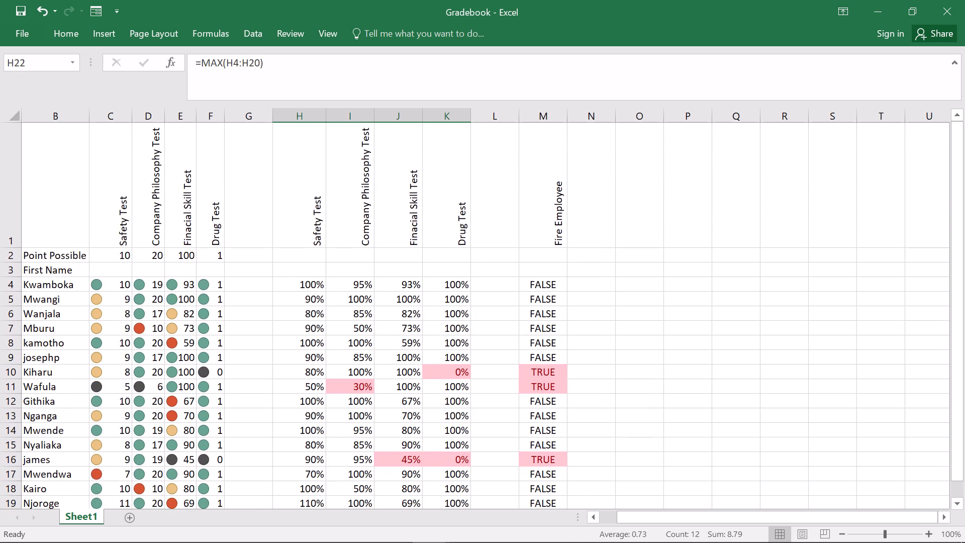
{"action": "scroll", "coordinate": [741, 230], "scroll_direction": "up", "scroll_amount": 5}
{"action": "scroll", "coordinate": [741, 230], "scroll_direction": "down", "scroll_amount": 1}
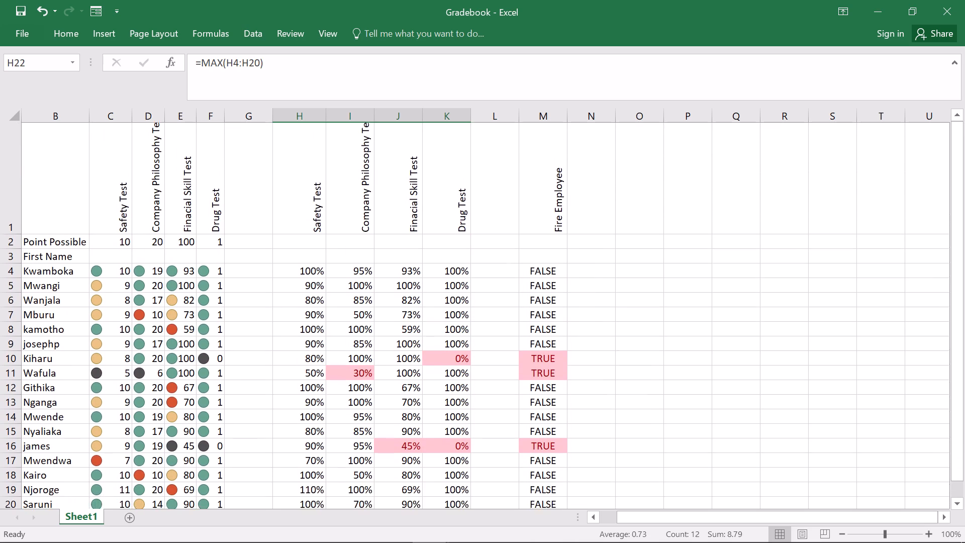
{"action": "scroll", "coordinate": [741, 230], "scroll_direction": "down", "scroll_amount": 1}
{"action": "scroll", "coordinate": [741, 230], "scroll_direction": "up", "scroll_amount": 1}
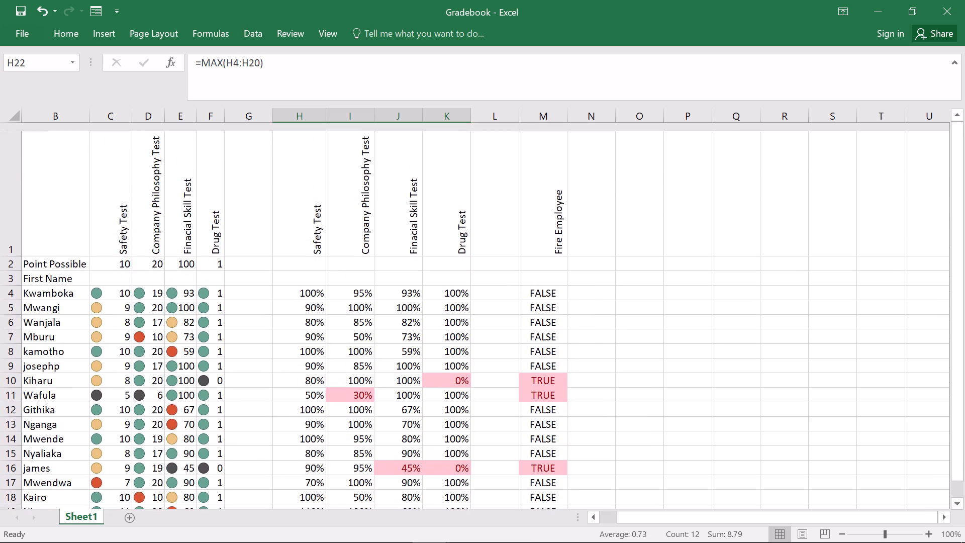
{"action": "scroll", "coordinate": [741, 230], "scroll_direction": "up", "scroll_amount": 1}
{"action": "scroll", "coordinate": [741, 230], "scroll_direction": "down", "scroll_amount": 1}
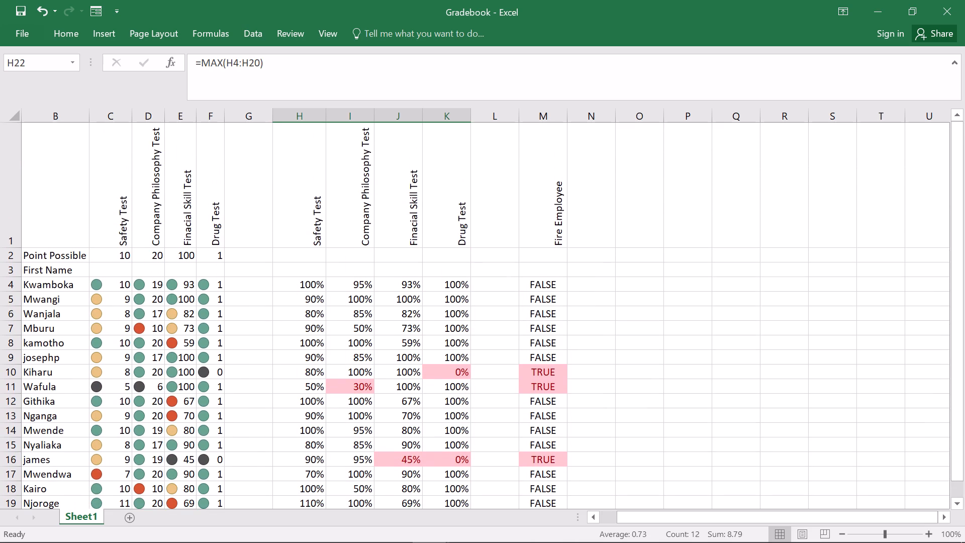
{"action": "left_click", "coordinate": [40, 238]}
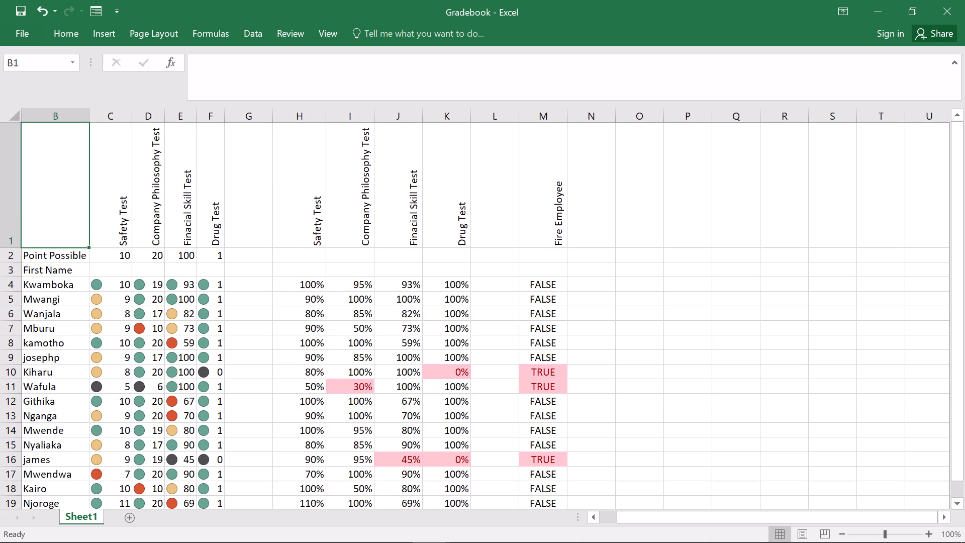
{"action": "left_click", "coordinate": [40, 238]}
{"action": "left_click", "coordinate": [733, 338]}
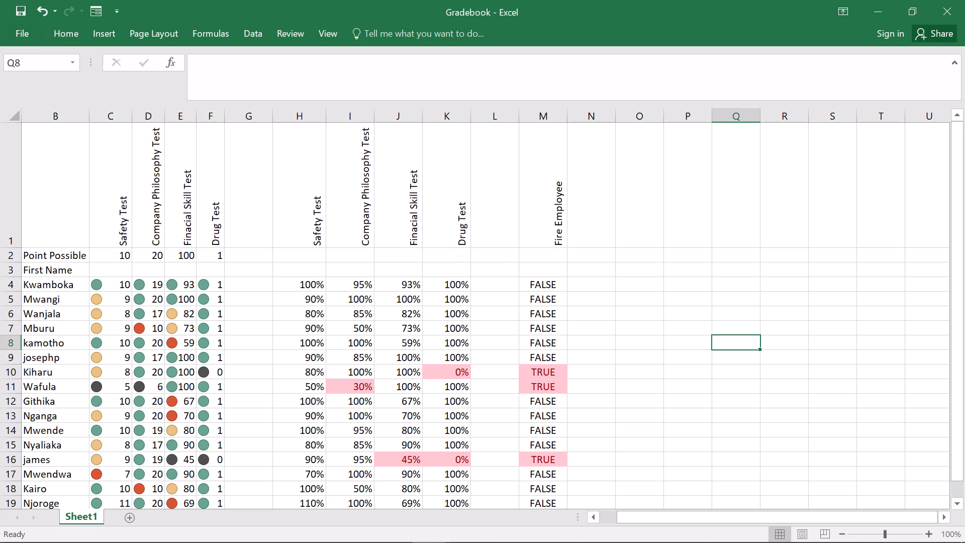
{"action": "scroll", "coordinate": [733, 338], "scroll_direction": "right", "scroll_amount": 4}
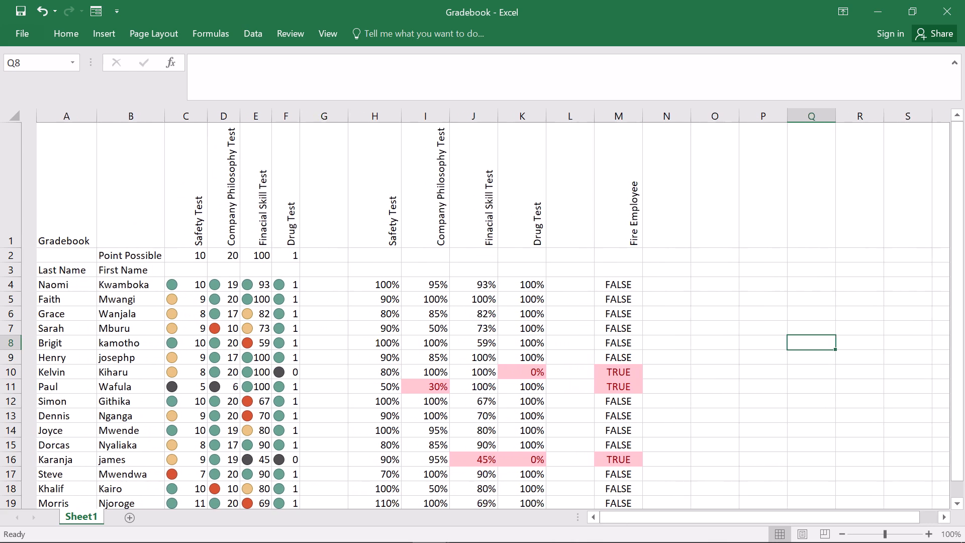
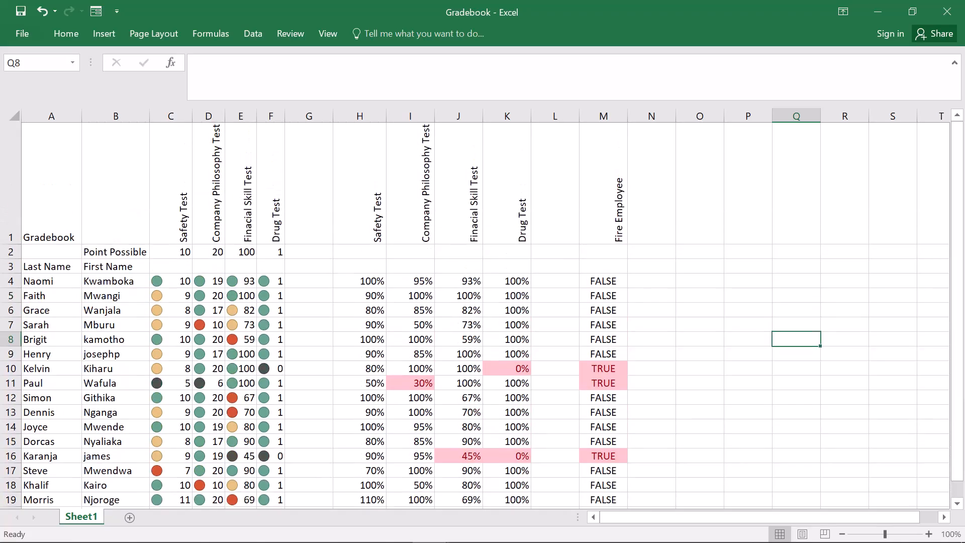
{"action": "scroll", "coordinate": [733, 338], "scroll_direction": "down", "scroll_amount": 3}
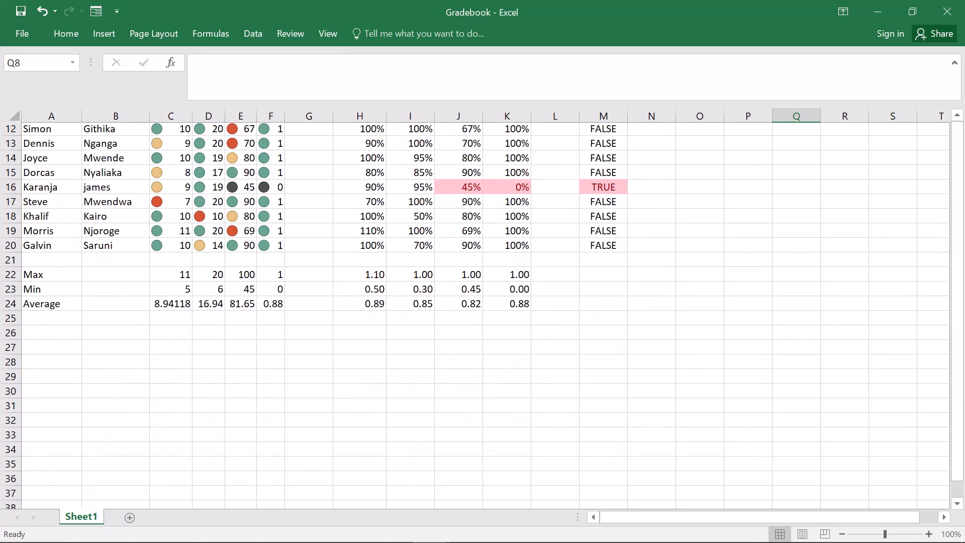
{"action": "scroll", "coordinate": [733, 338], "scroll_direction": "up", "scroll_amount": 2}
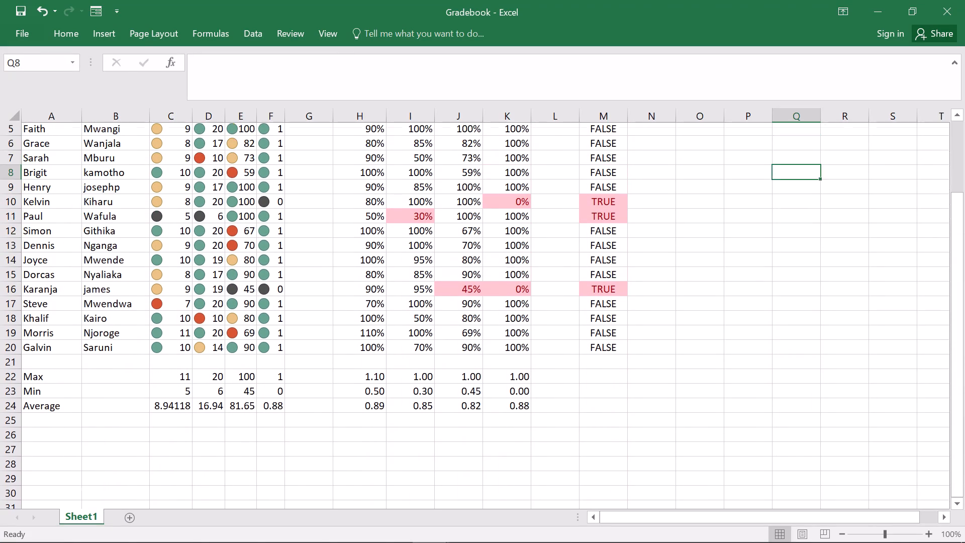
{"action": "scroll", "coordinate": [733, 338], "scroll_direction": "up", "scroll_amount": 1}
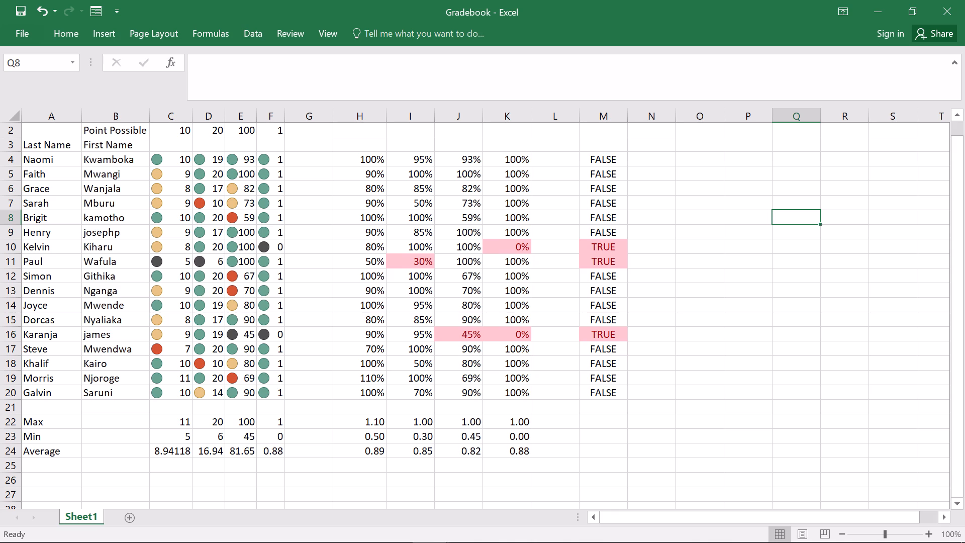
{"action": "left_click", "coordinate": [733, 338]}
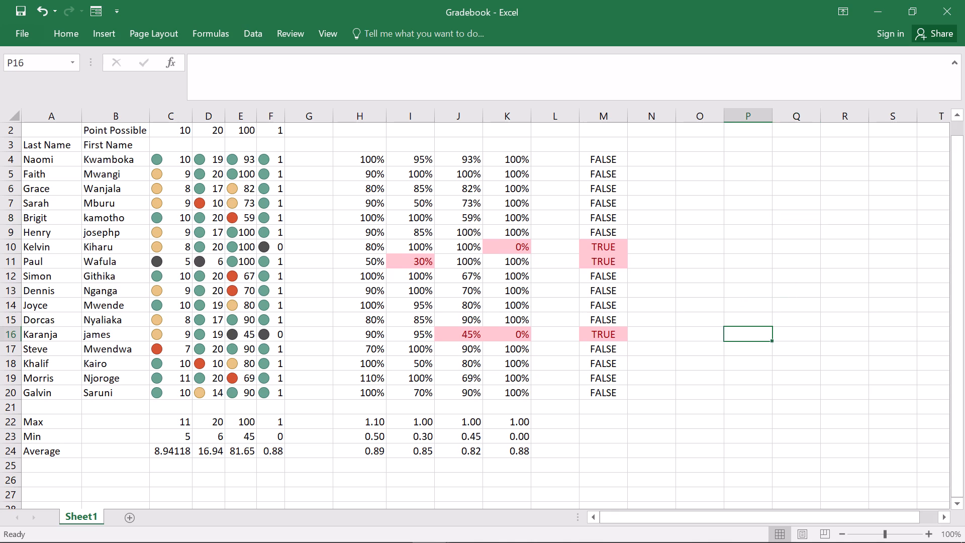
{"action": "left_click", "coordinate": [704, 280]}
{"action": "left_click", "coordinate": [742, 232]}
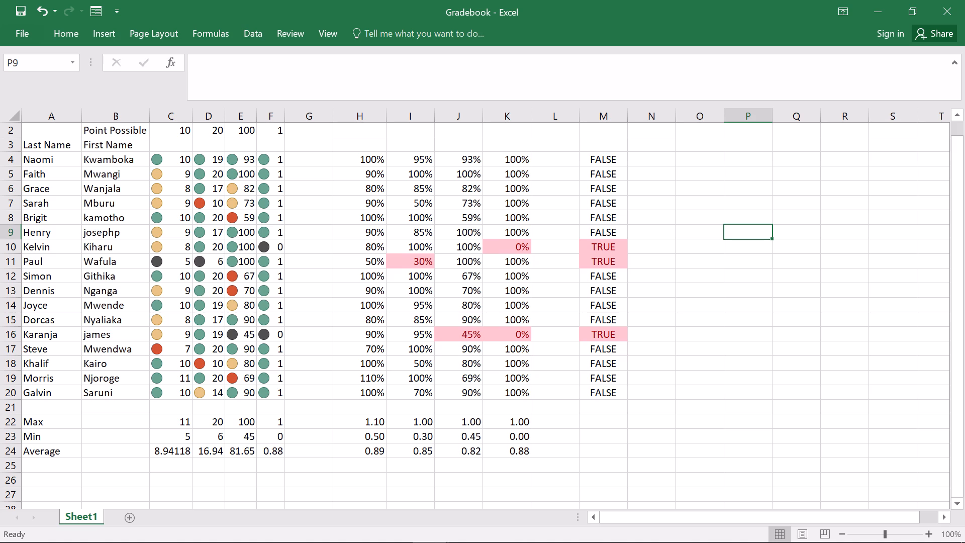
Format the Max, Min and Average values in H22:K24 as percentages.
{"action": "left_click_drag", "start_coordinate": [364, 420], "coordinate": [473, 455]}
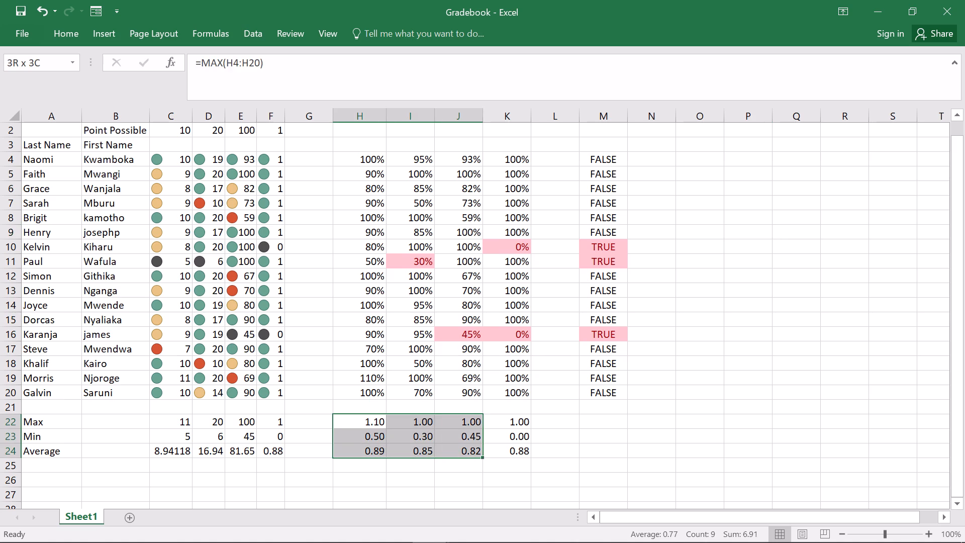
{"action": "left_click_drag", "start_coordinate": [473, 455], "coordinate": [512, 455]}
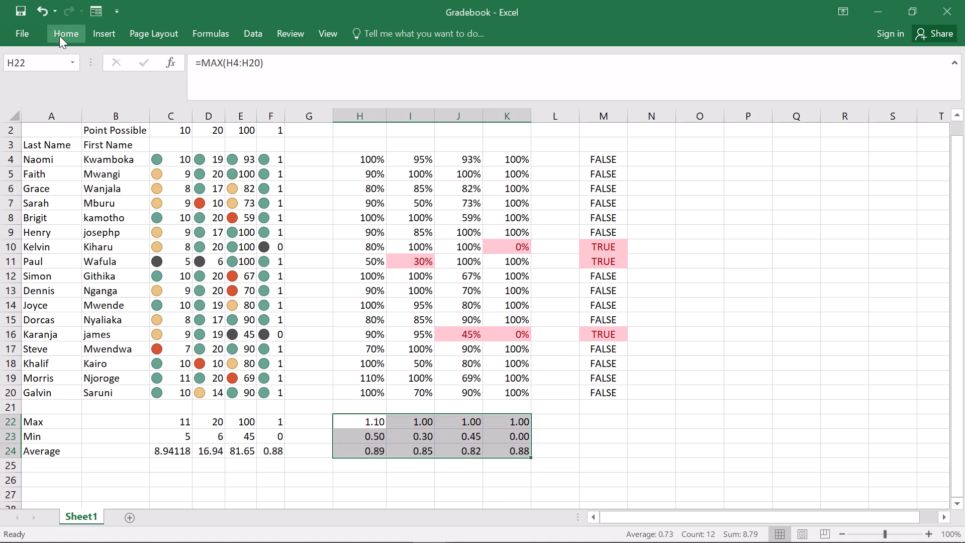
{"action": "left_click", "coordinate": [59, 36]}
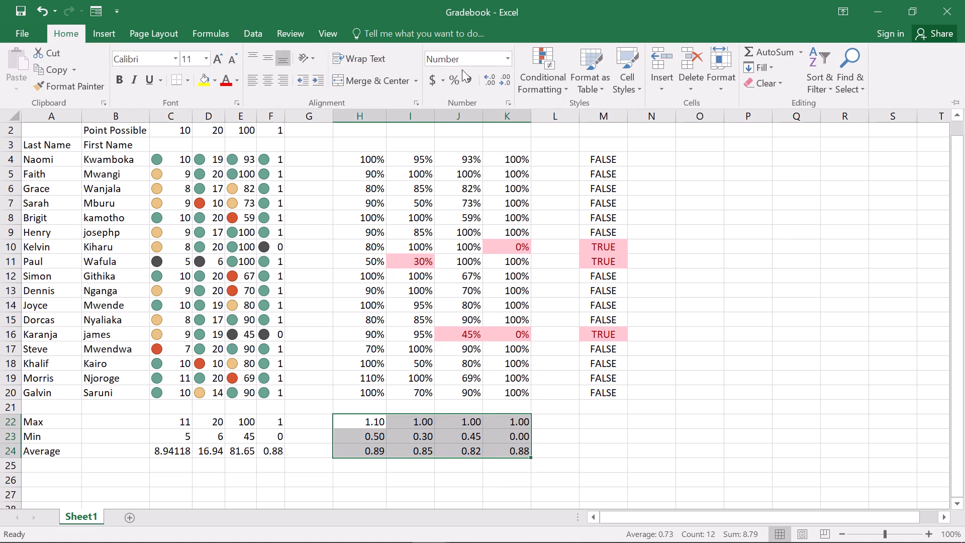
{"action": "left_click", "coordinate": [449, 84]}
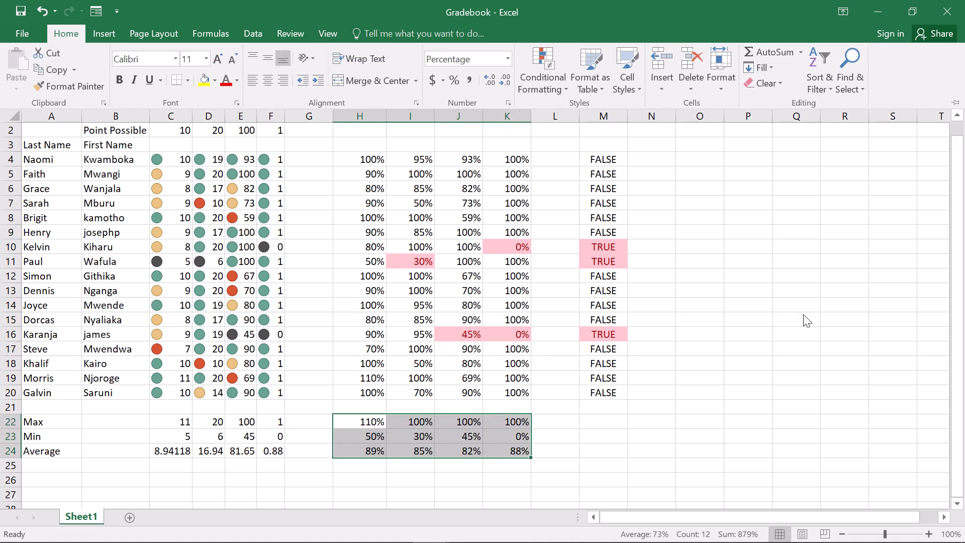
{"action": "left_click", "coordinate": [820, 330]}
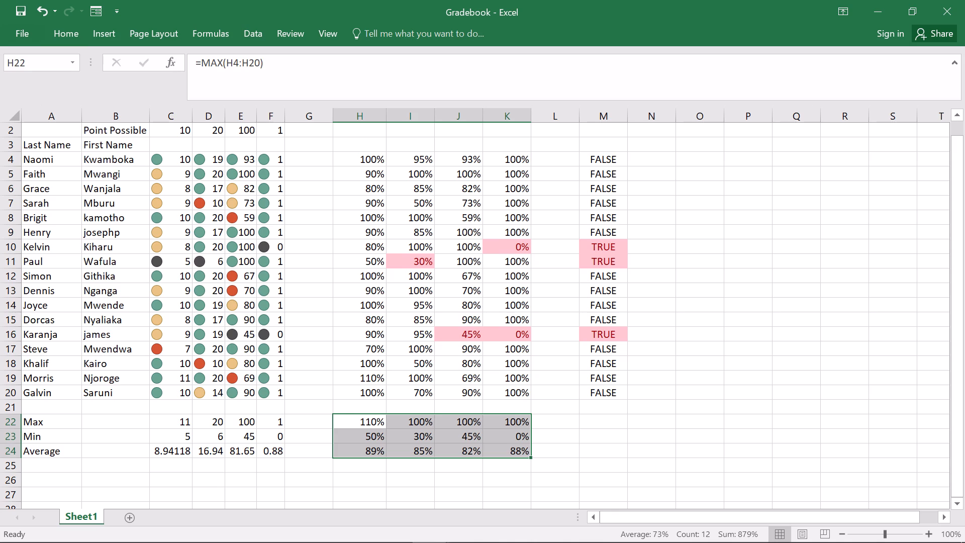
{"action": "left_click", "coordinate": [818, 331]}
Insert a 2-D clustered column chart of the employees' Safety Test scores in C4:C20.
{"action": "scroll", "coordinate": [757, 277], "scroll_direction": "up", "scroll_amount": 1}
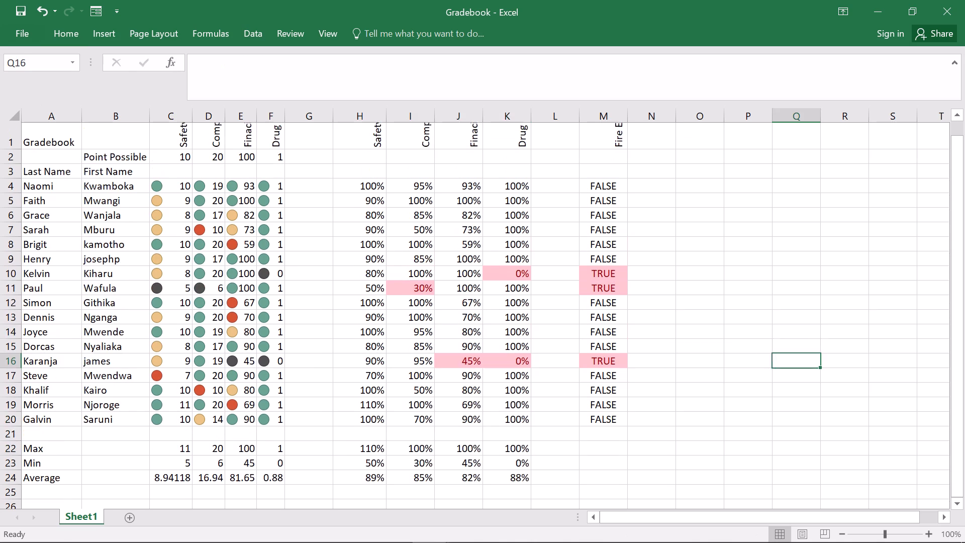
{"action": "scroll", "coordinate": [757, 277], "scroll_direction": "up", "scroll_amount": 1}
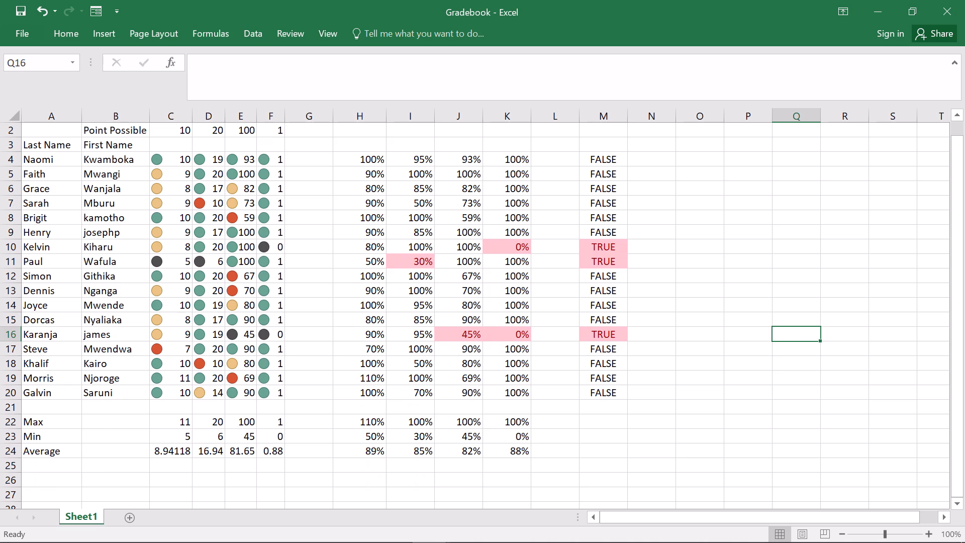
{"action": "scroll", "coordinate": [414, 245], "scroll_direction": "up", "scroll_amount": 2}
{"action": "left_click_drag", "start_coordinate": [174, 277], "coordinate": [175, 325]}
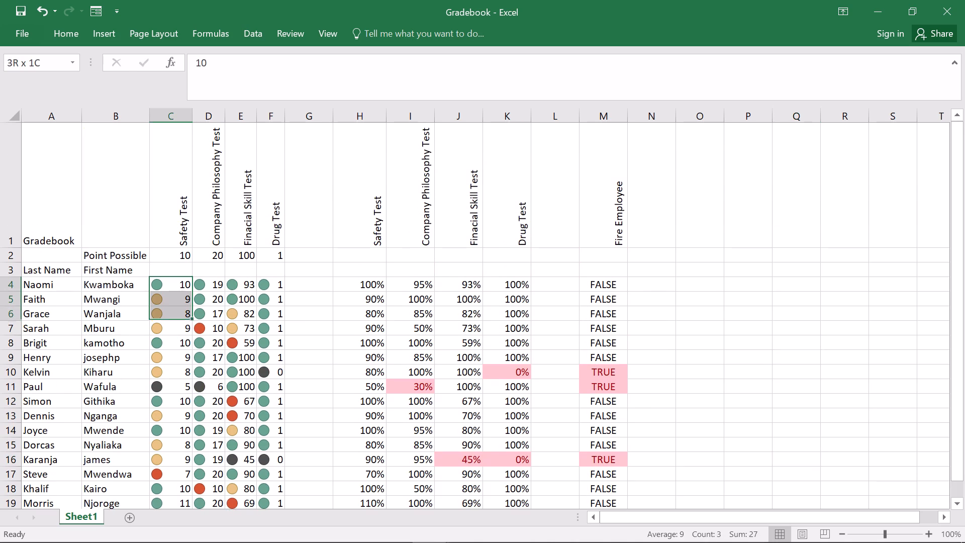
{"action": "left_click_drag", "start_coordinate": [175, 325], "coordinate": [171, 433]}
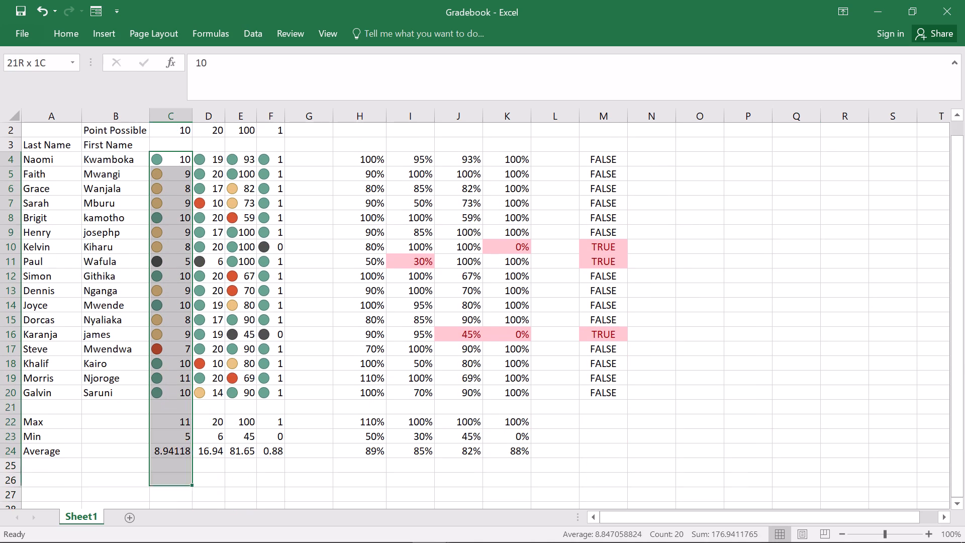
{"action": "left_click_drag", "start_coordinate": [171, 433], "coordinate": [171, 395]}
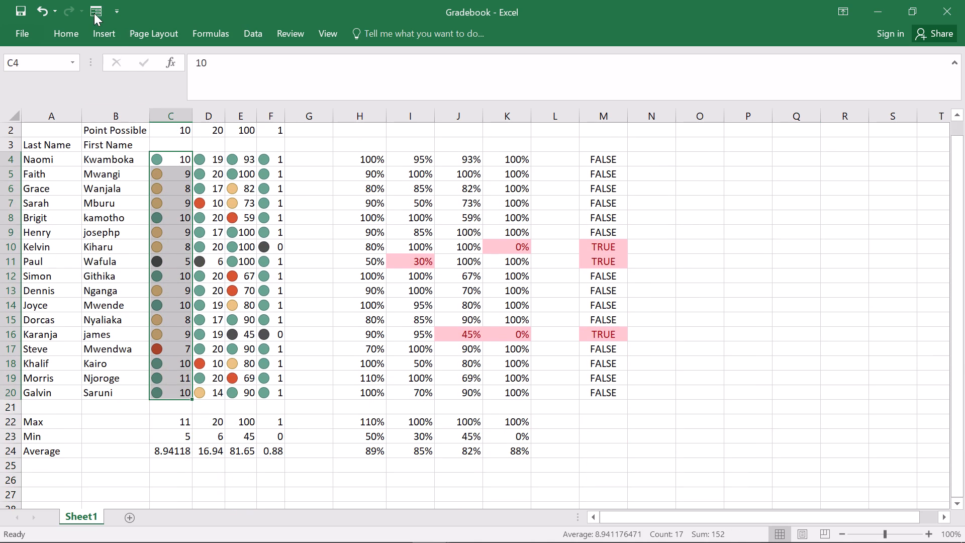
{"action": "left_click", "coordinate": [100, 30]}
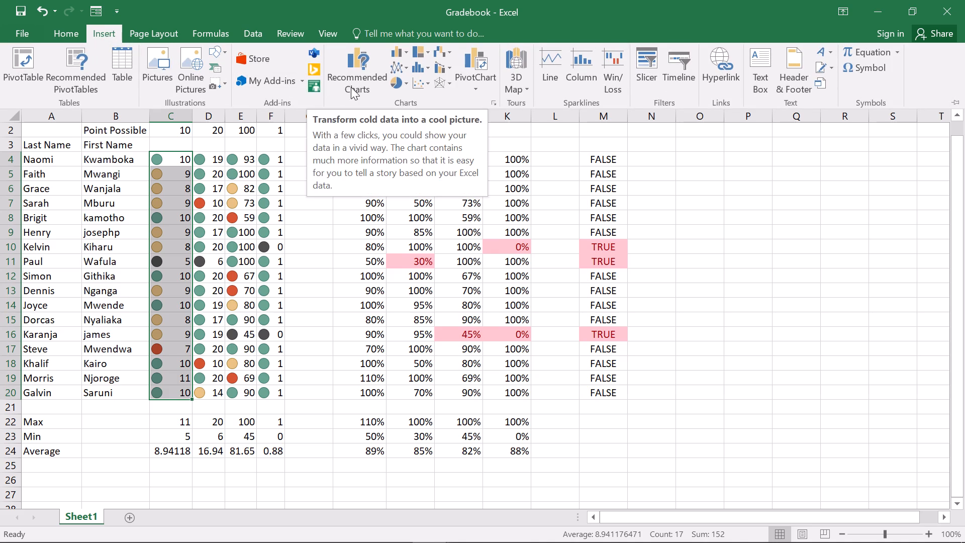
{"action": "left_click", "coordinate": [407, 52]}
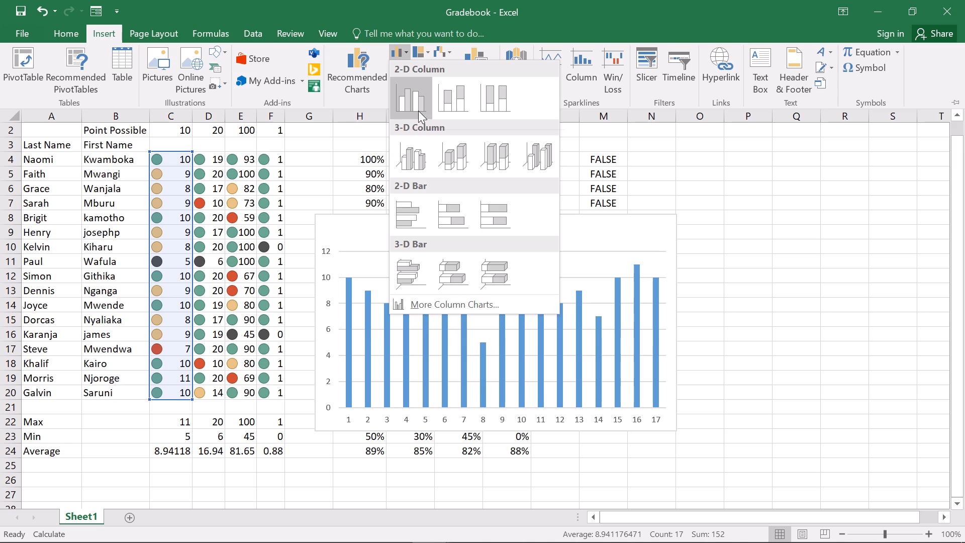
{"action": "left_click", "coordinate": [418, 111]}
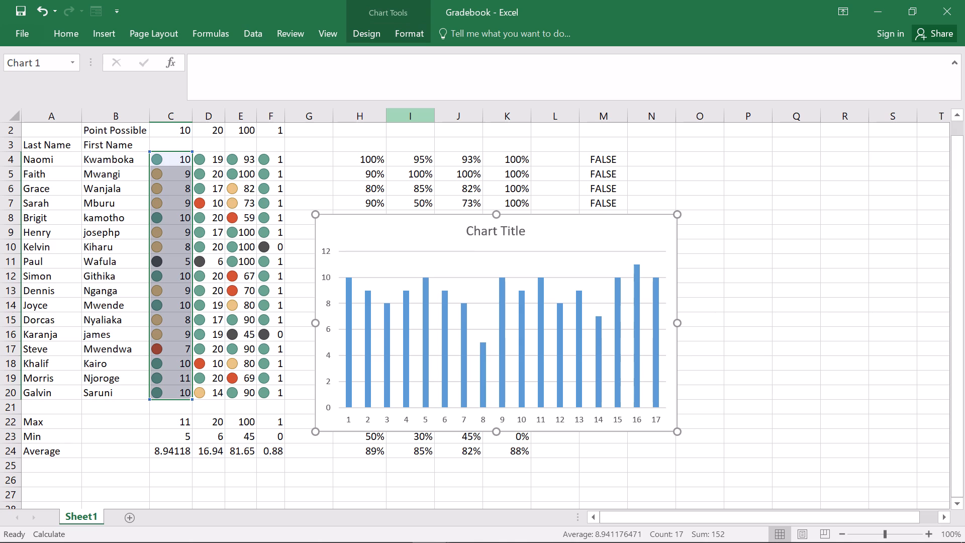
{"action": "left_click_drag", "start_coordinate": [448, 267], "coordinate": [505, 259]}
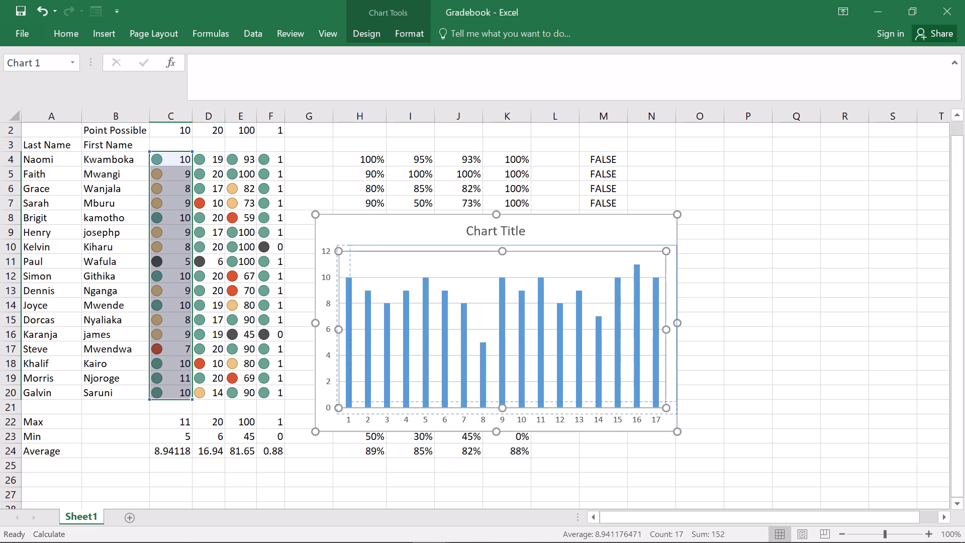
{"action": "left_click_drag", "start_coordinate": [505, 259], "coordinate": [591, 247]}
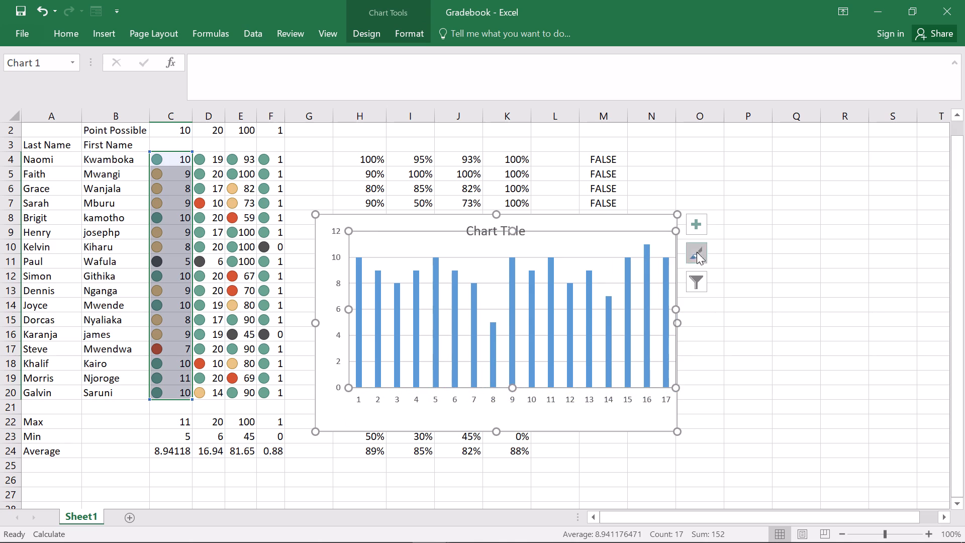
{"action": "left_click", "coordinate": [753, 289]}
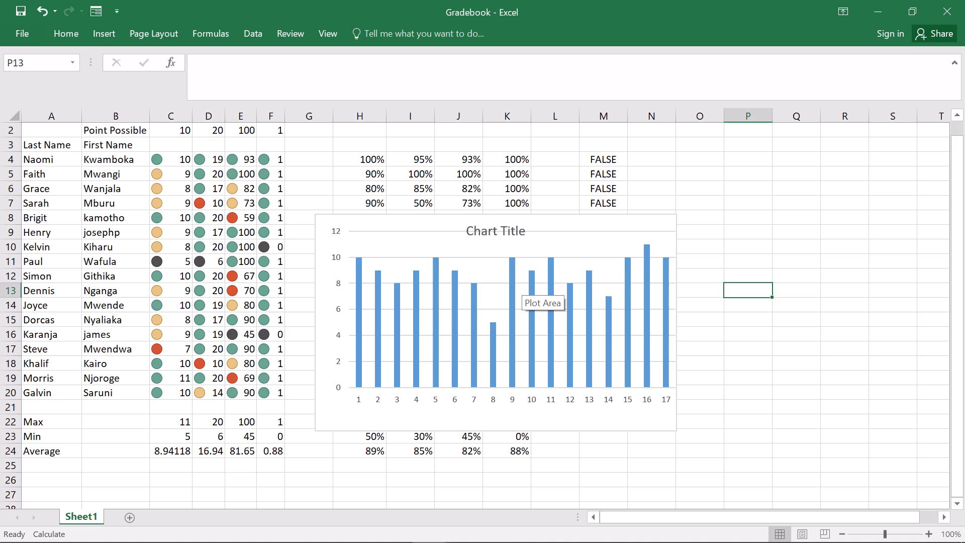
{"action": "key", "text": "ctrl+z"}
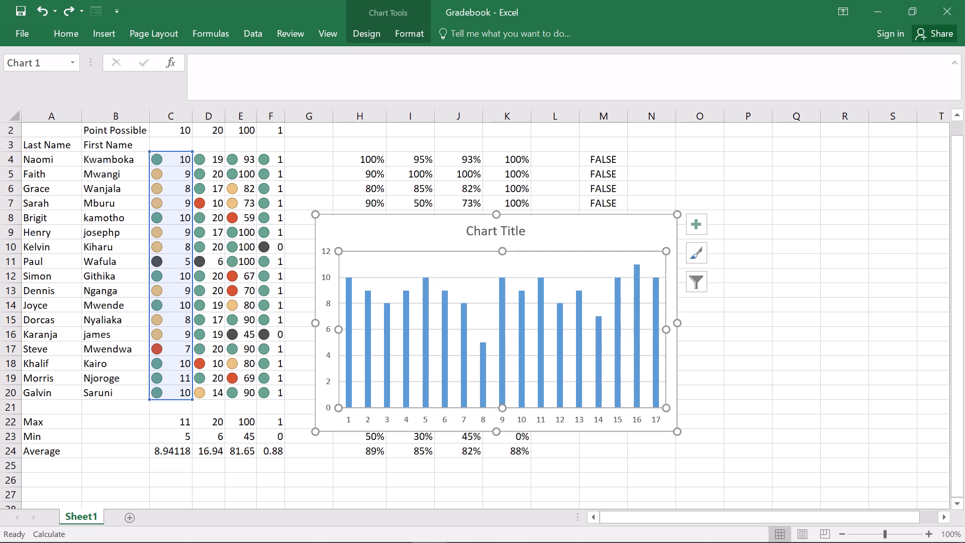
Move the whole chart clear of the data, past the Fire Employee column, spanning about columns O to V with its top edge in row 2.
{"action": "left_click_drag", "start_coordinate": [584, 214], "coordinate": [792, 168]}
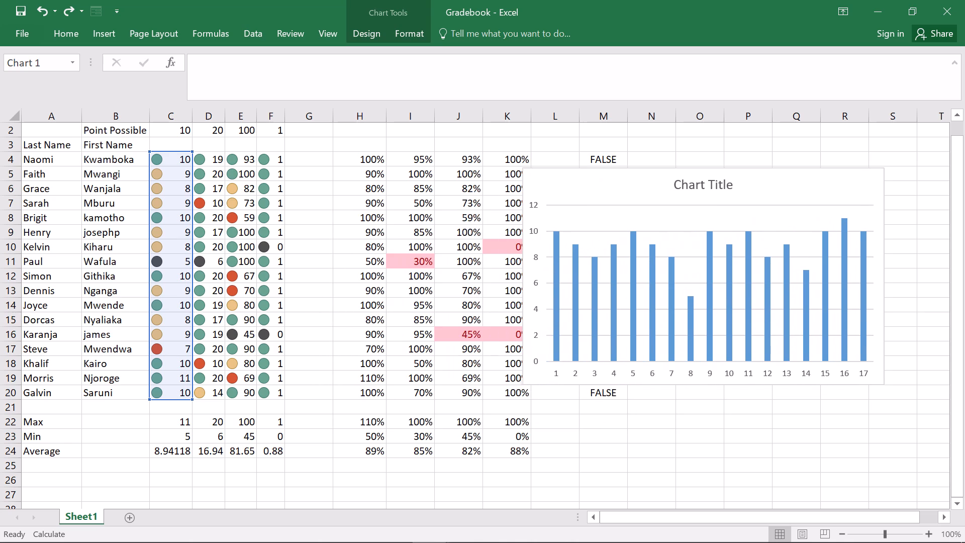
{"action": "left_click_drag", "start_coordinate": [792, 168], "coordinate": [822, 154]}
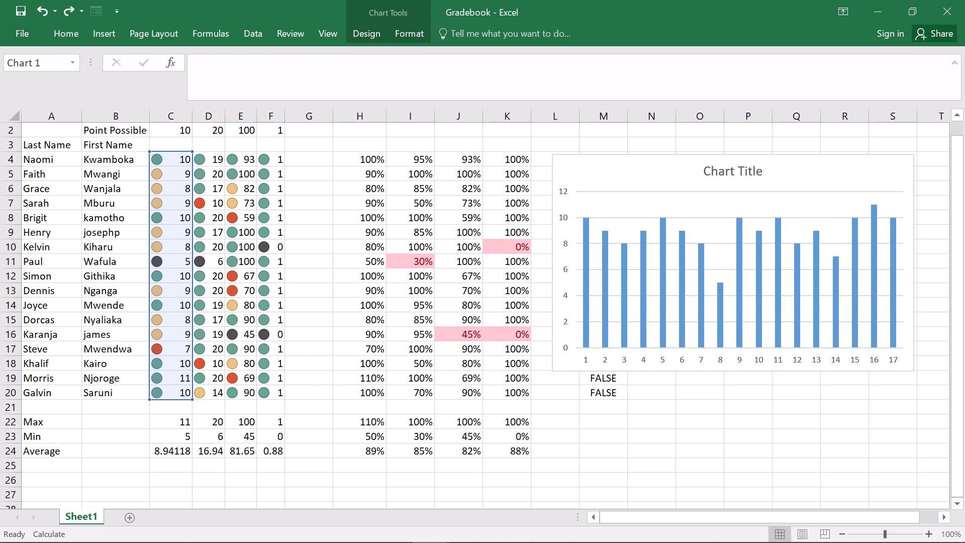
{"action": "left_click_drag", "start_coordinate": [822, 154], "coordinate": [963, 167]}
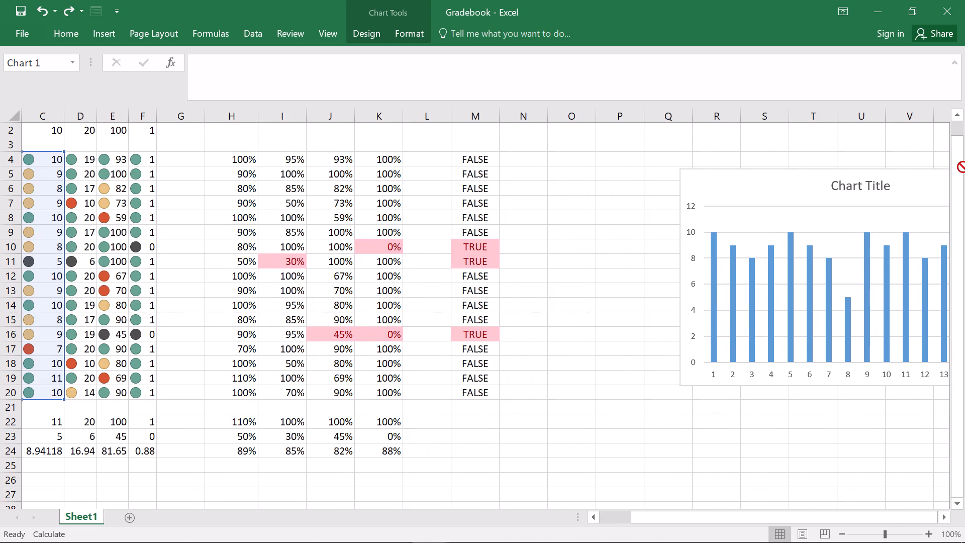
{"action": "left_click_drag", "start_coordinate": [963, 167], "coordinate": [778, 150]}
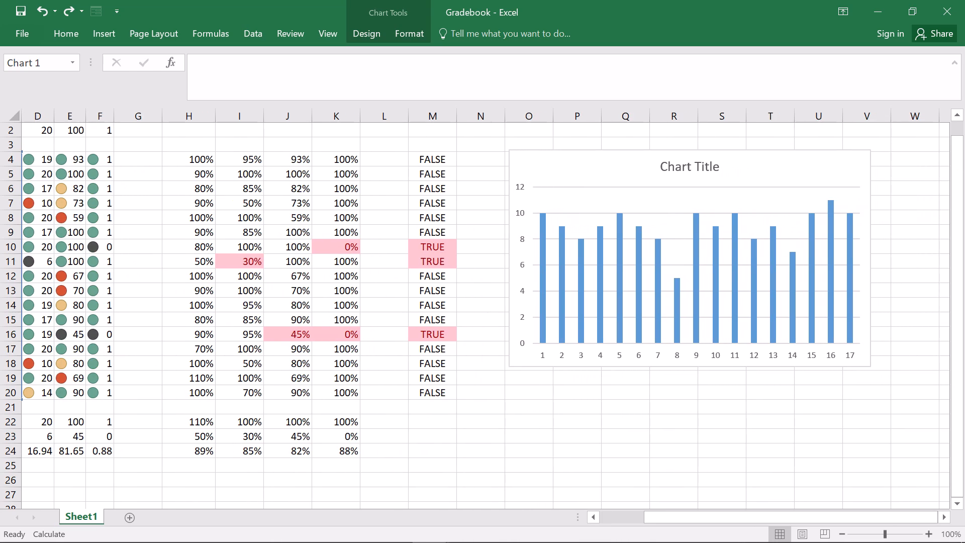
{"action": "left_click_drag", "start_coordinate": [778, 150], "coordinate": [776, 153]}
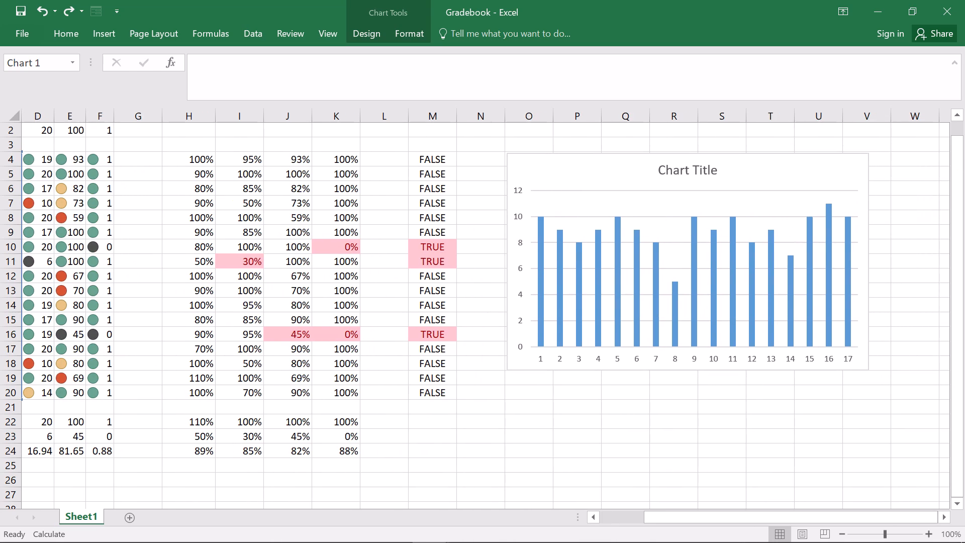
{"action": "left_click_drag", "start_coordinate": [776, 153], "coordinate": [775, 153]}
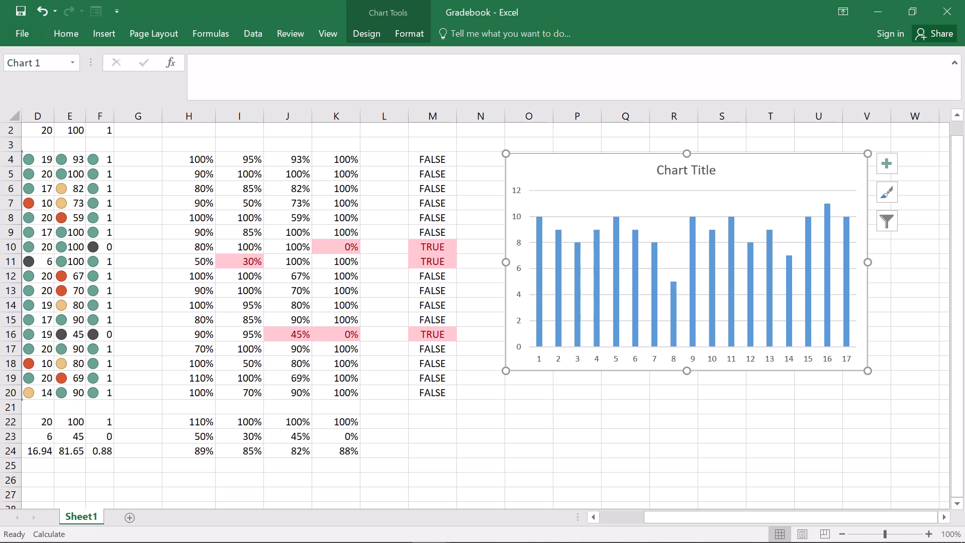
{"action": "scroll", "coordinate": [413, 193], "scroll_direction": "up", "scroll_amount": 3}
{"action": "scroll", "coordinate": [413, 193], "scroll_direction": "down", "scroll_amount": 1}
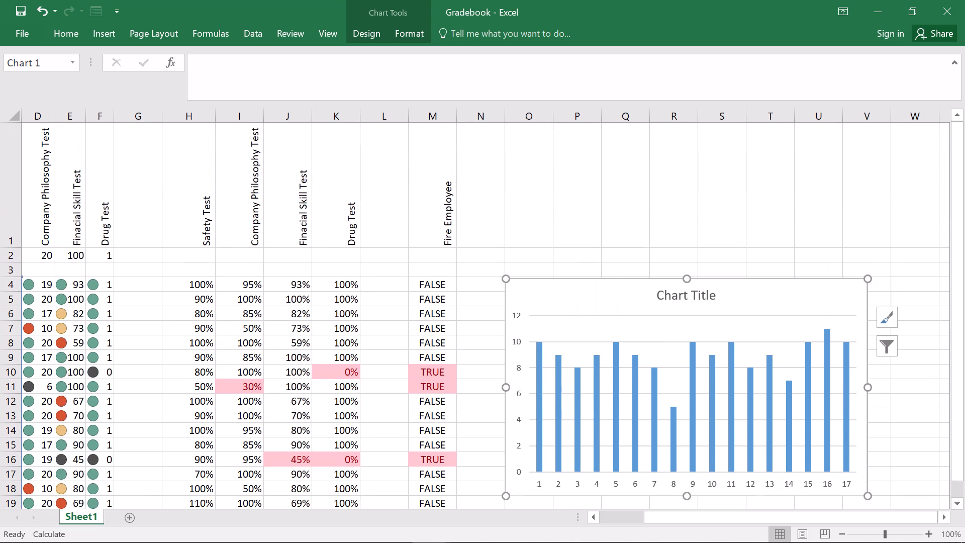
{"action": "scroll", "coordinate": [413, 193], "scroll_direction": "down", "scroll_amount": 1}
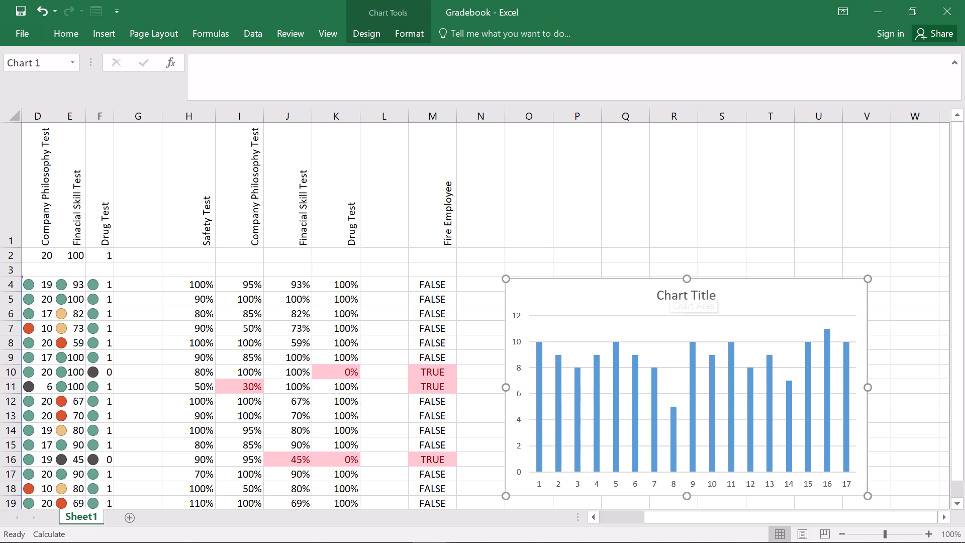
{"action": "left_click_drag", "start_coordinate": [664, 277], "coordinate": [664, 249]}
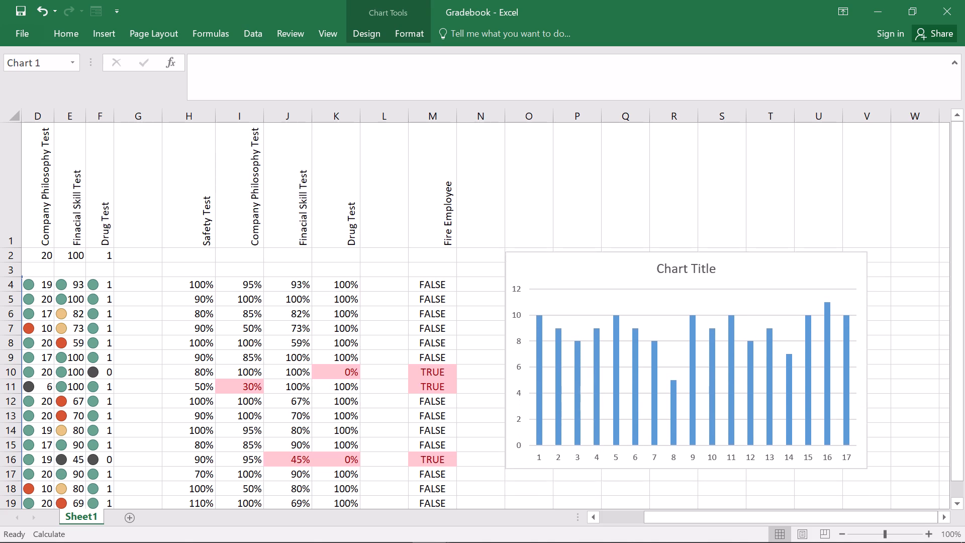
{"action": "left_click_drag", "start_coordinate": [664, 249], "coordinate": [666, 250]}
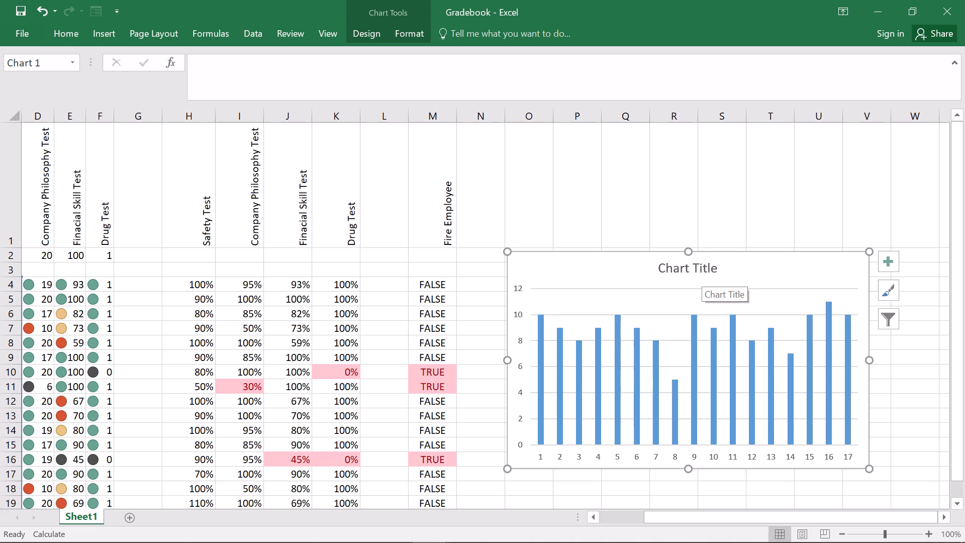
Replace the column chart's placeholder title with "Safety Test" and close the title formatting options.
{"action": "triple_click", "coordinate": [692, 270]}
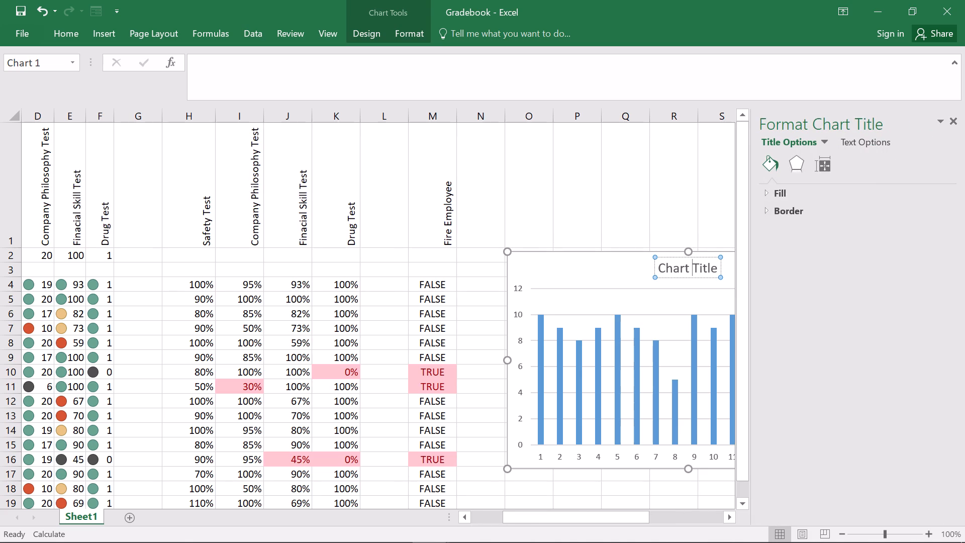
{"action": "triple_click", "coordinate": [709, 270]}
{"action": "left_click_drag", "start_coordinate": [712, 267], "coordinate": [676, 266]}
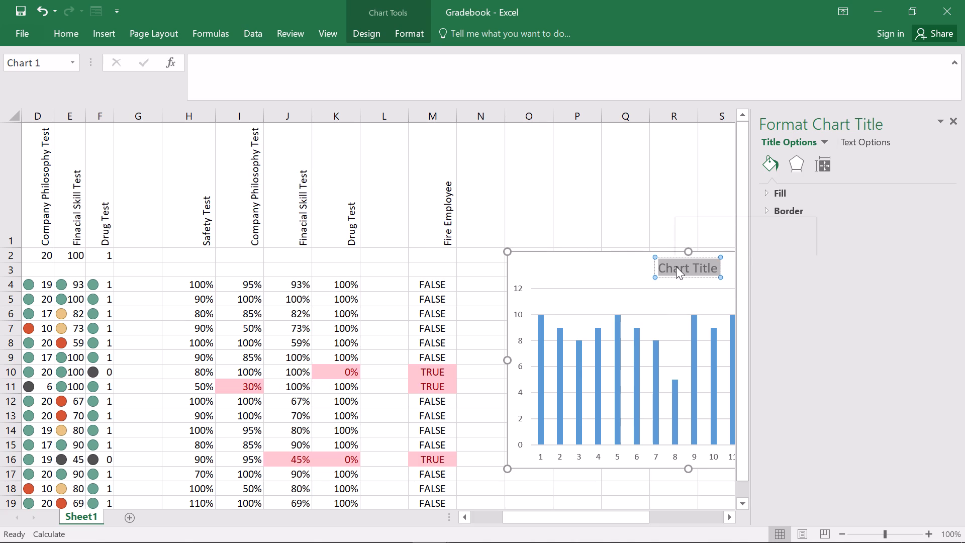
{"action": "key", "text": "s"}
{"action": "type", "text": "as"}
{"action": "key", "text": "BackSpace"}
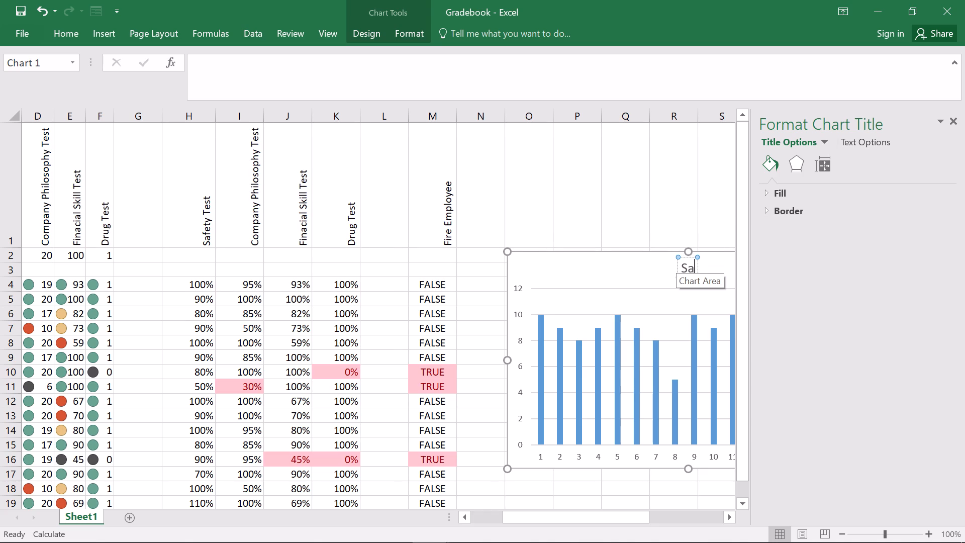
{"action": "type", "text": "fet"}
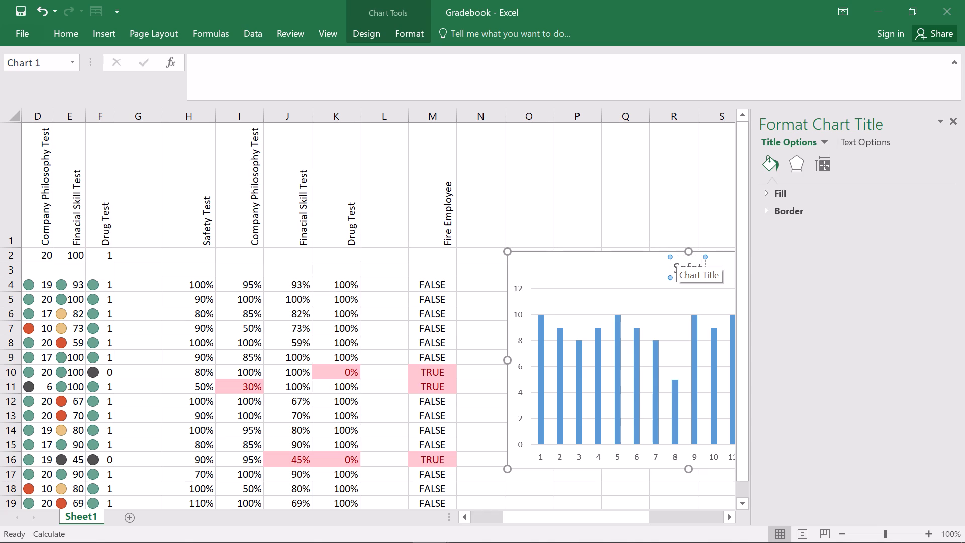
{"action": "type", "text": "ty"}
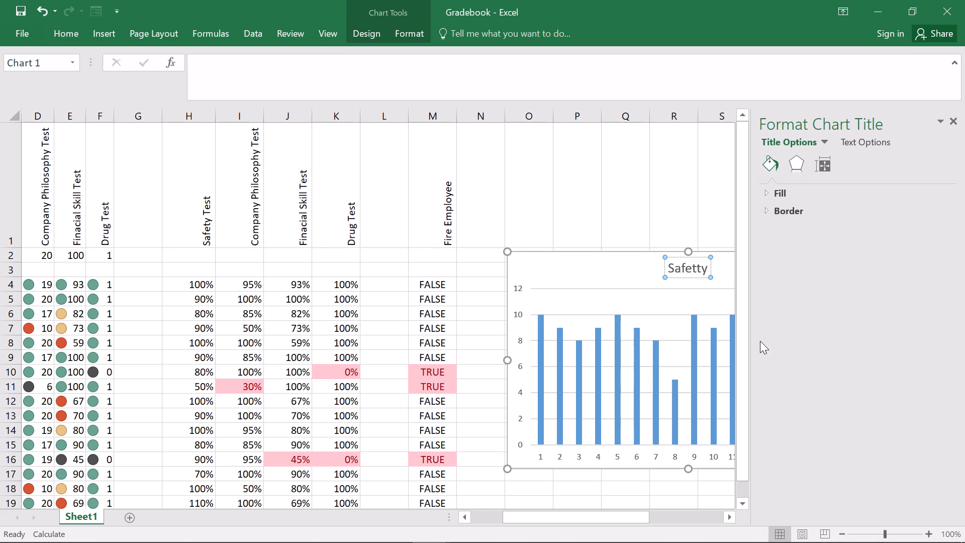
{"action": "key", "text": "BackSpace"}
{"action": "key", "text": "BackSpace"}
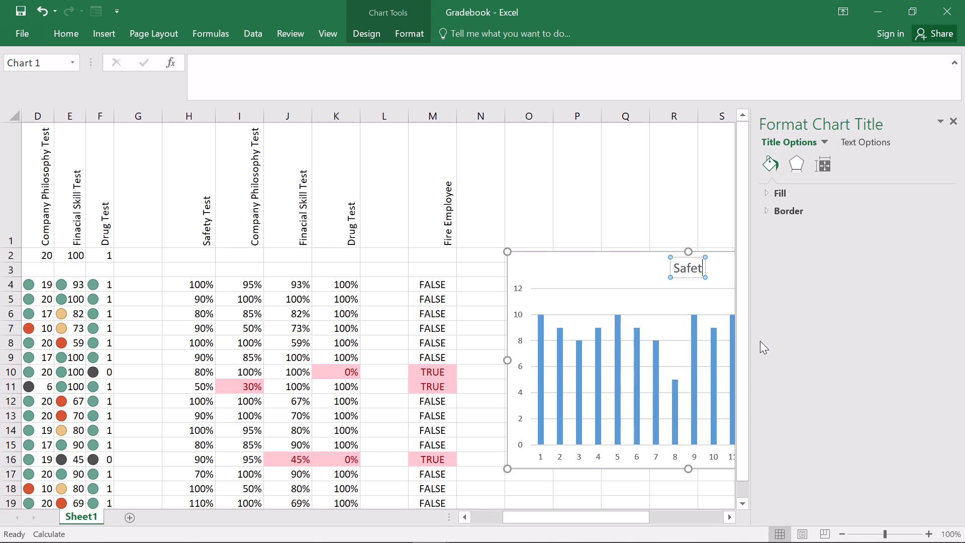
{"action": "type", "text": "y"}
{"action": "key", "text": "space"}
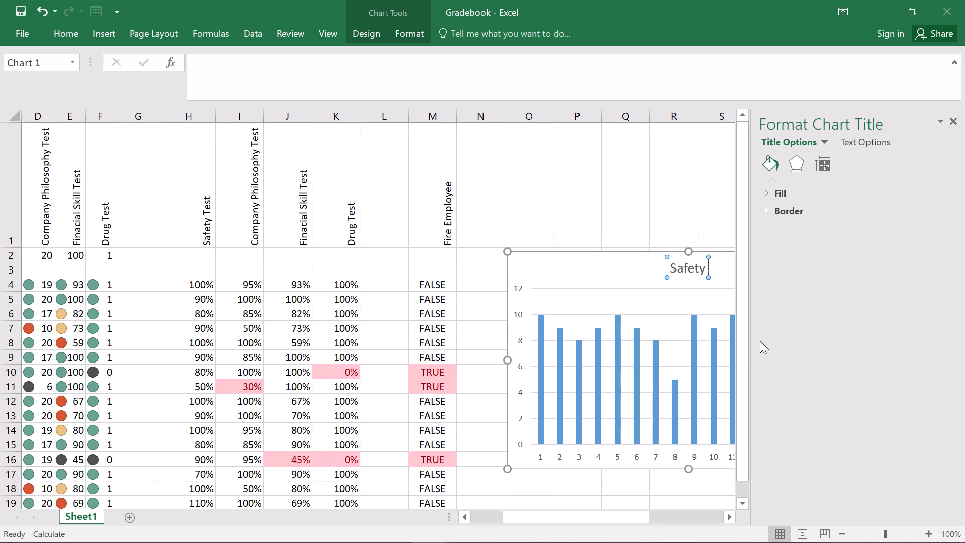
{"action": "type", "text": "est"}
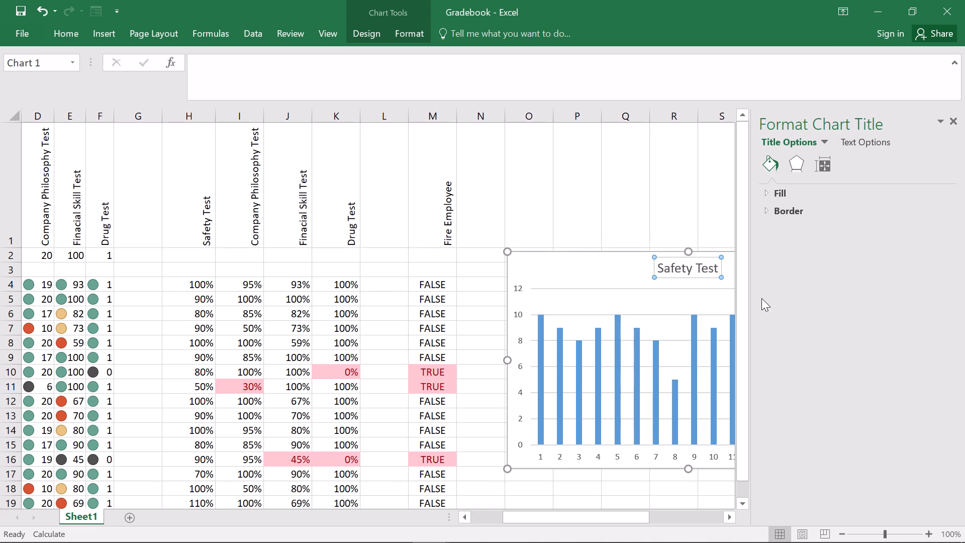
{"action": "key", "text": "Return"}
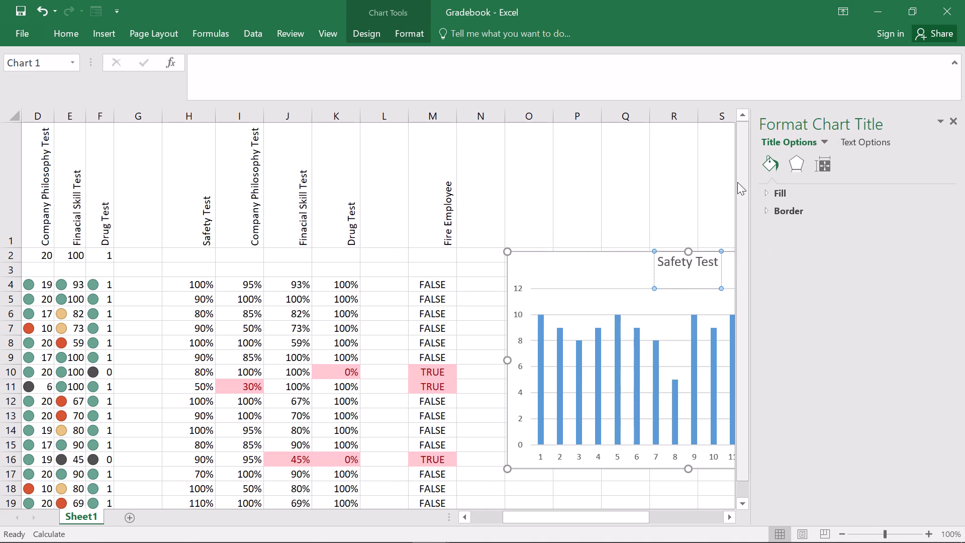
{"action": "left_click", "coordinate": [715, 180]}
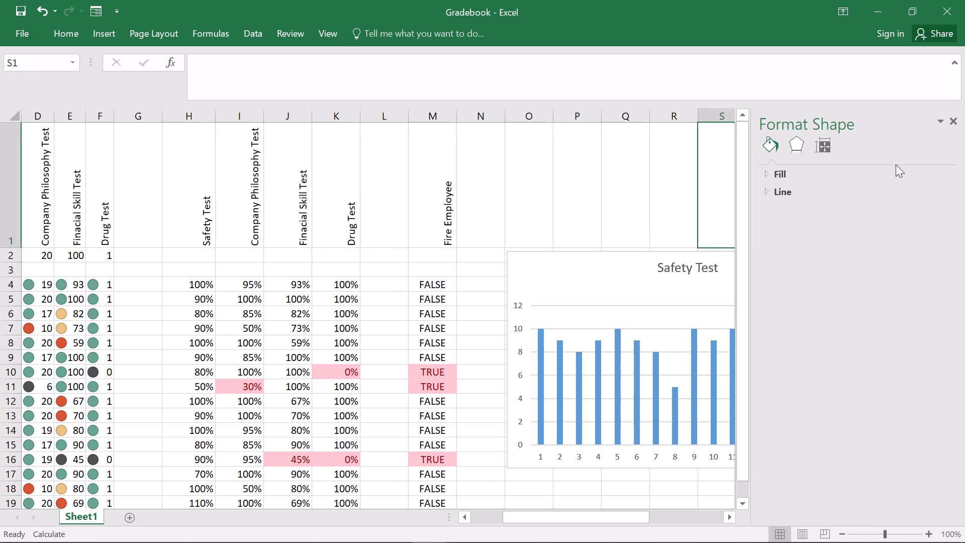
{"action": "left_click", "coordinate": [953, 121]}
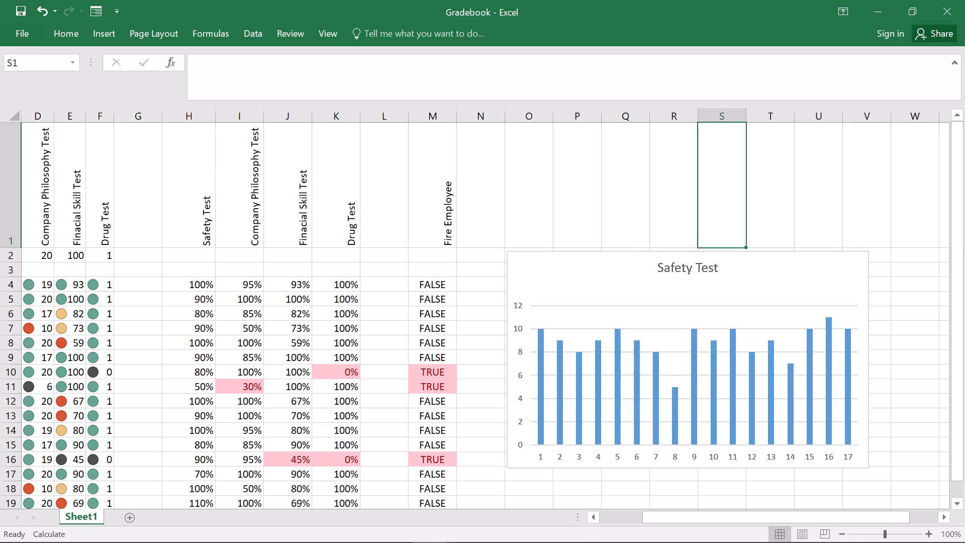
{"action": "left_click", "coordinate": [911, 270]}
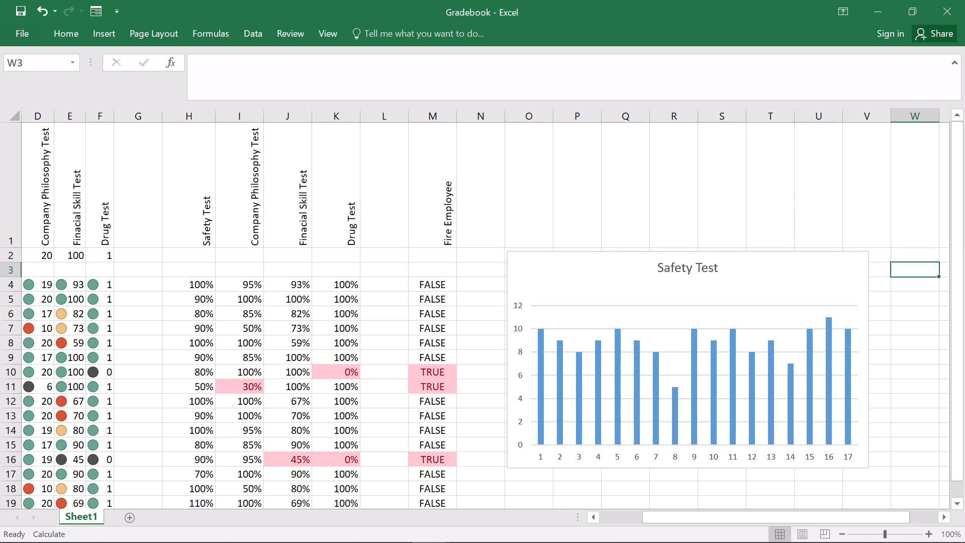
Open the data source settings of the Safety Test chart.
{"action": "scroll", "coordinate": [871, 334], "scroll_direction": "down", "scroll_amount": 2}
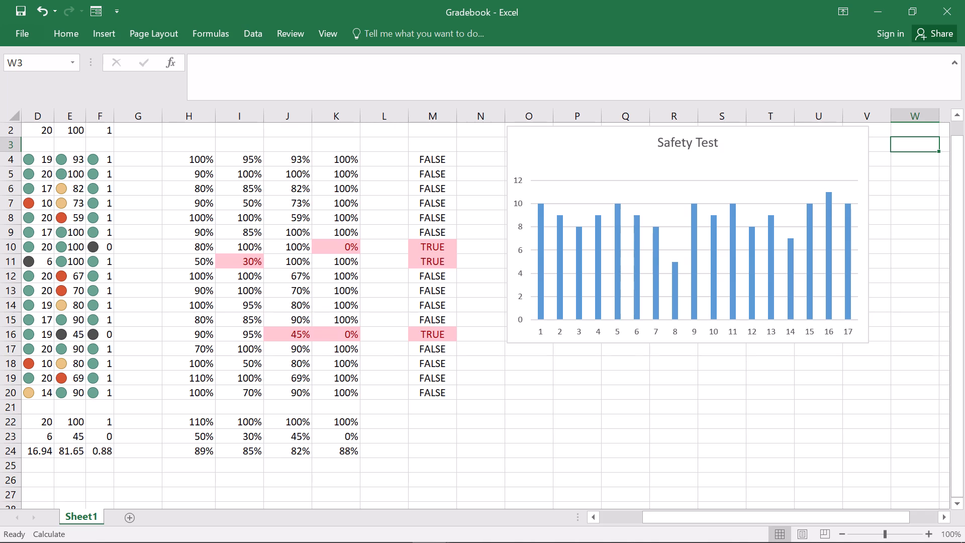
{"action": "left_click", "coordinate": [569, 157]}
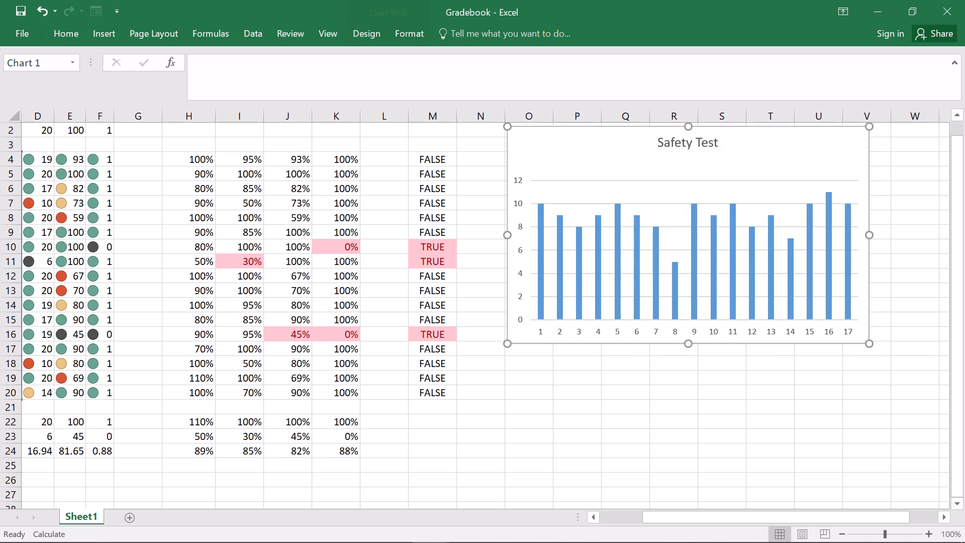
{"action": "right_click", "coordinate": [569, 157]}
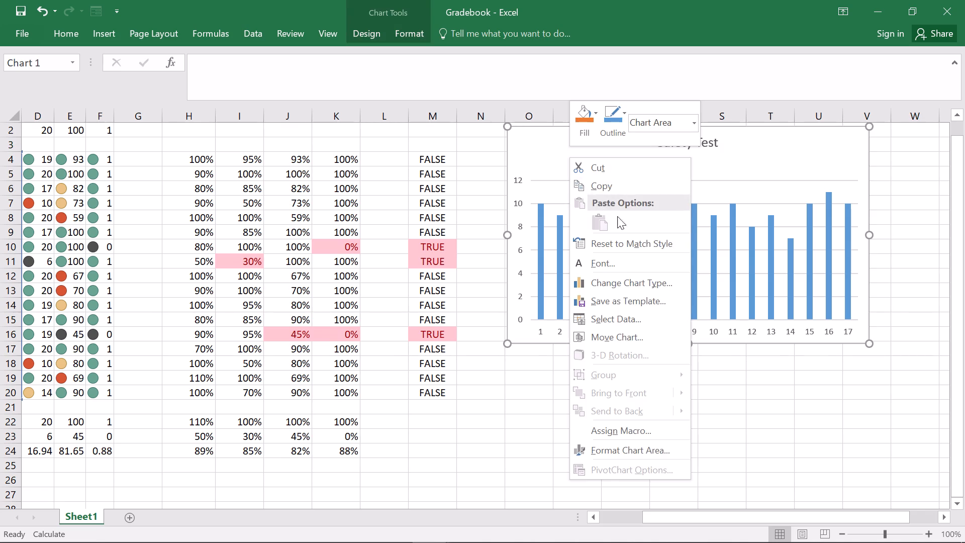
{"action": "left_click", "coordinate": [616, 315]}
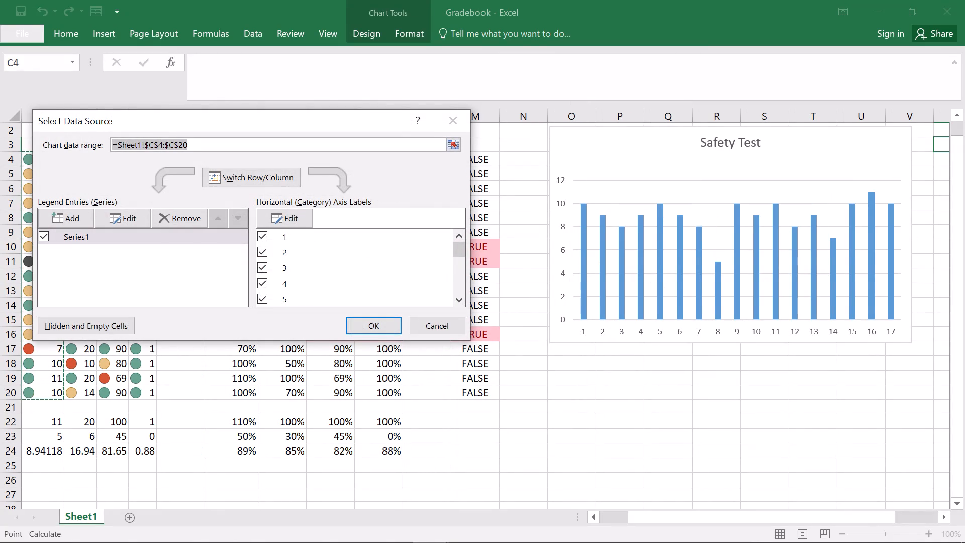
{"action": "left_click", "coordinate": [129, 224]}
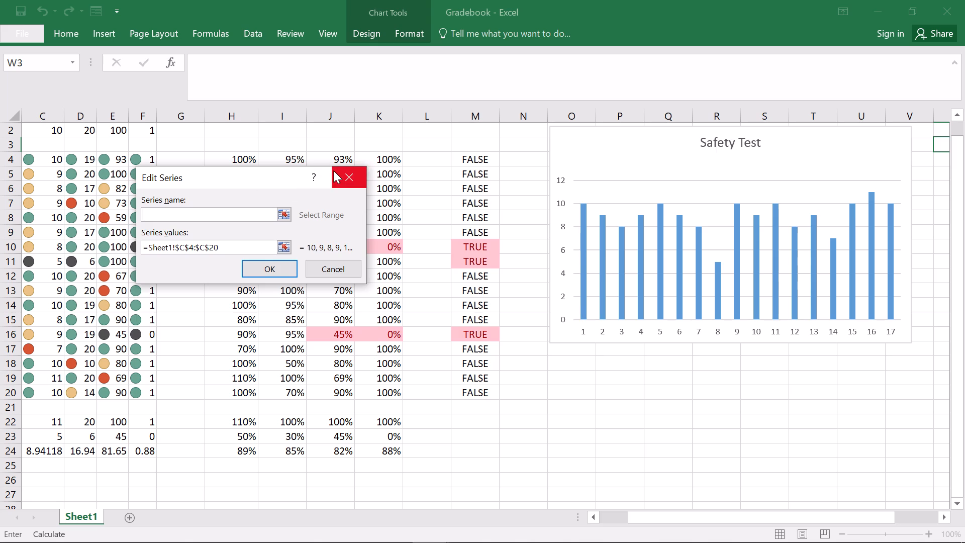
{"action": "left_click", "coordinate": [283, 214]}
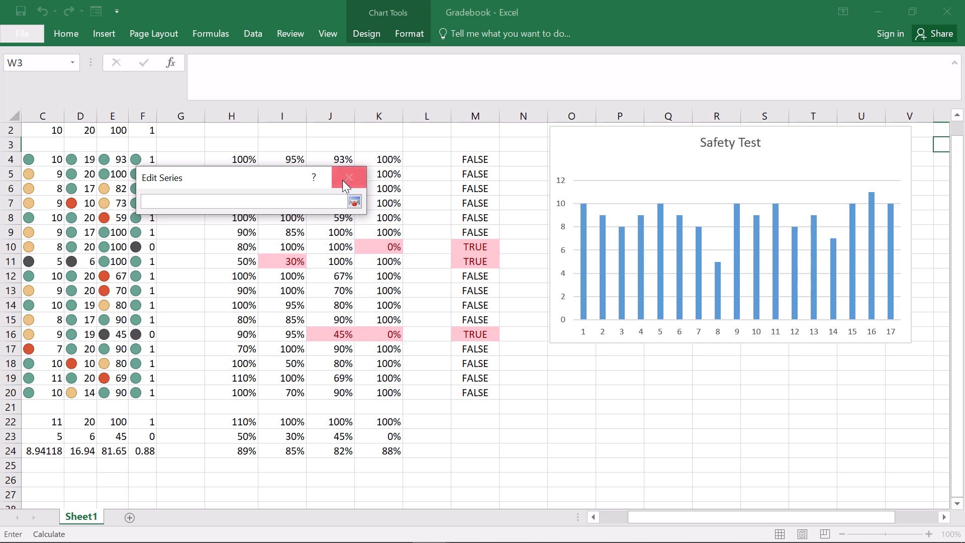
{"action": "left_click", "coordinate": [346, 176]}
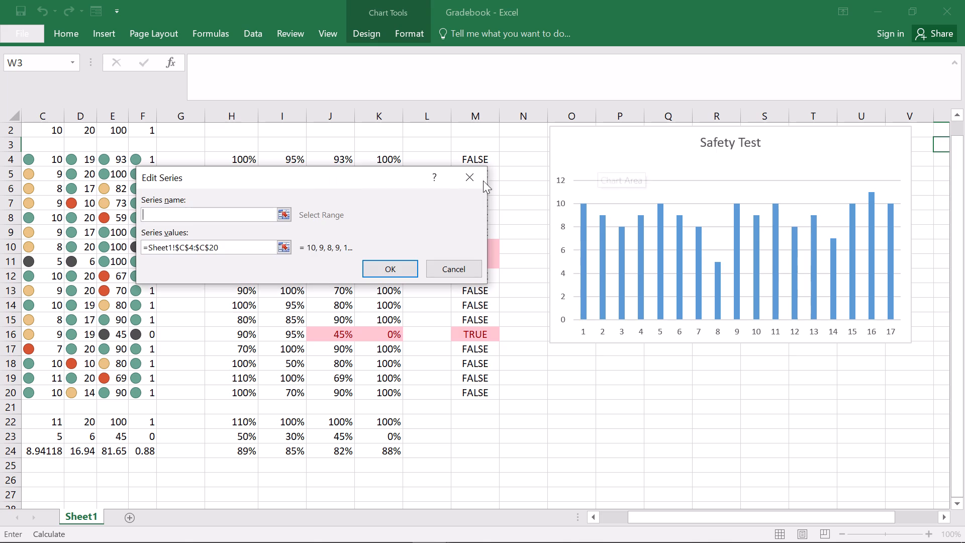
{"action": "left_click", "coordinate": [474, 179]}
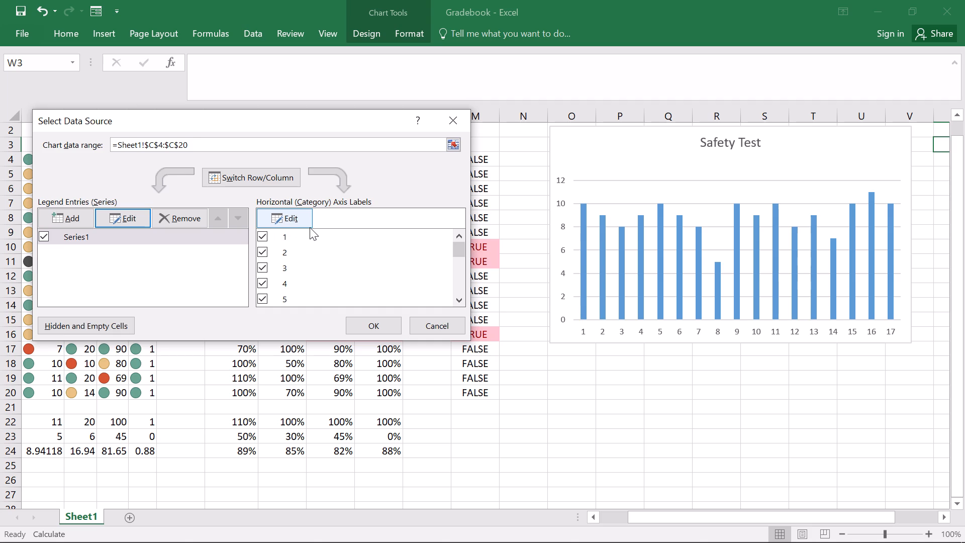
Open the label range of the chart's horizontal category axis for editing.
{"action": "left_click", "coordinate": [283, 208]}
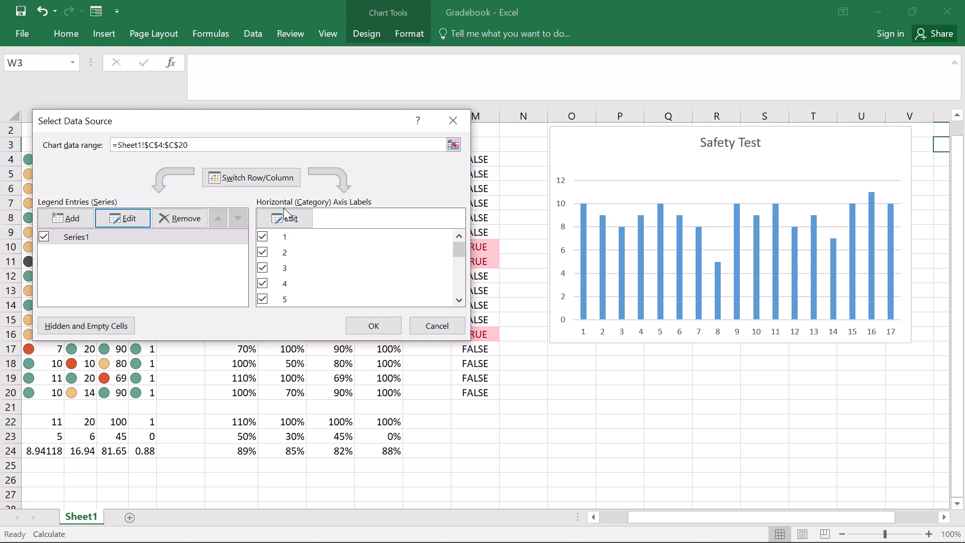
{"action": "left_click", "coordinate": [290, 214]}
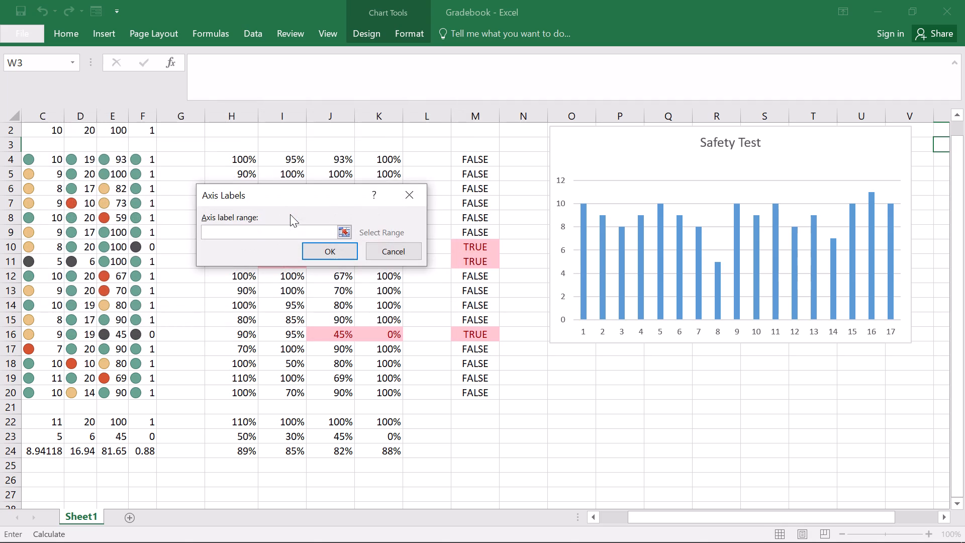
{"action": "left_click", "coordinate": [260, 231]}
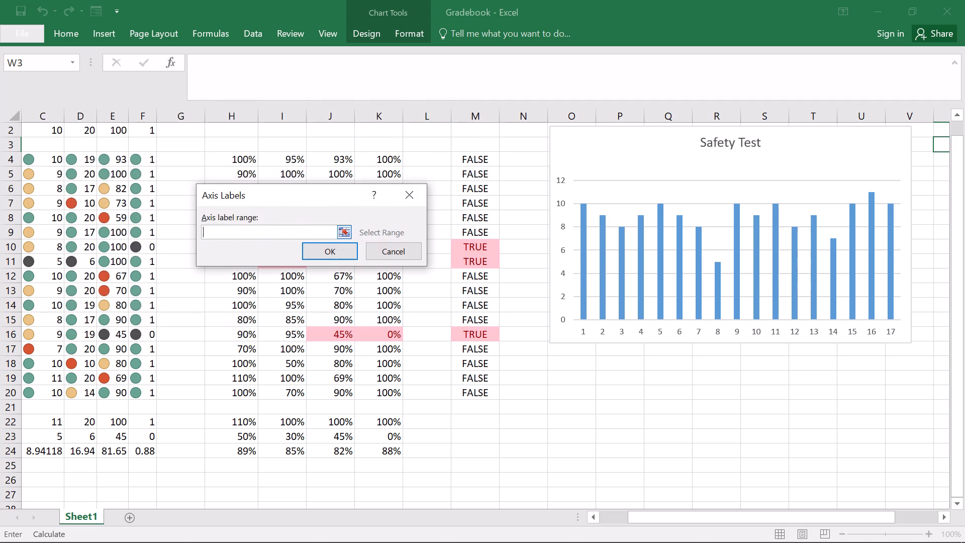
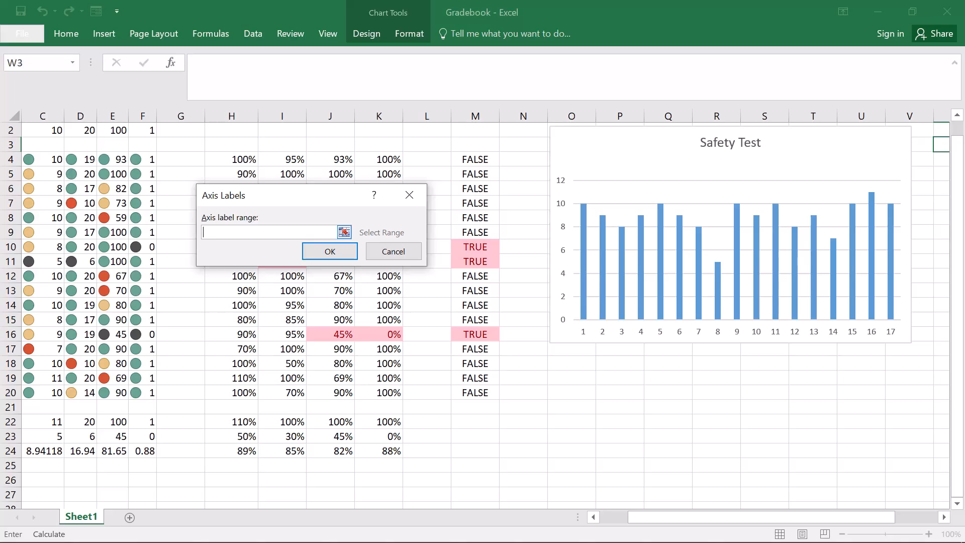
Set the Safety Test chart's horizontal axis labels to the names in A4:A20 and apply the data source changes.
{"action": "scroll", "coordinate": [202, 260], "scroll_direction": "right", "scroll_amount": 4}
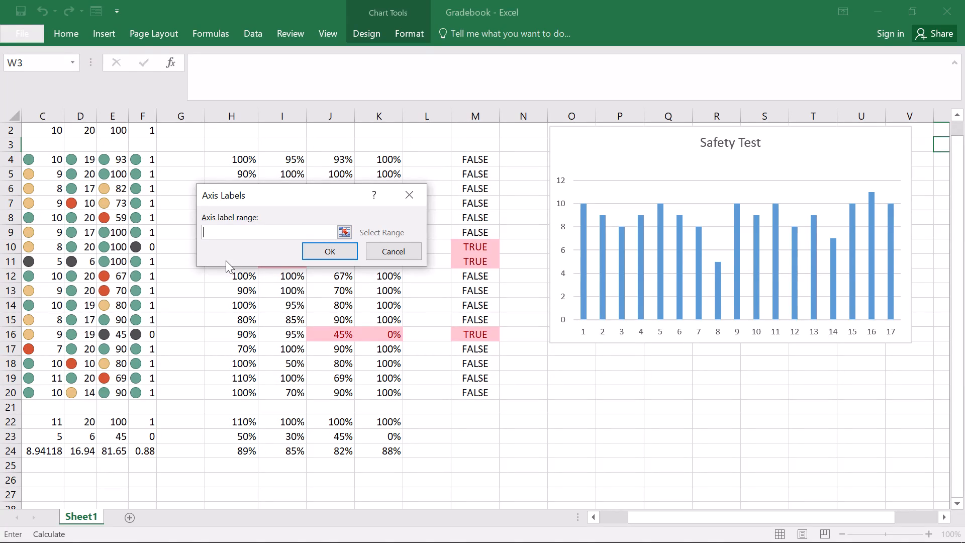
{"action": "scroll", "coordinate": [226, 260], "scroll_direction": "right", "scroll_amount": 1}
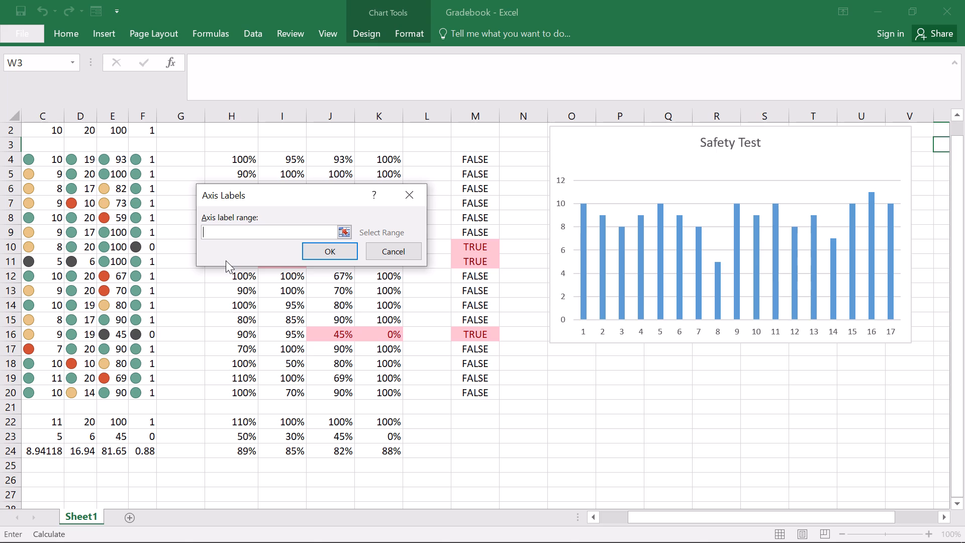
{"action": "scroll", "coordinate": [226, 260], "scroll_direction": "right", "scroll_amount": 1}
{"action": "scroll", "coordinate": [174, 332], "scroll_direction": "right", "scroll_amount": 7}
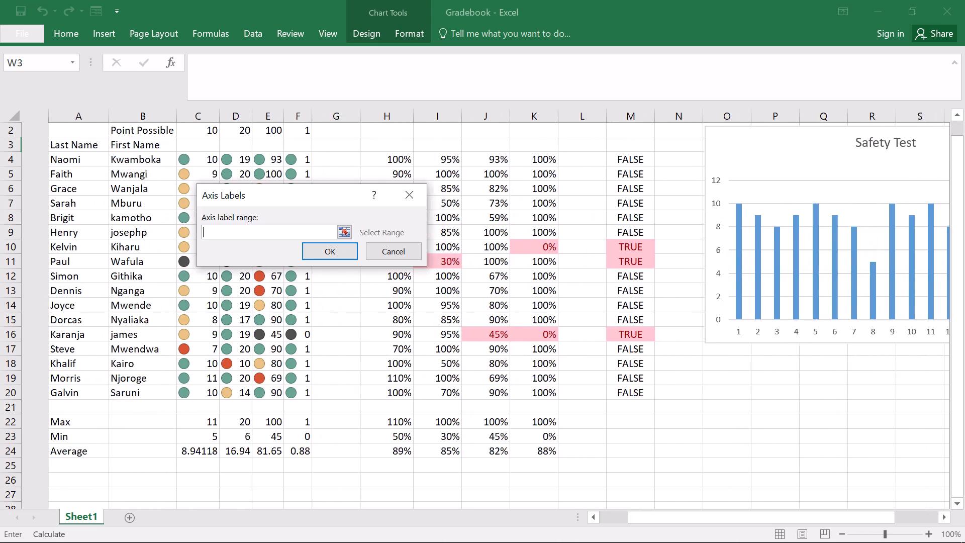
{"action": "scroll", "coordinate": [174, 332], "scroll_direction": "right", "scroll_amount": 4}
{"action": "scroll", "coordinate": [174, 332], "scroll_direction": "up", "scroll_amount": 2}
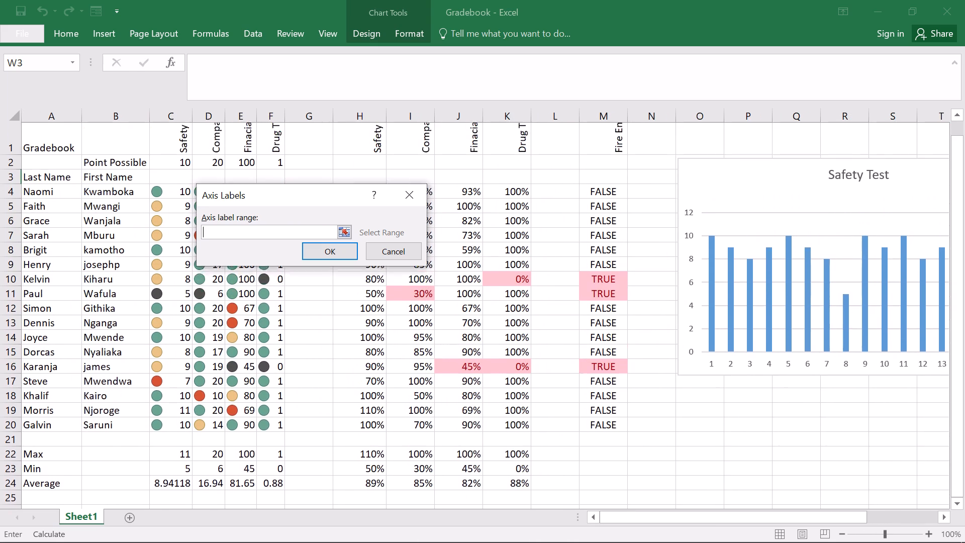
{"action": "scroll", "coordinate": [174, 332], "scroll_direction": "up", "scroll_amount": 1}
{"action": "scroll", "coordinate": [174, 332], "scroll_direction": "right", "scroll_amount": 2}
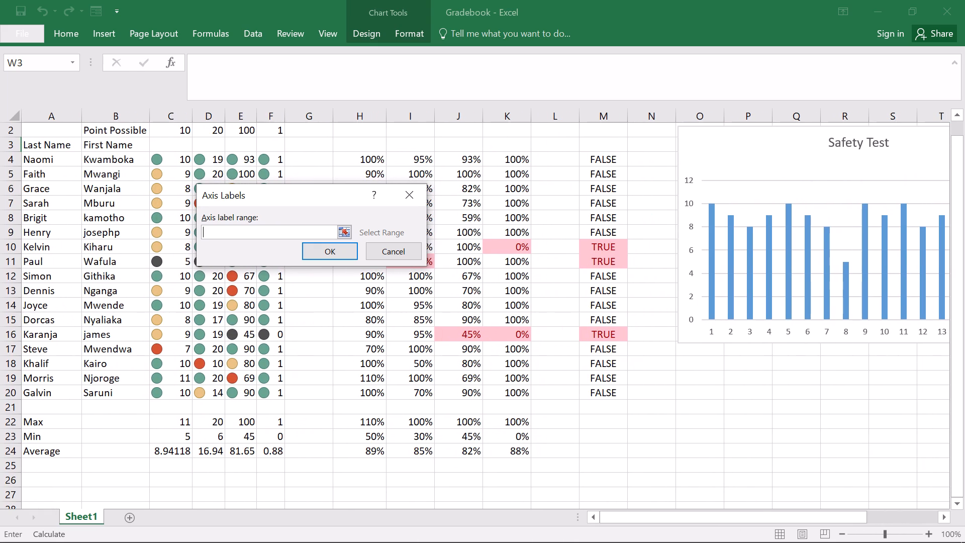
{"action": "left_click_drag", "start_coordinate": [40, 157], "coordinate": [55, 322]}
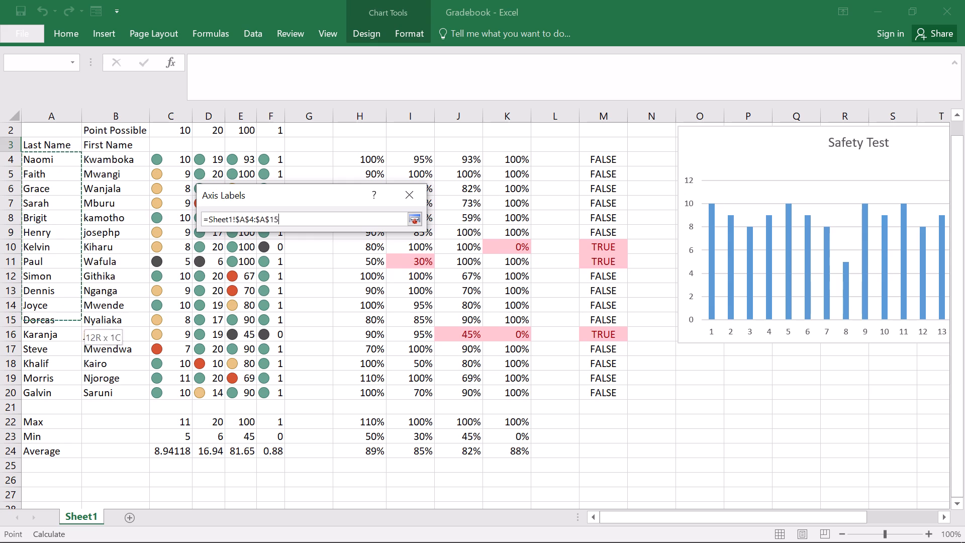
{"action": "left_click_drag", "start_coordinate": [55, 322], "coordinate": [44, 395]}
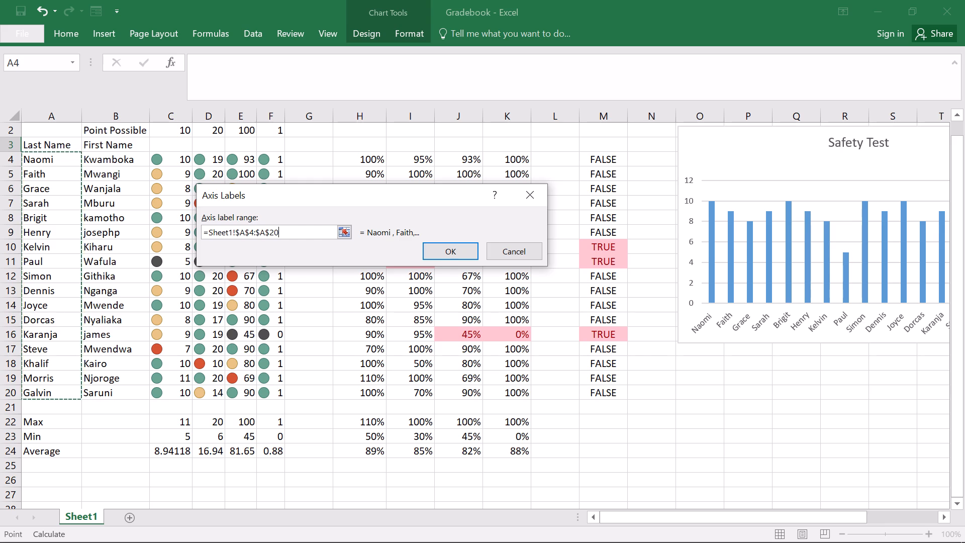
{"action": "left_click", "coordinate": [445, 258]}
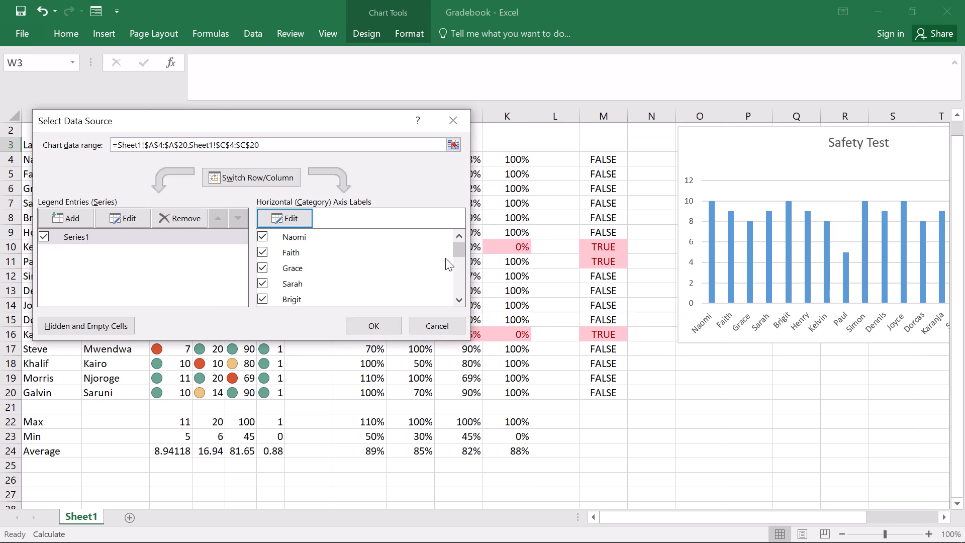
{"action": "left_click", "coordinate": [388, 327]}
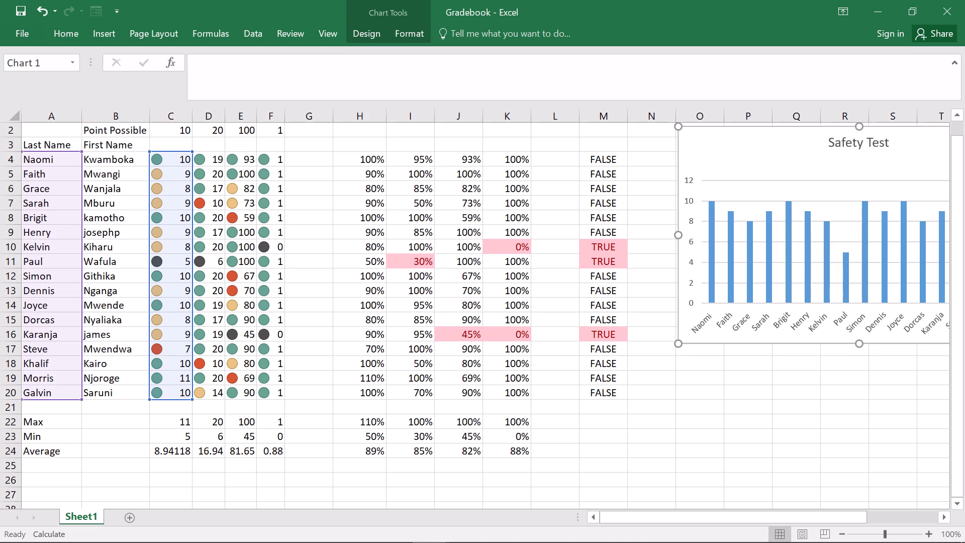
Examine the relabelled Safety Test chart and the free space beneath it on the sheet.
{"action": "scroll", "coordinate": [865, 235], "scroll_direction": "left", "scroll_amount": 2}
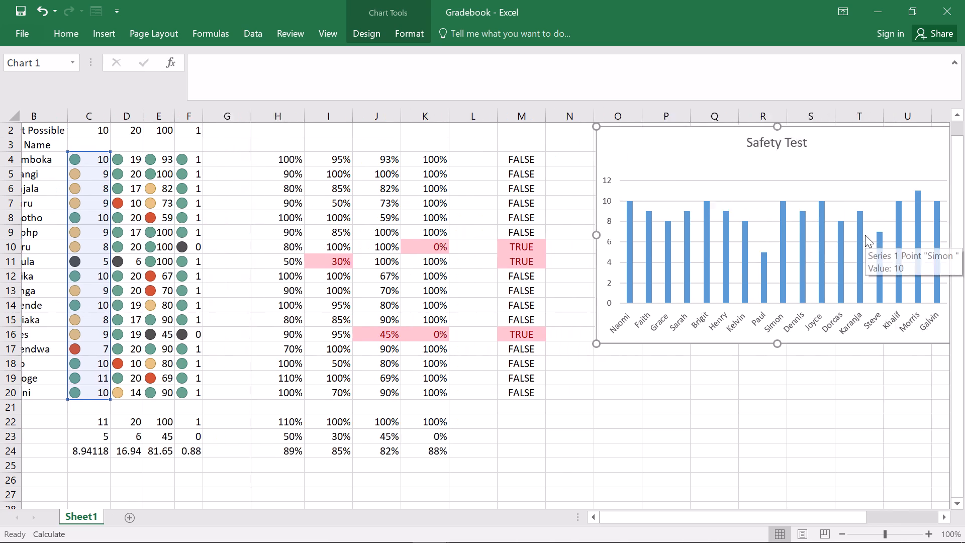
{"action": "scroll", "coordinate": [865, 235], "scroll_direction": "left", "scroll_amount": 2}
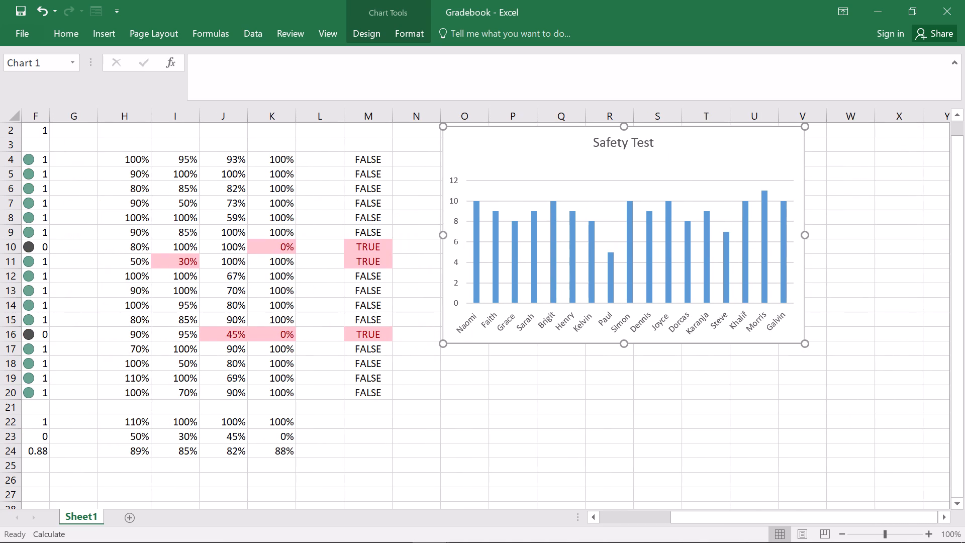
{"action": "scroll", "coordinate": [762, 342], "scroll_direction": "down", "scroll_amount": 3}
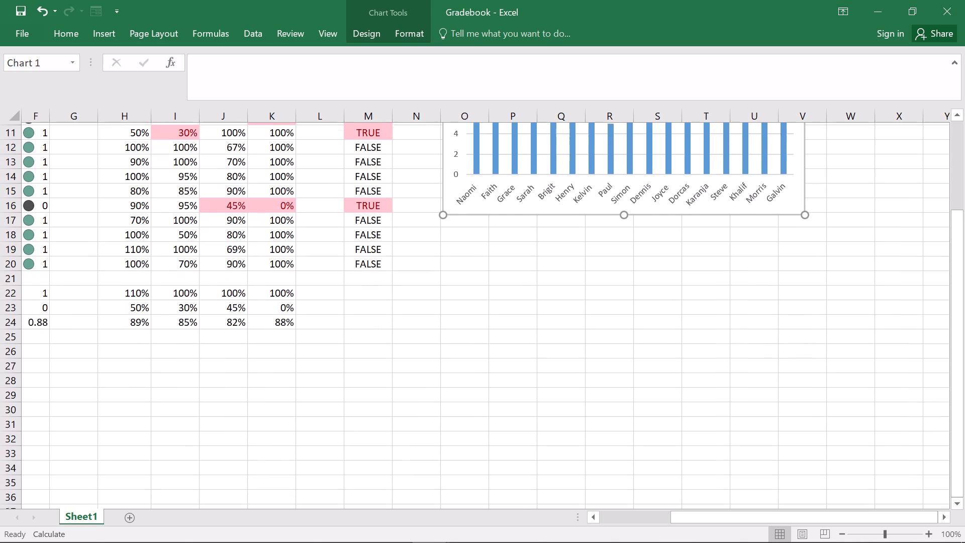
{"action": "scroll", "coordinate": [762, 342], "scroll_direction": "down", "scroll_amount": 2}
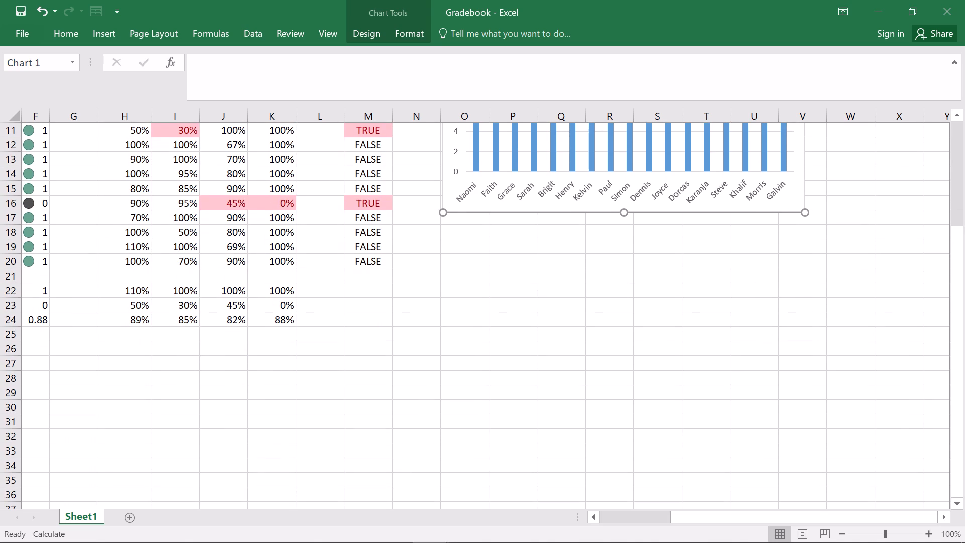
{"action": "scroll", "coordinate": [577, 245], "scroll_direction": "up", "scroll_amount": 2}
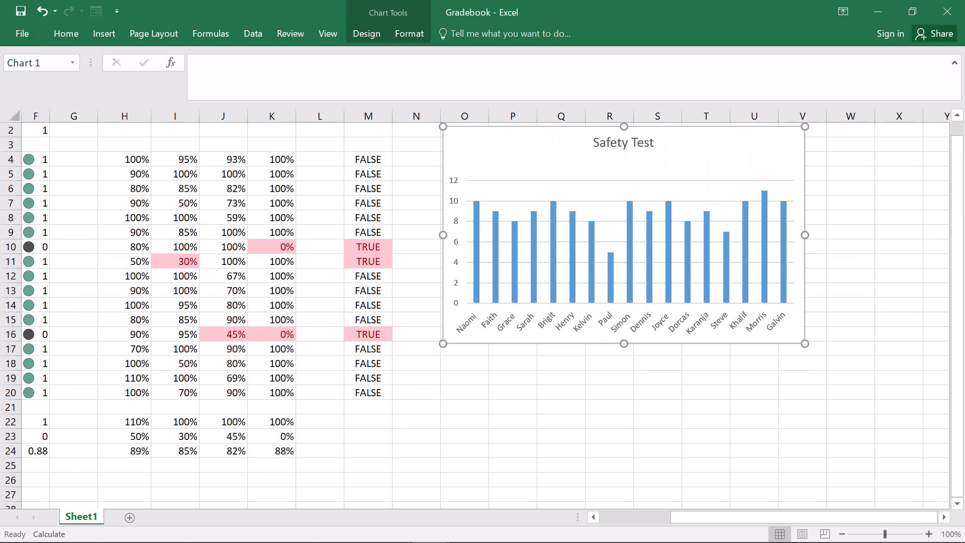
{"action": "scroll", "coordinate": [180, 158], "scroll_direction": "right", "scroll_amount": 5}
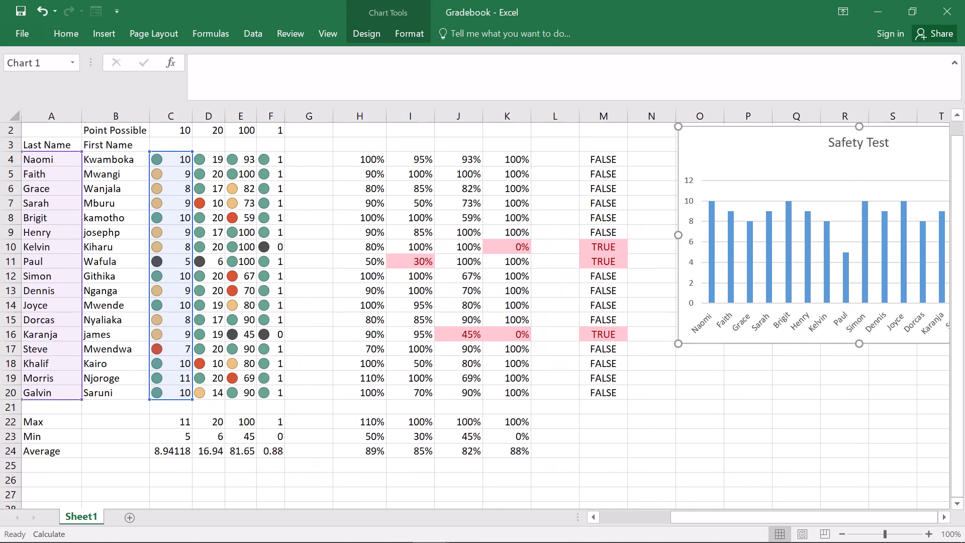
Insert a 2-D clustered column chart from the second test's scores in D4:D20.
{"action": "left_click_drag", "start_coordinate": [215, 156], "coordinate": [212, 211]}
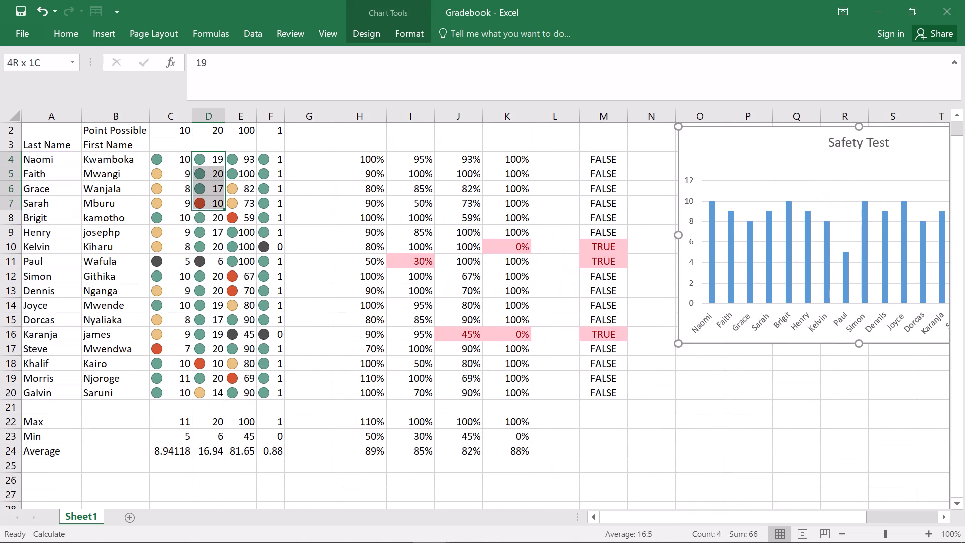
{"action": "left_click_drag", "start_coordinate": [212, 211], "coordinate": [221, 392]}
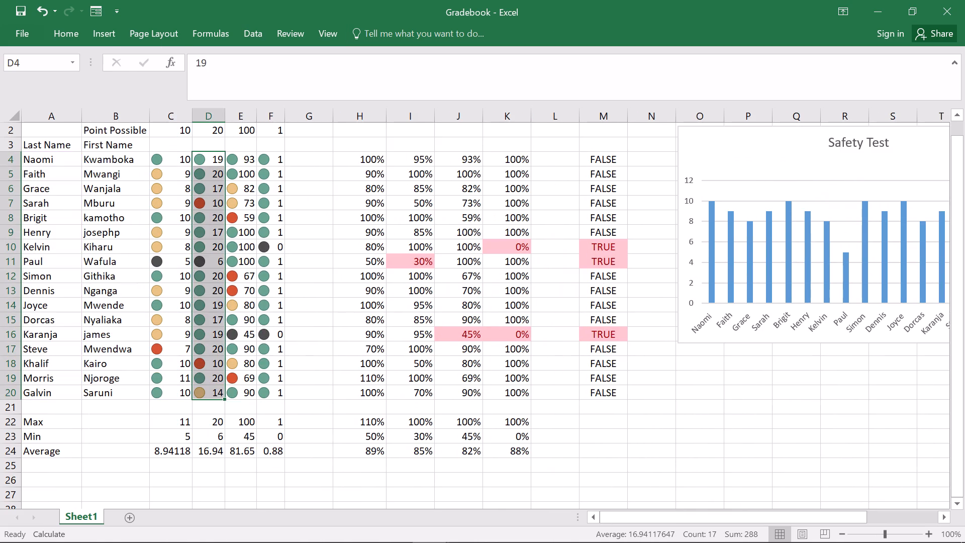
{"action": "left_click", "coordinate": [112, 29]}
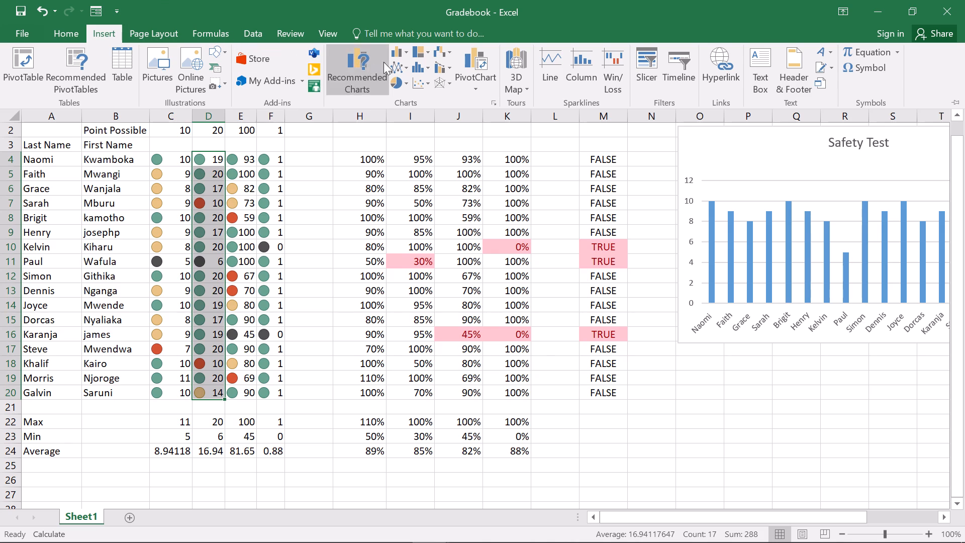
{"action": "left_click", "coordinate": [404, 51]}
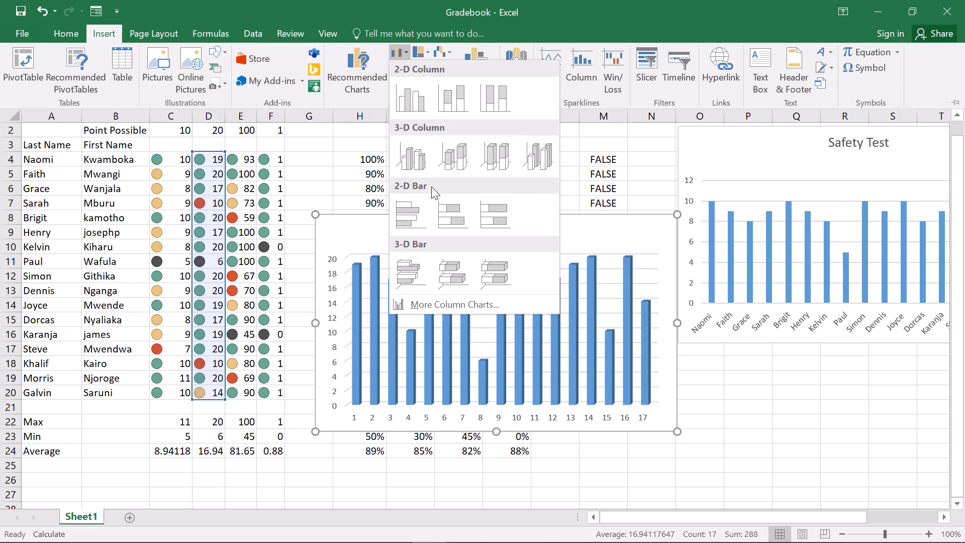
{"action": "left_click", "coordinate": [419, 98]}
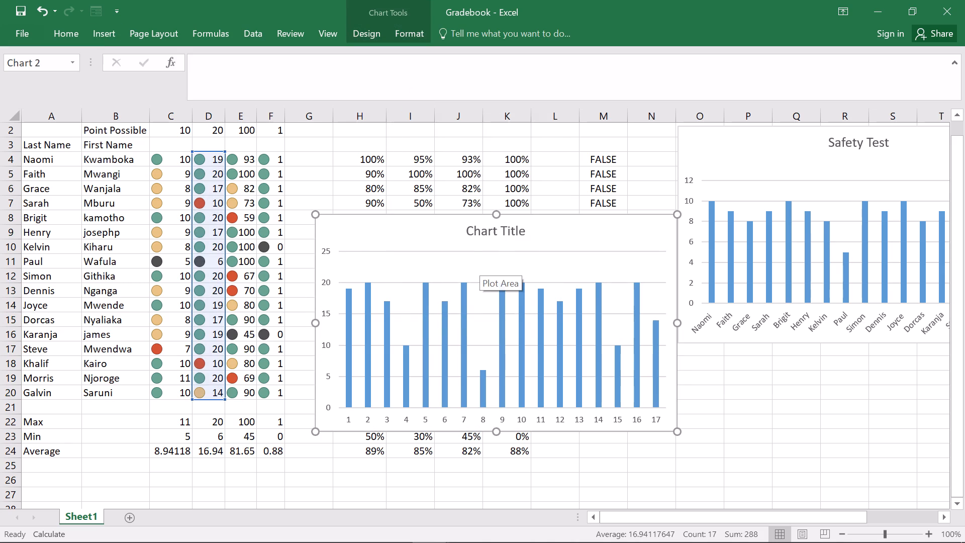
Move the new chart directly below the Safety Test chart, spanning about columns O to V from row 17, and line up their left edges.
{"action": "left_click_drag", "start_coordinate": [479, 261], "coordinate": [487, 264]}
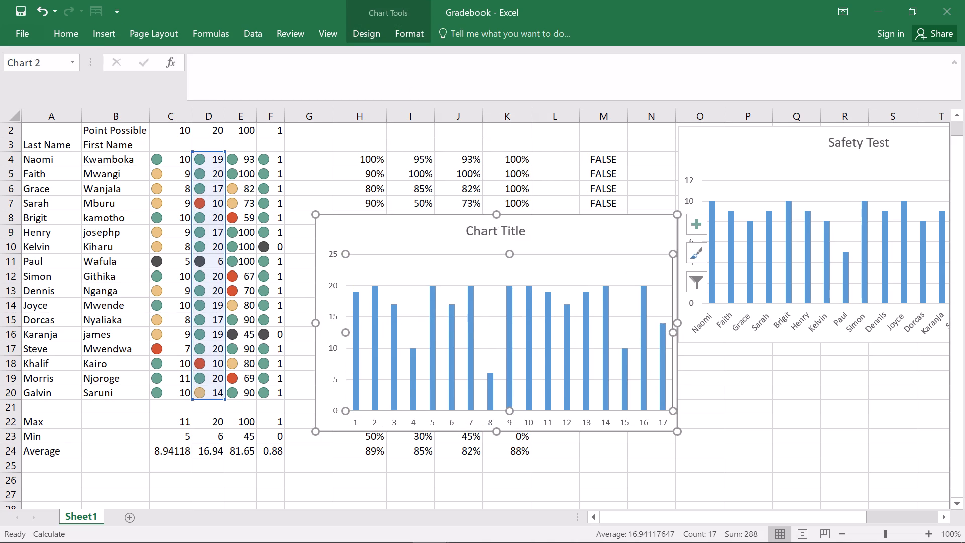
{"action": "key", "text": "ctrl+z"}
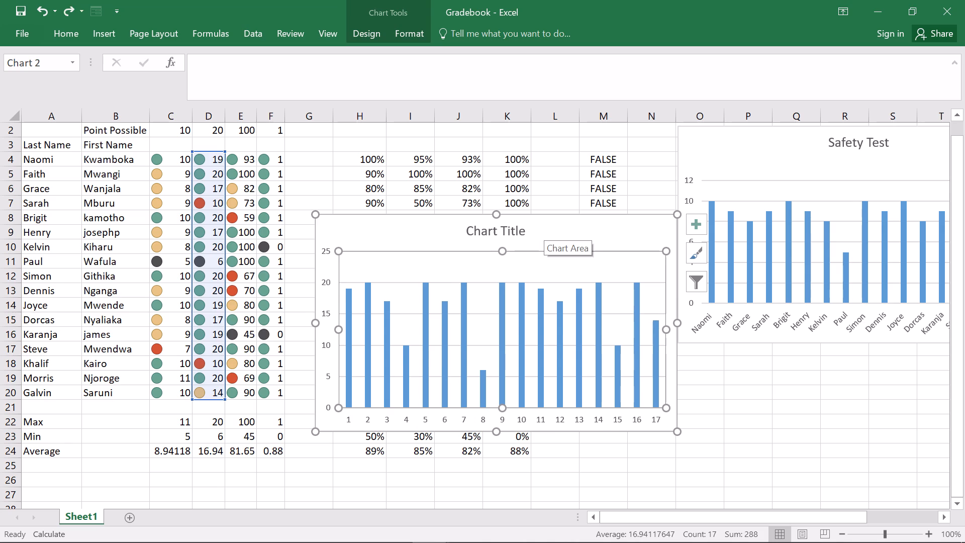
{"action": "left_click", "coordinate": [525, 215]}
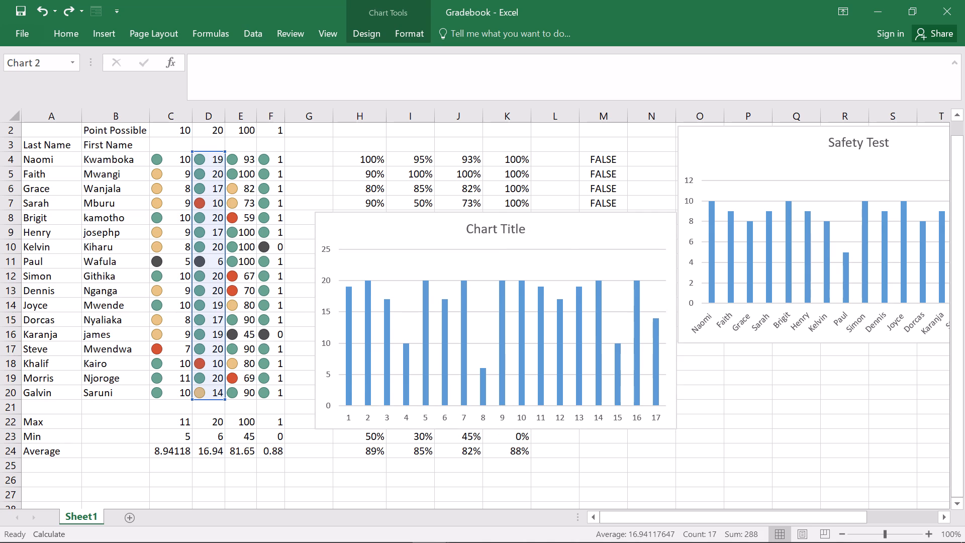
{"action": "left_click_drag", "start_coordinate": [517, 213], "coordinate": [521, 213]}
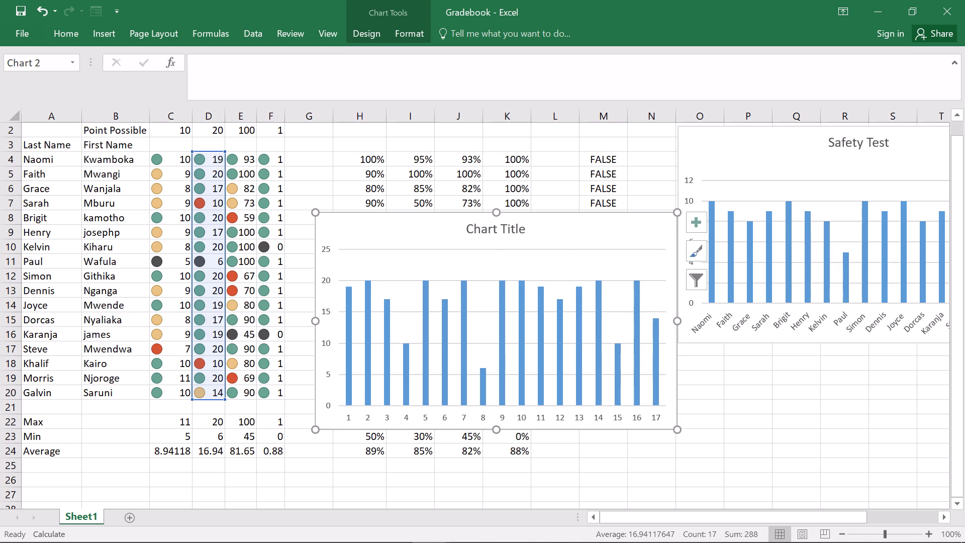
{"action": "left_click_drag", "start_coordinate": [521, 213], "coordinate": [821, 356]}
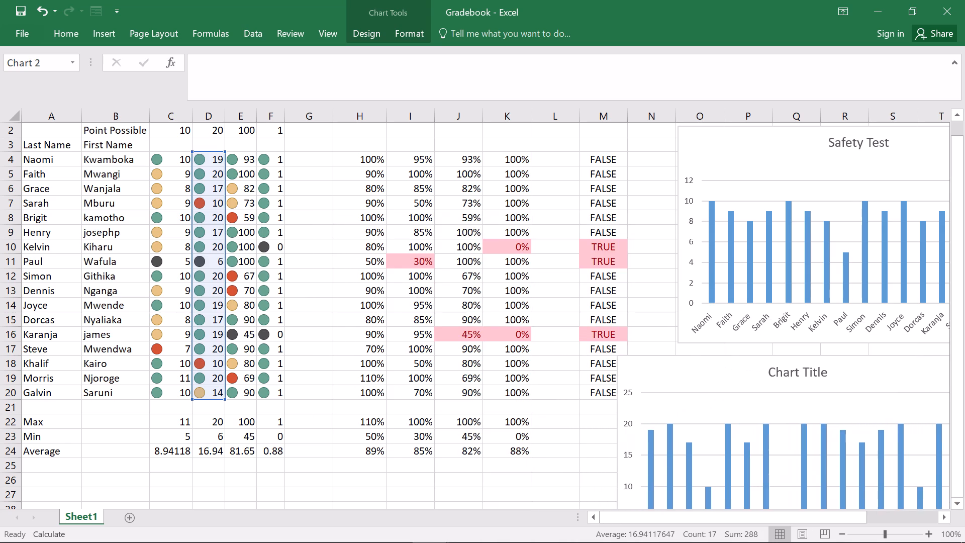
{"action": "left_click_drag", "start_coordinate": [821, 356], "coordinate": [903, 357]}
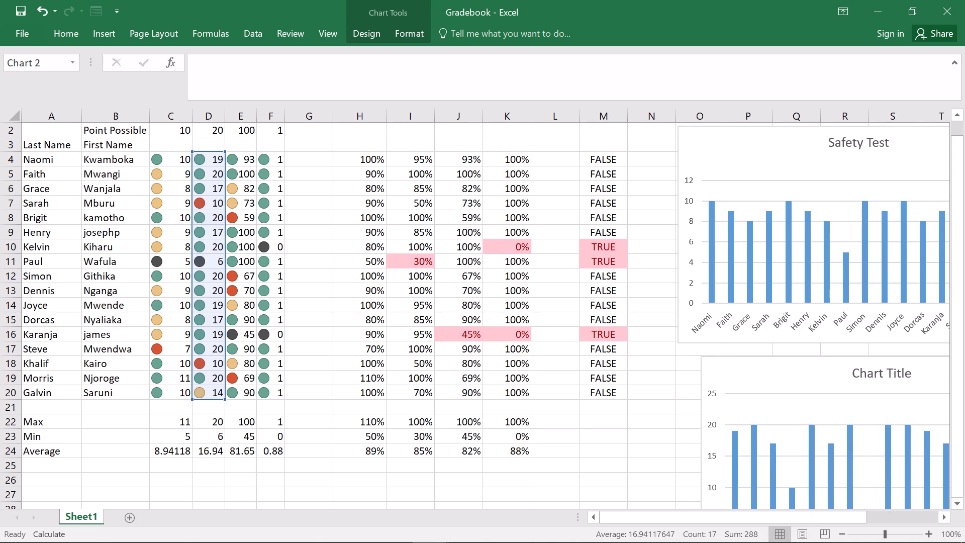
{"action": "left_click_drag", "start_coordinate": [903, 357], "coordinate": [932, 360]}
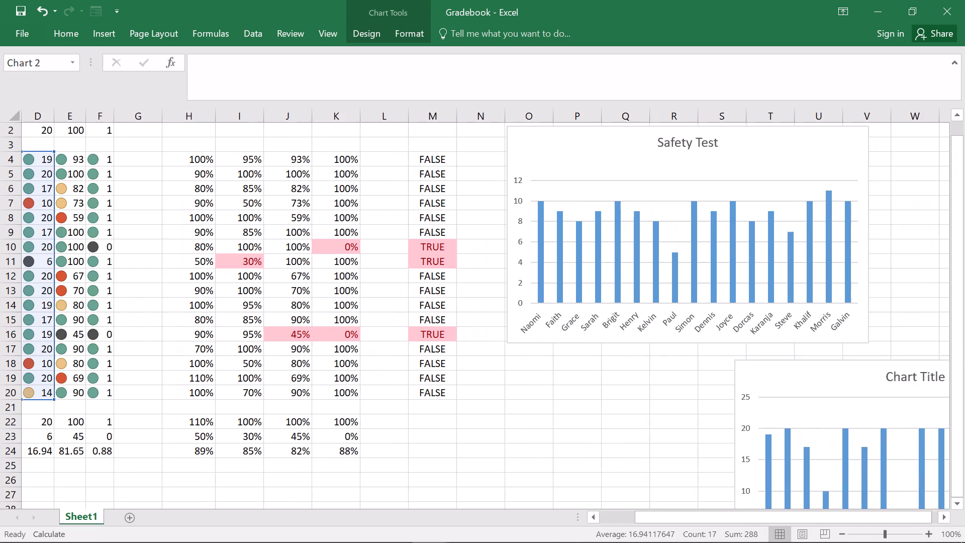
{"action": "left_click_drag", "start_coordinate": [932, 360], "coordinate": [718, 355]}
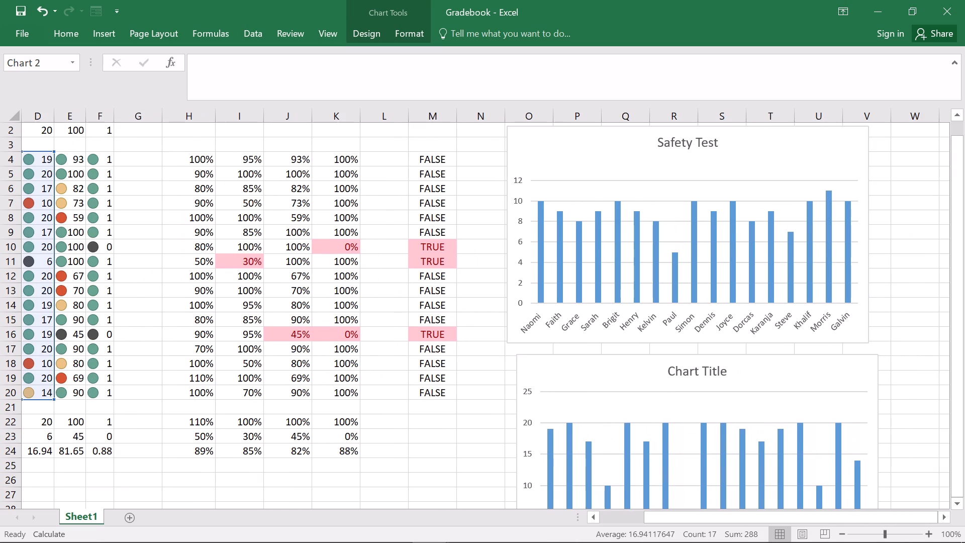
{"action": "left_click_drag", "start_coordinate": [718, 355], "coordinate": [711, 354]}
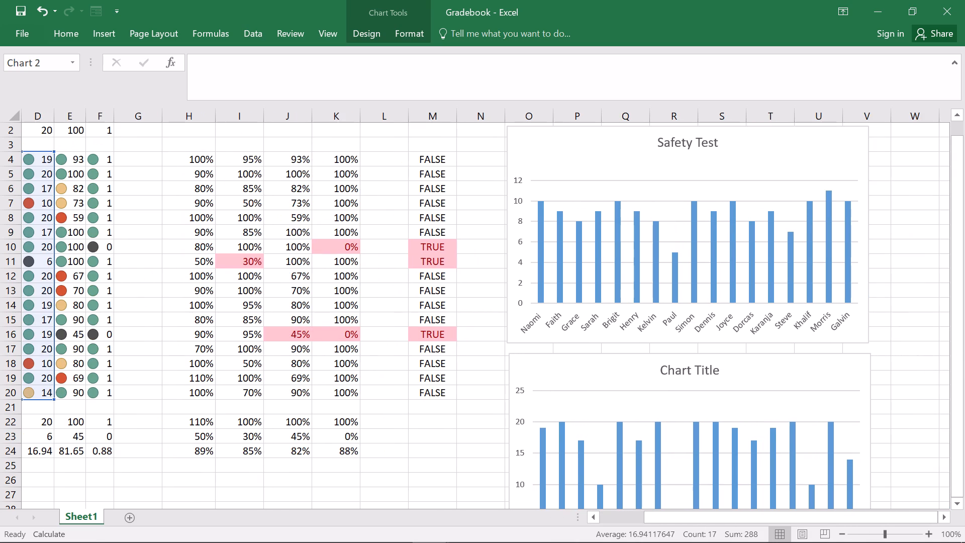
{"action": "left_click_drag", "start_coordinate": [711, 354], "coordinate": [707, 353]}
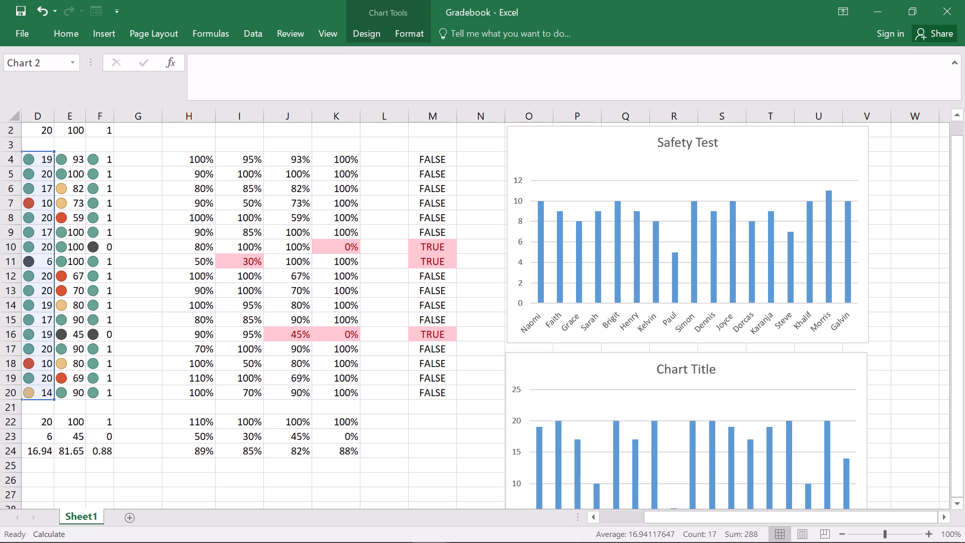
{"action": "left_click", "coordinate": [507, 294]}
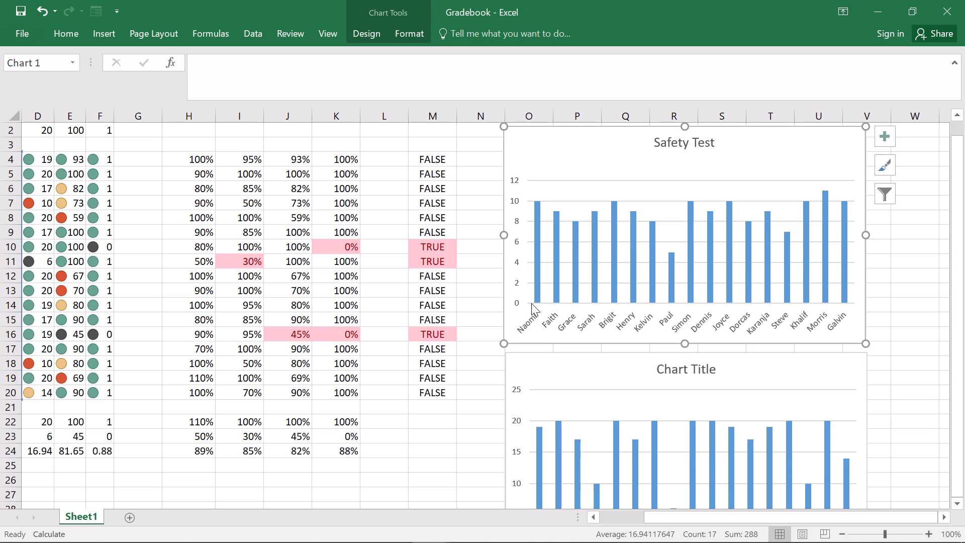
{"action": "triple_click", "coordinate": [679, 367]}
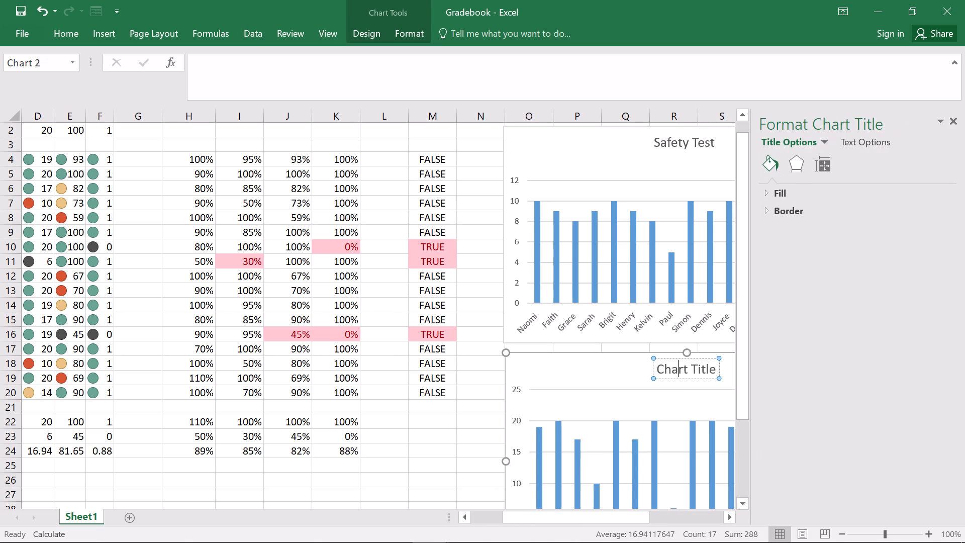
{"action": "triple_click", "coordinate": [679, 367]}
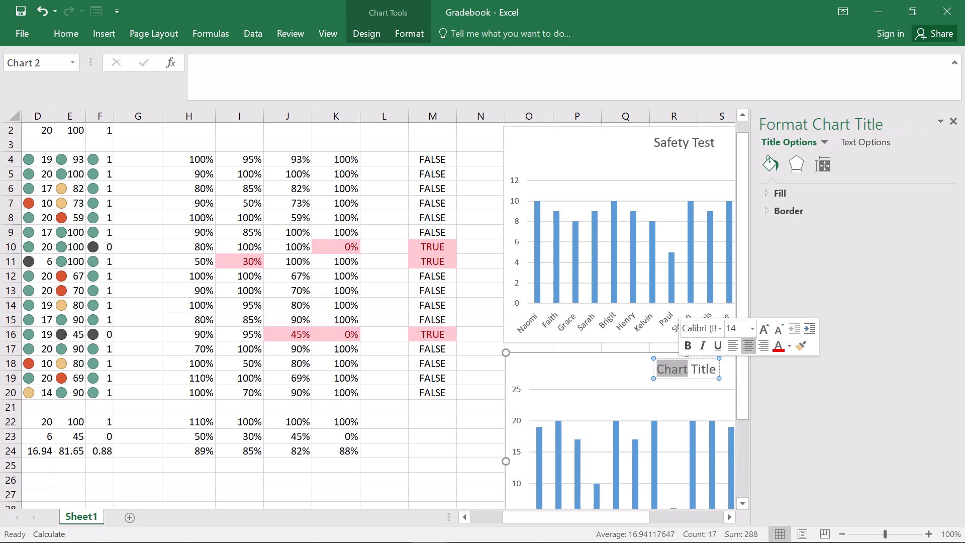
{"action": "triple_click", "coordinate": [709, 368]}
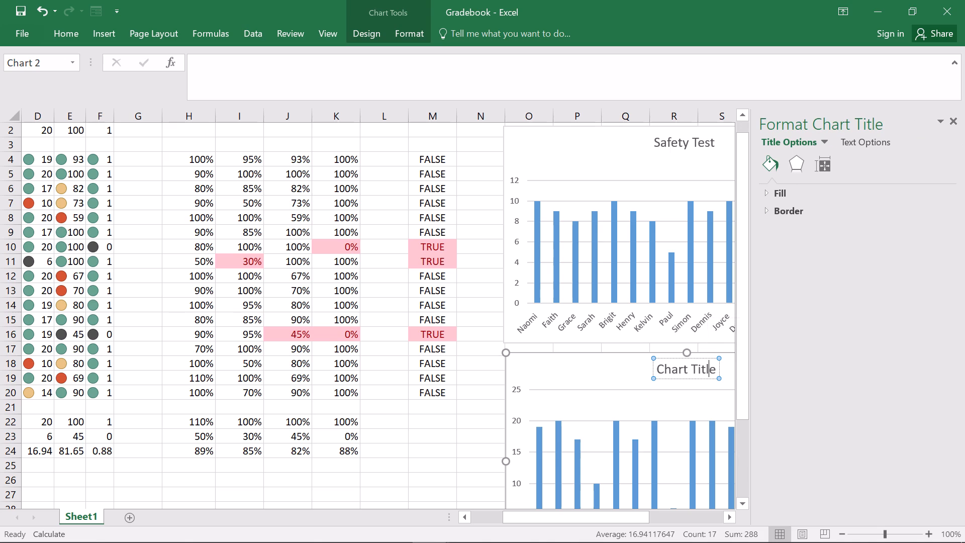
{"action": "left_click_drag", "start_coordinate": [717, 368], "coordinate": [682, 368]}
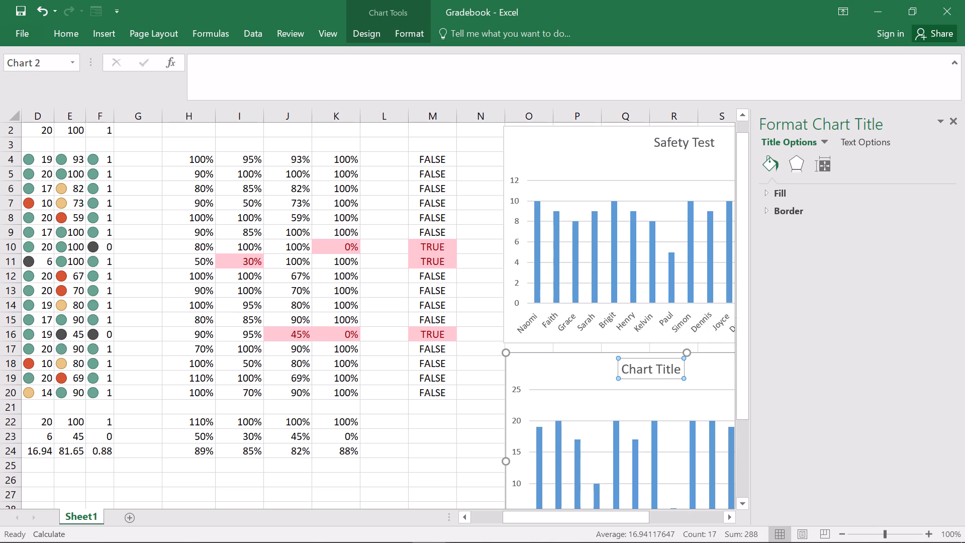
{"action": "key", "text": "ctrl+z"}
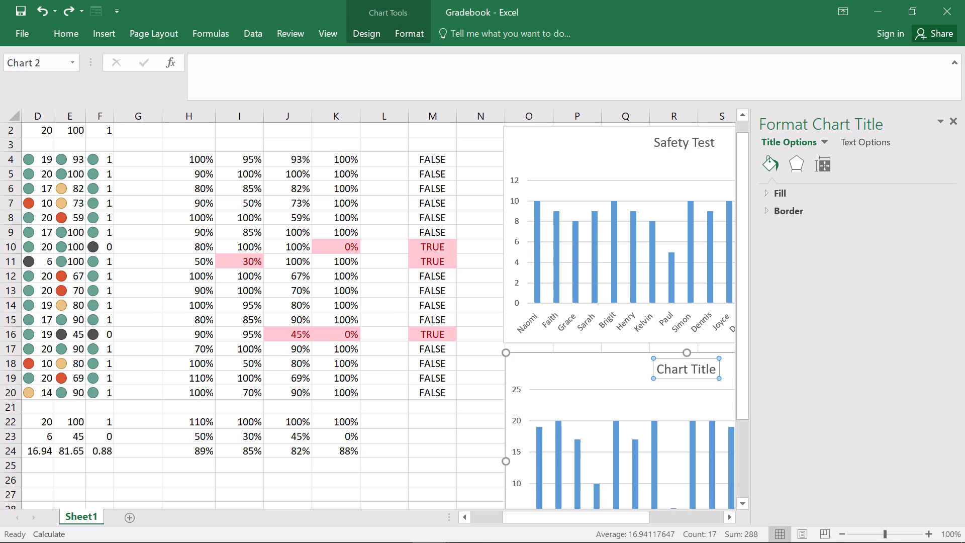
Replace the second chart's placeholder title with "Company Philosophy test" and leave the chart title.
{"action": "triple_click", "coordinate": [714, 368]}
{"action": "triple_click", "coordinate": [714, 368]}
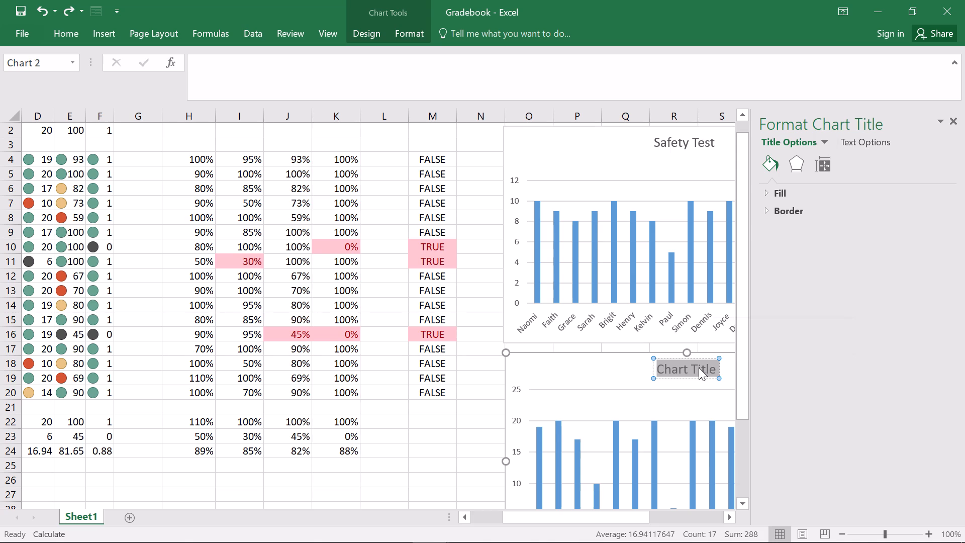
{"action": "key", "text": "c"}
{"action": "type", "text": "ompany"}
{"action": "key", "text": "space"}
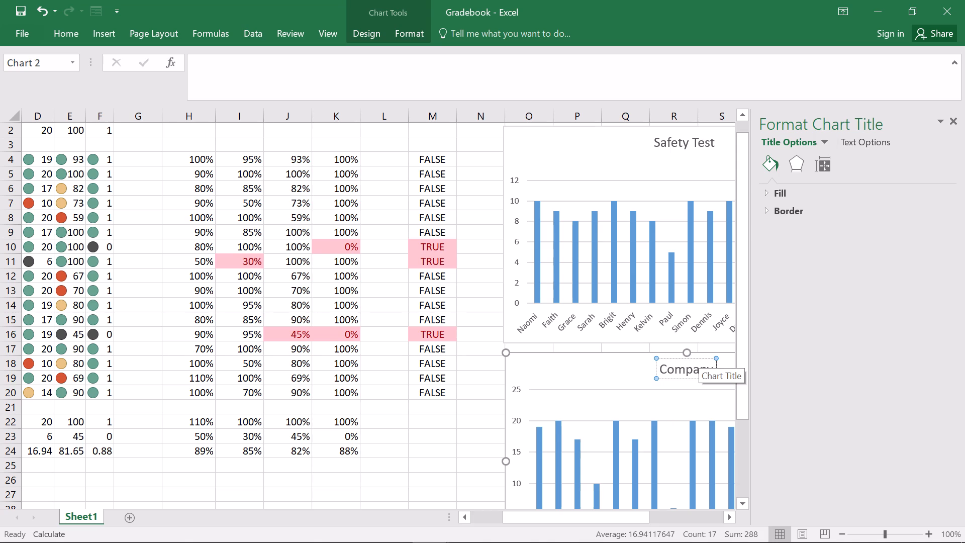
{"action": "type", "text": "hilosop"}
{"action": "type", "text": "hy"}
{"action": "key", "text": "space"}
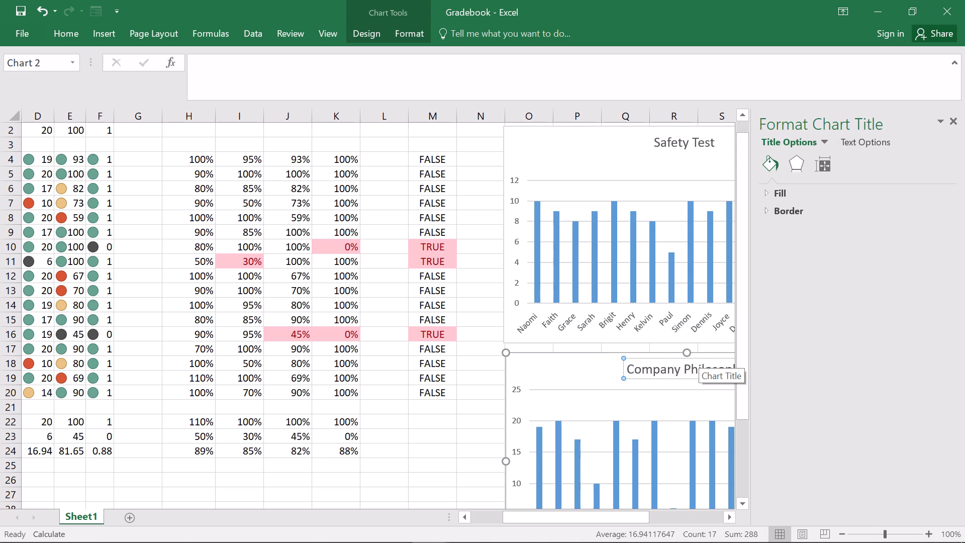
{"action": "type", "text": "tes"}
{"action": "key", "text": "t"}
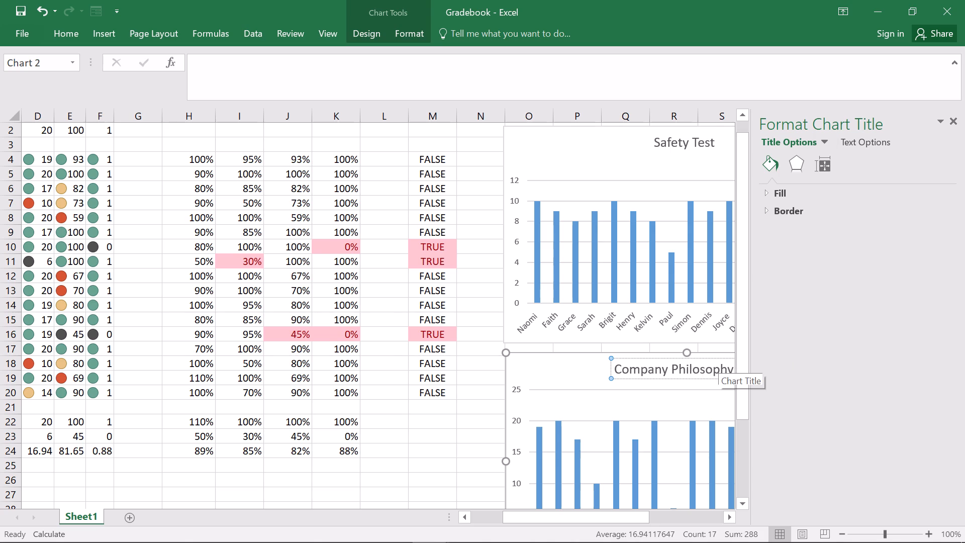
{"action": "key", "text": "Return"}
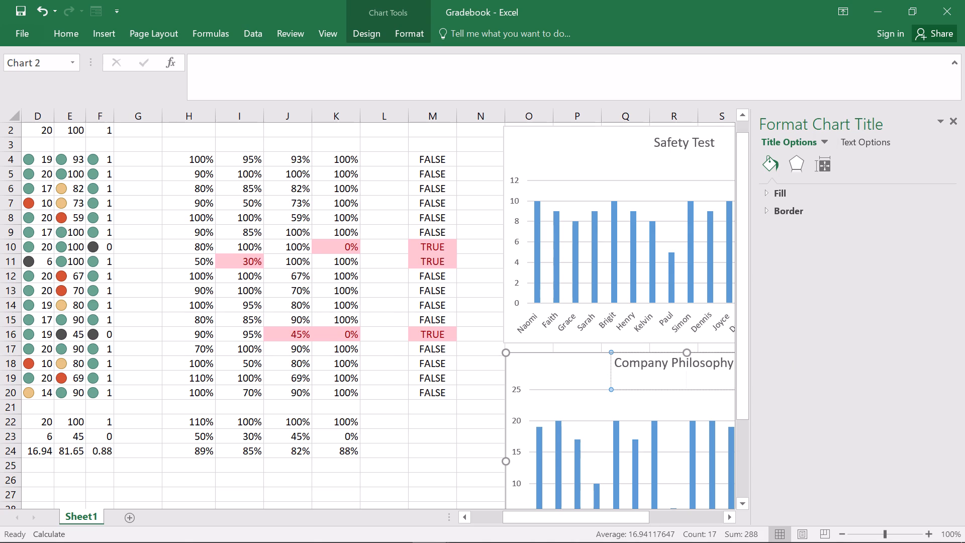
{"action": "left_click", "coordinate": [491, 396]}
Set the Company Philosophy test chart's horizontal axis labels to the names in A4:A20 and apply the data source changes.
{"action": "scroll", "coordinate": [491, 396], "scroll_direction": "left", "scroll_amount": 2}
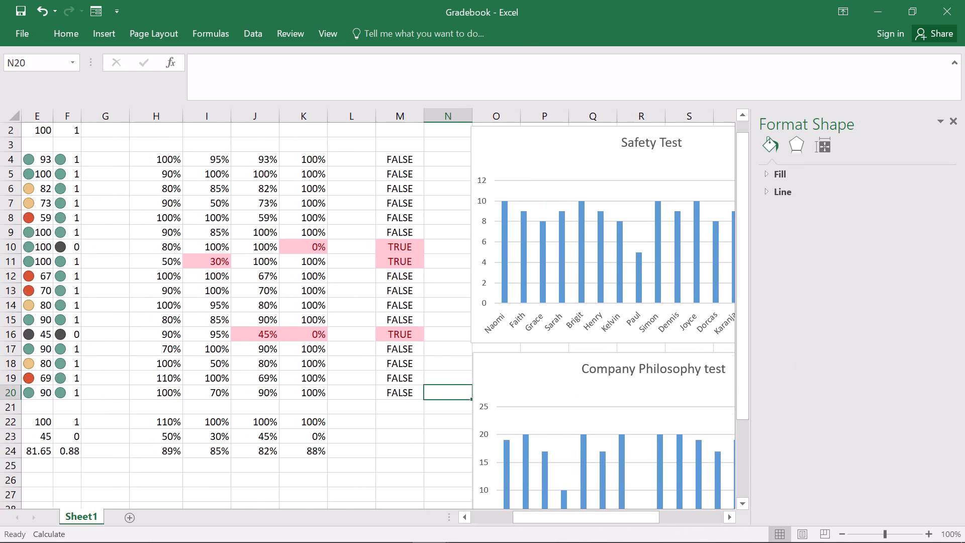
{"action": "scroll", "coordinate": [491, 396], "scroll_direction": "left", "scroll_amount": 4}
{"action": "scroll", "coordinate": [491, 396], "scroll_direction": "right", "scroll_amount": 1}
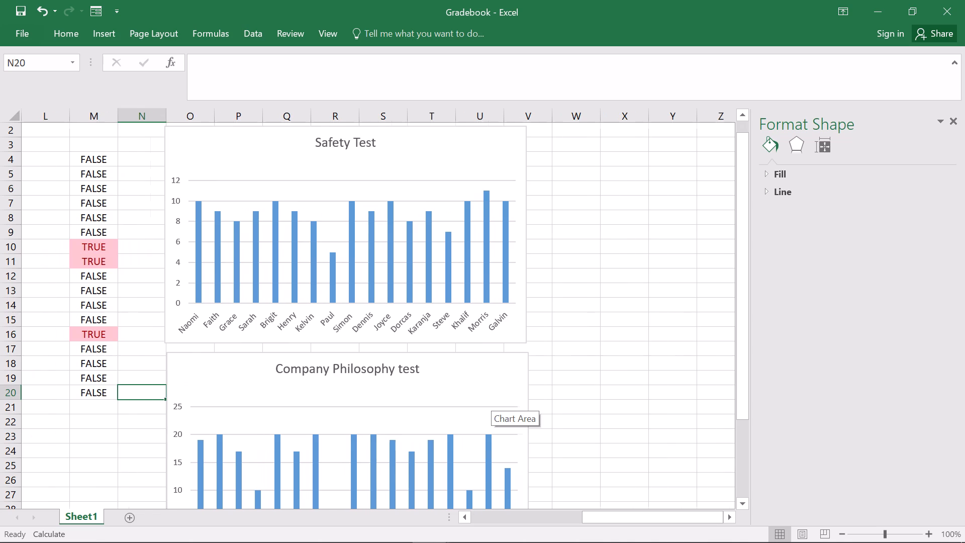
{"action": "scroll", "coordinate": [491, 396], "scroll_direction": "right", "scroll_amount": 1}
{"action": "scroll", "coordinate": [578, 373], "scroll_direction": "down", "scroll_amount": 4}
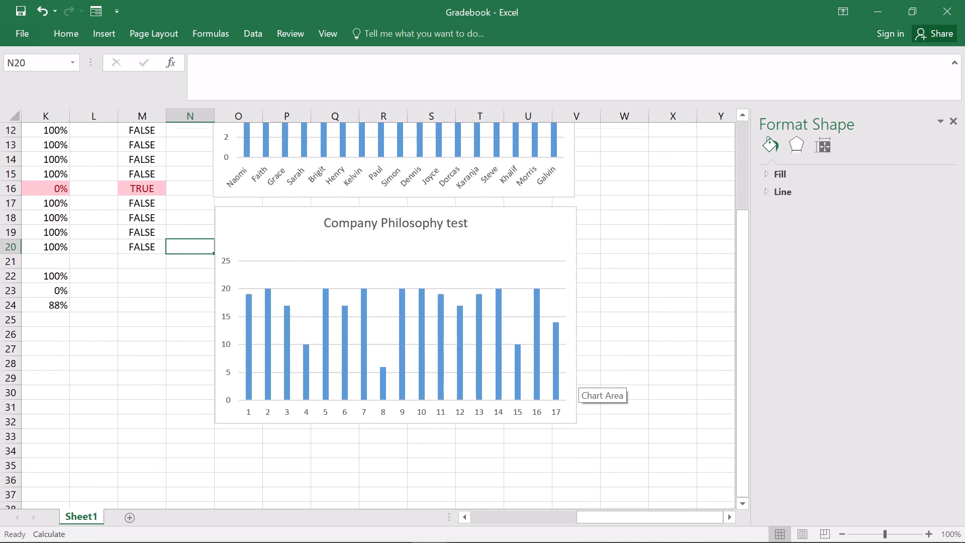
{"action": "right_click", "coordinate": [260, 234]}
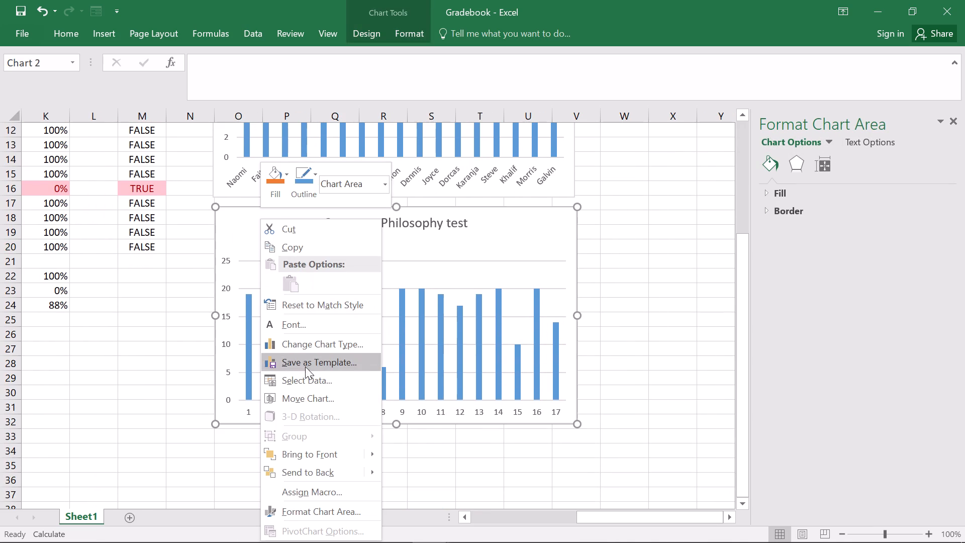
{"action": "left_click", "coordinate": [327, 389]}
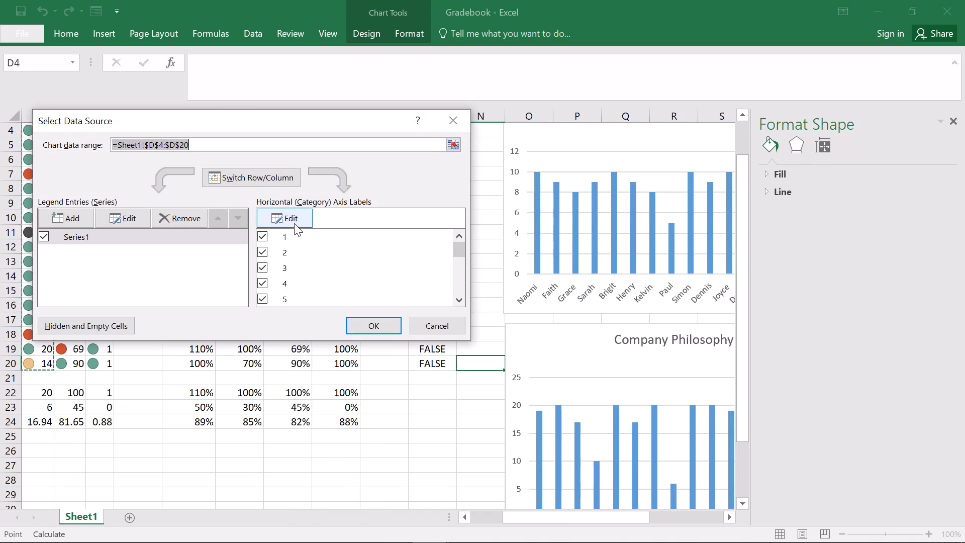
{"action": "left_click", "coordinate": [294, 223]}
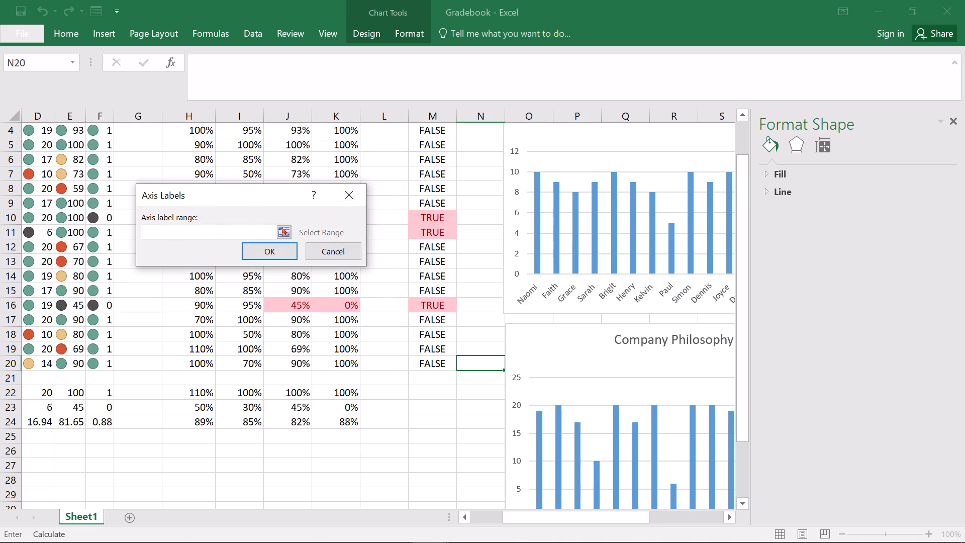
{"action": "scroll", "coordinate": [79, 203], "scroll_direction": "right", "scroll_amount": 2}
{"action": "scroll", "coordinate": [79, 203], "scroll_direction": "up", "scroll_amount": 1}
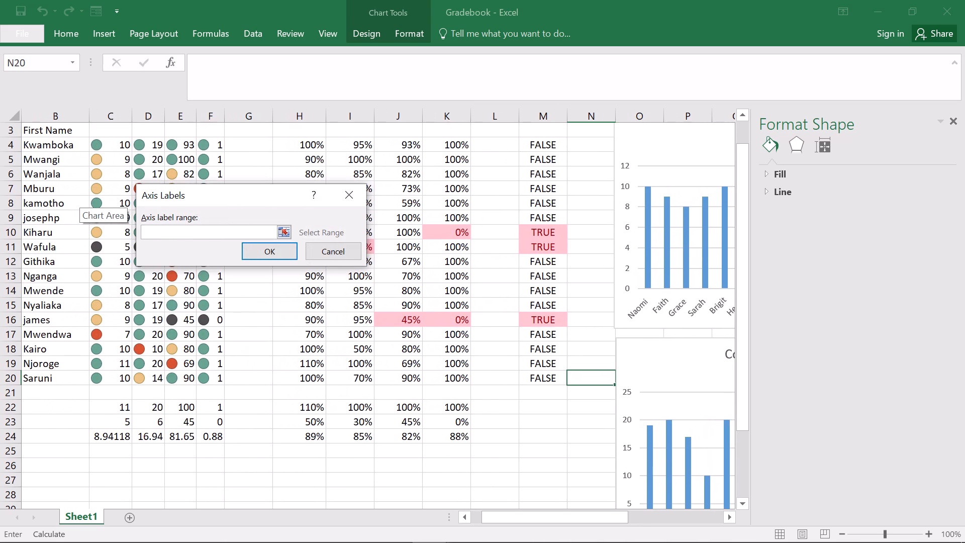
{"action": "scroll", "coordinate": [79, 203], "scroll_direction": "up", "scroll_amount": 2}
{"action": "scroll", "coordinate": [79, 203], "scroll_direction": "right", "scroll_amount": 4}
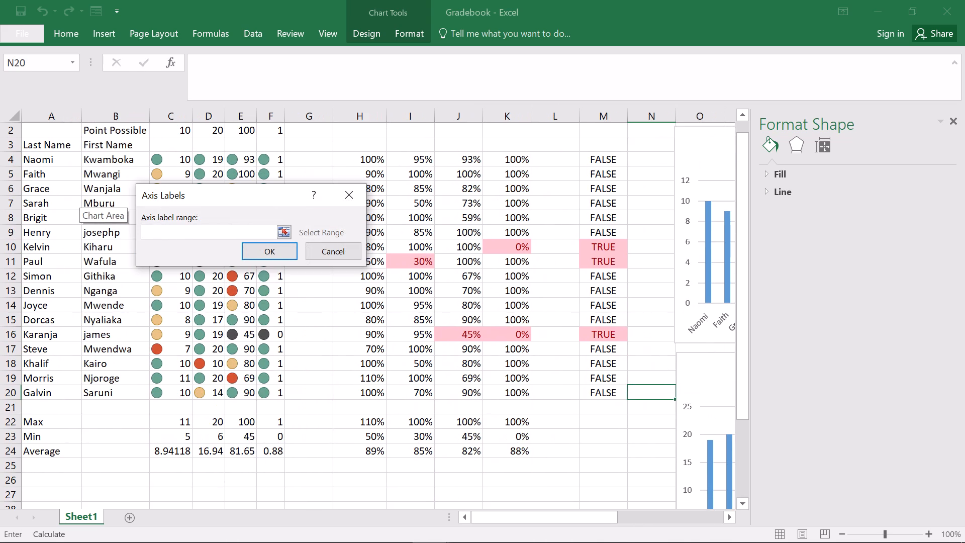
{"action": "left_click_drag", "start_coordinate": [40, 157], "coordinate": [25, 380]}
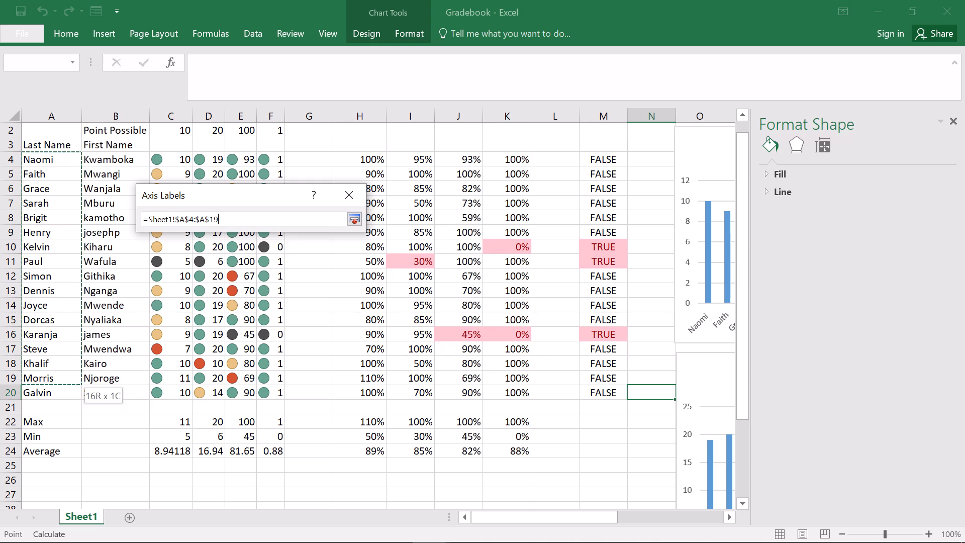
{"action": "left_click_drag", "start_coordinate": [25, 380], "coordinate": [25, 391]}
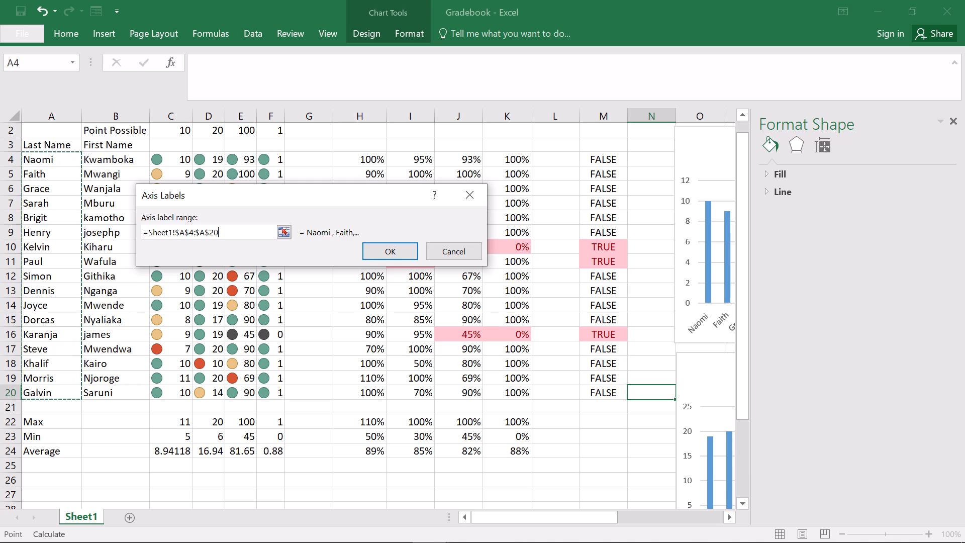
{"action": "left_click", "coordinate": [378, 251]}
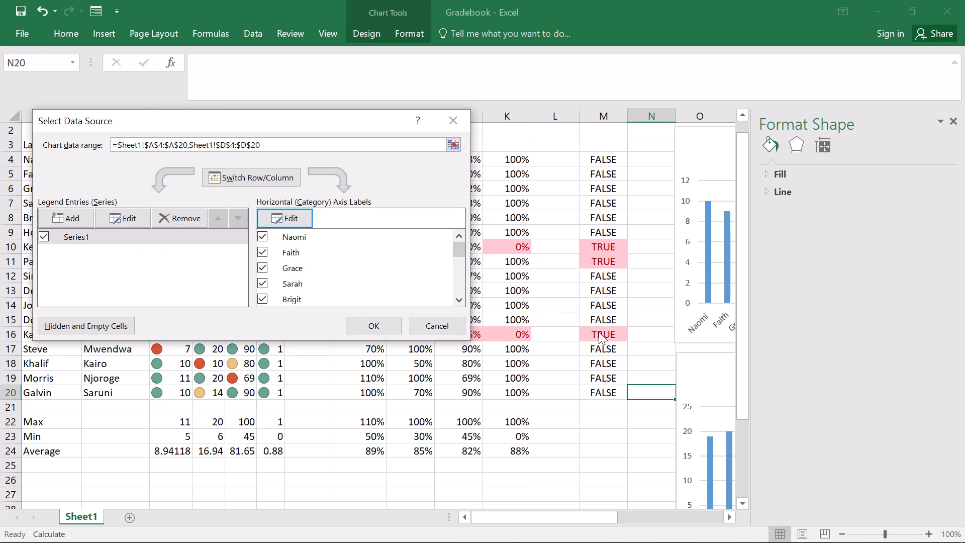
{"action": "scroll", "coordinate": [599, 332], "scroll_direction": "left", "scroll_amount": 2}
{"action": "left_click", "coordinate": [384, 326]}
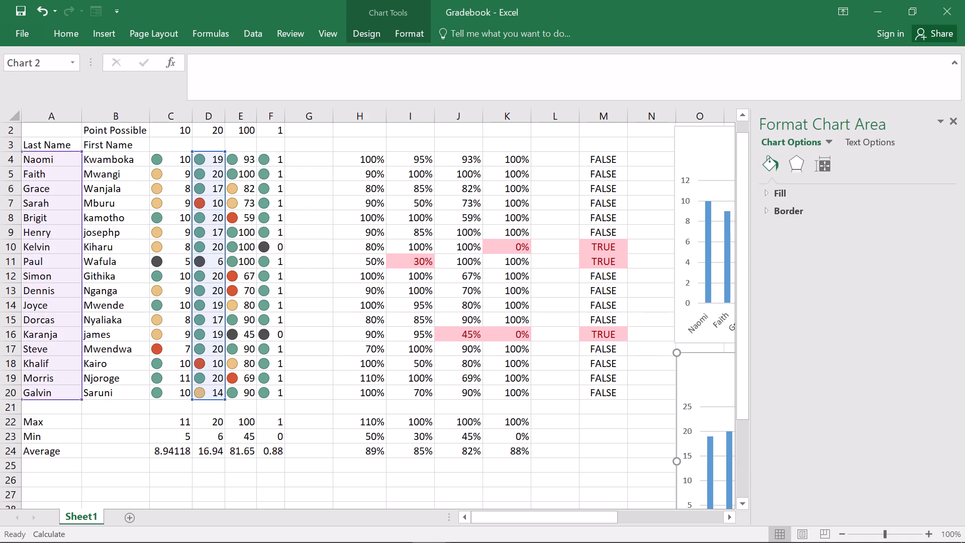
Examine the relabelled Company Philosophy test chart, the Safety Test chart above it and the free rows beneath them.
{"action": "scroll", "coordinate": [446, 367], "scroll_direction": "left", "scroll_amount": 3}
{"action": "scroll", "coordinate": [446, 367], "scroll_direction": "down", "scroll_amount": 2}
{"action": "scroll", "coordinate": [446, 367], "scroll_direction": "left", "scroll_amount": 1}
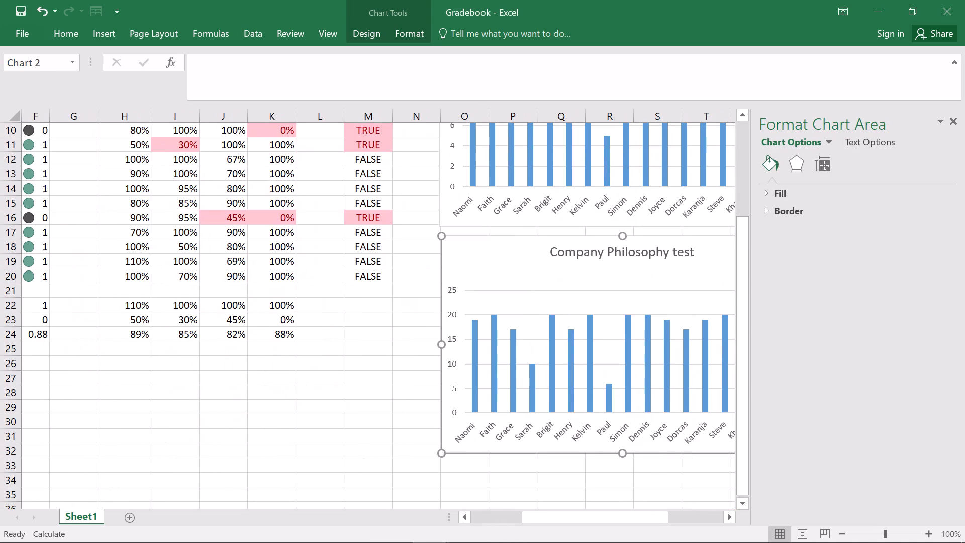
{"action": "scroll", "coordinate": [446, 367], "scroll_direction": "left", "scroll_amount": 2}
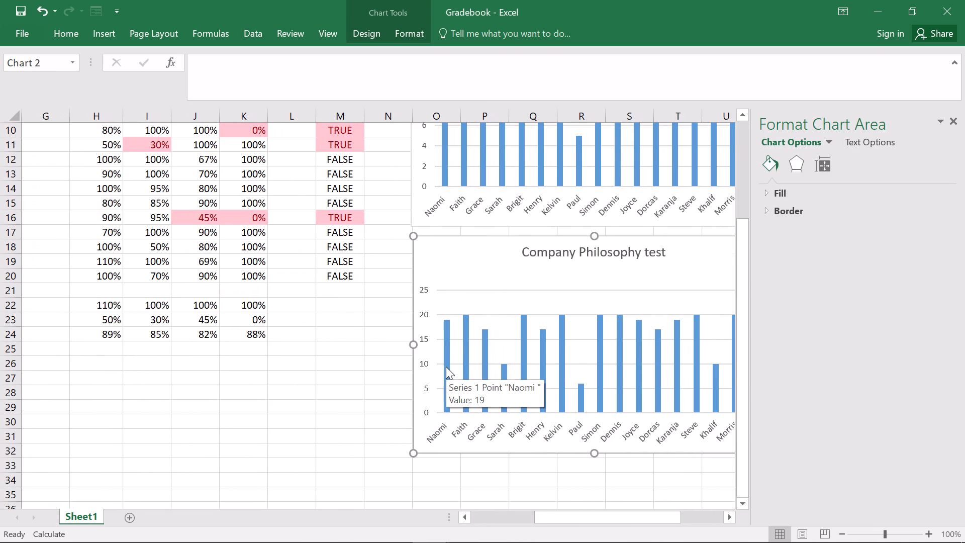
{"action": "scroll", "coordinate": [446, 367], "scroll_direction": "left", "scroll_amount": 2}
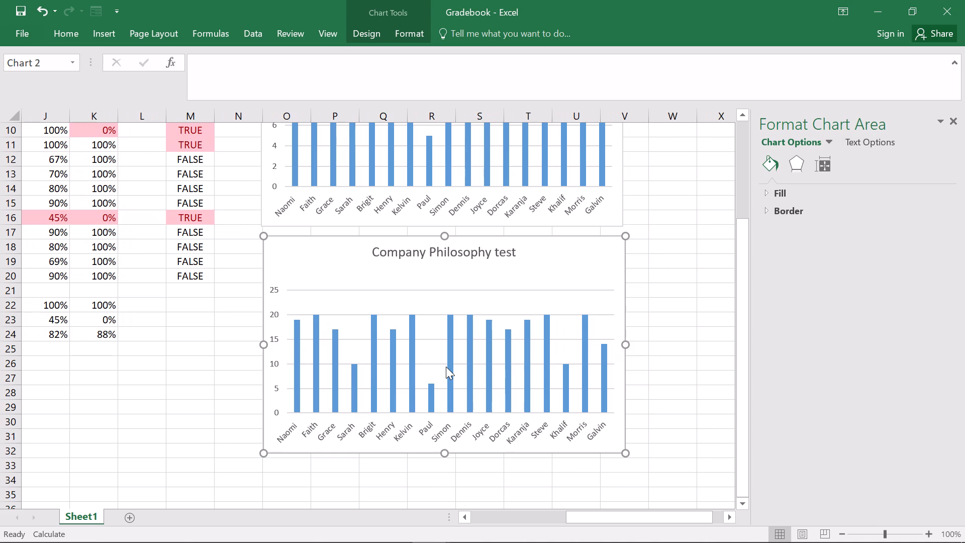
{"action": "scroll", "coordinate": [681, 304], "scroll_direction": "up", "scroll_amount": 4}
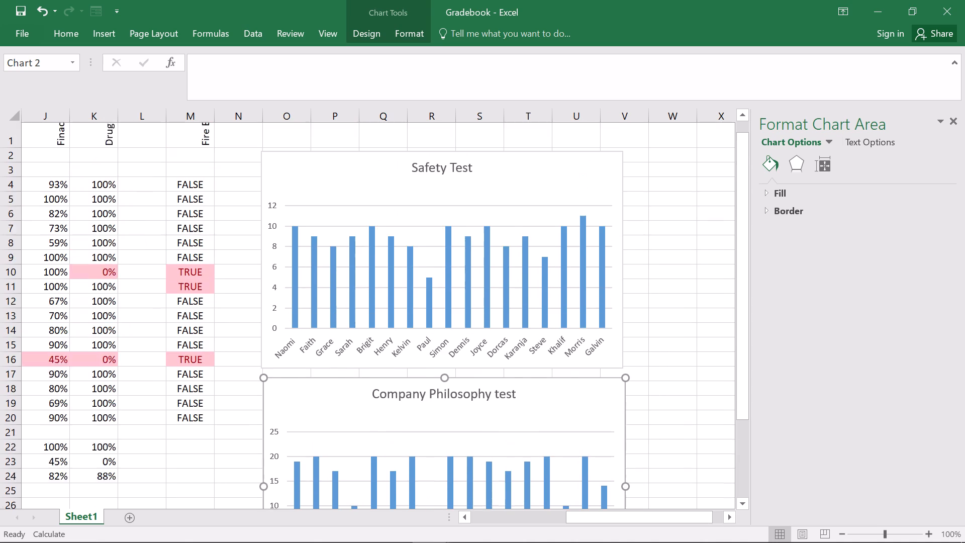
{"action": "scroll", "coordinate": [681, 304], "scroll_direction": "up", "scroll_amount": 1}
{"action": "scroll", "coordinate": [681, 304], "scroll_direction": "down", "scroll_amount": 1}
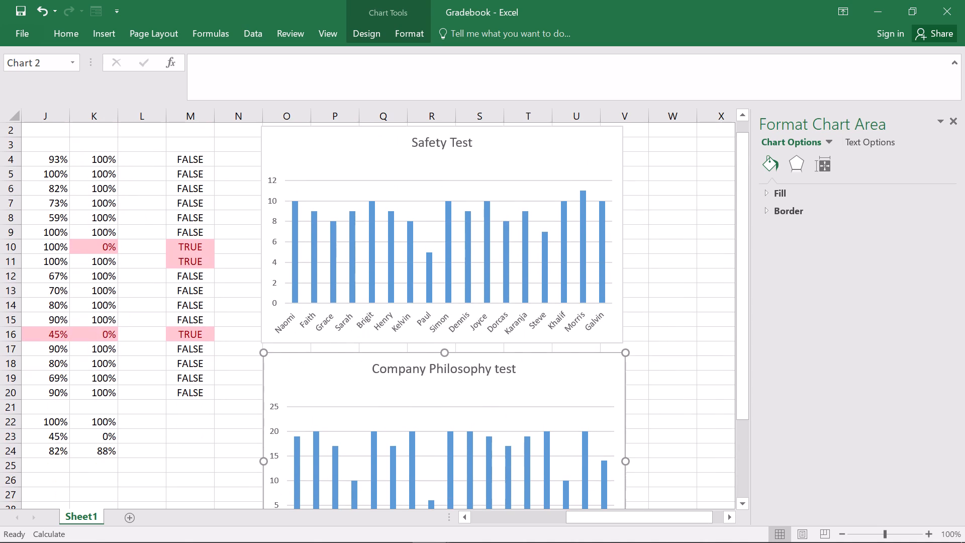
{"action": "scroll", "coordinate": [681, 304], "scroll_direction": "down", "scroll_amount": 6}
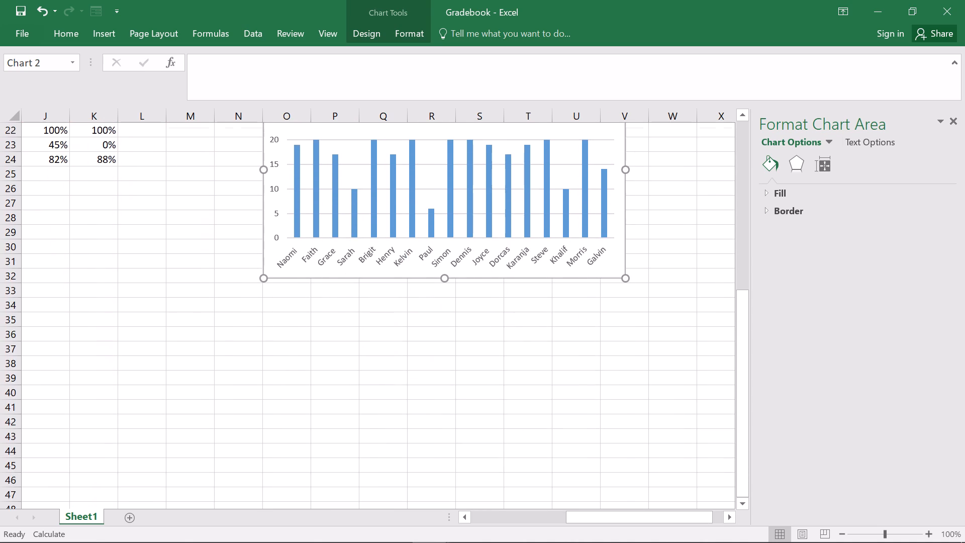
{"action": "scroll", "coordinate": [681, 304], "scroll_direction": "down", "scroll_amount": 2}
Reduce the Company Philosophy test chart's height by raising its bottom edge to about row 29.
{"action": "scroll", "coordinate": [565, 294], "scroll_direction": "up", "scroll_amount": 1}
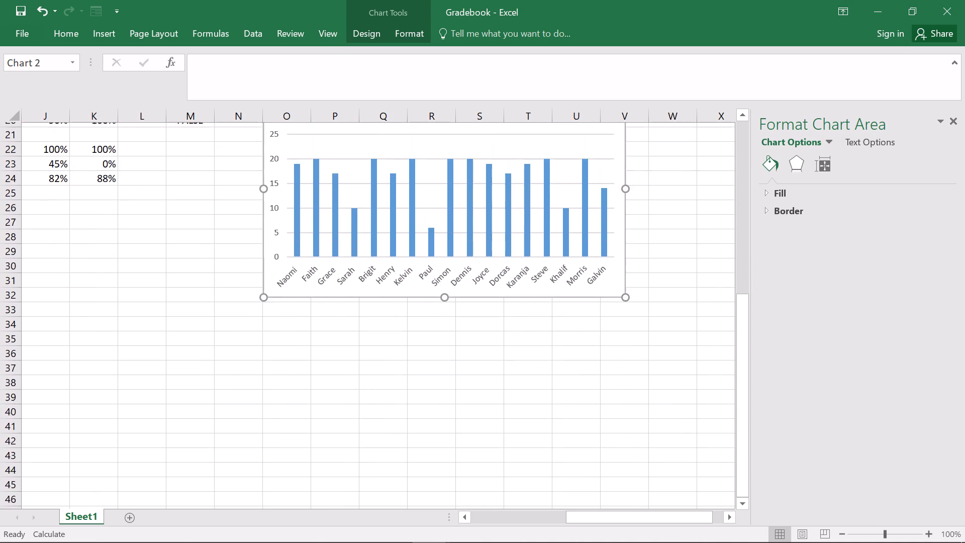
{"action": "scroll", "coordinate": [565, 294], "scroll_direction": "up", "scroll_amount": 2}
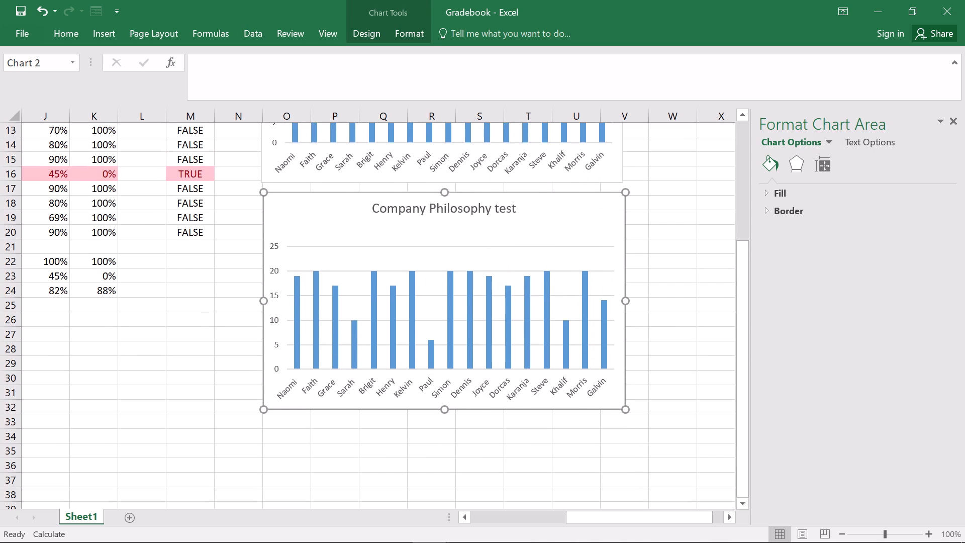
{"action": "left_click_drag", "start_coordinate": [442, 408], "coordinate": [445, 384]}
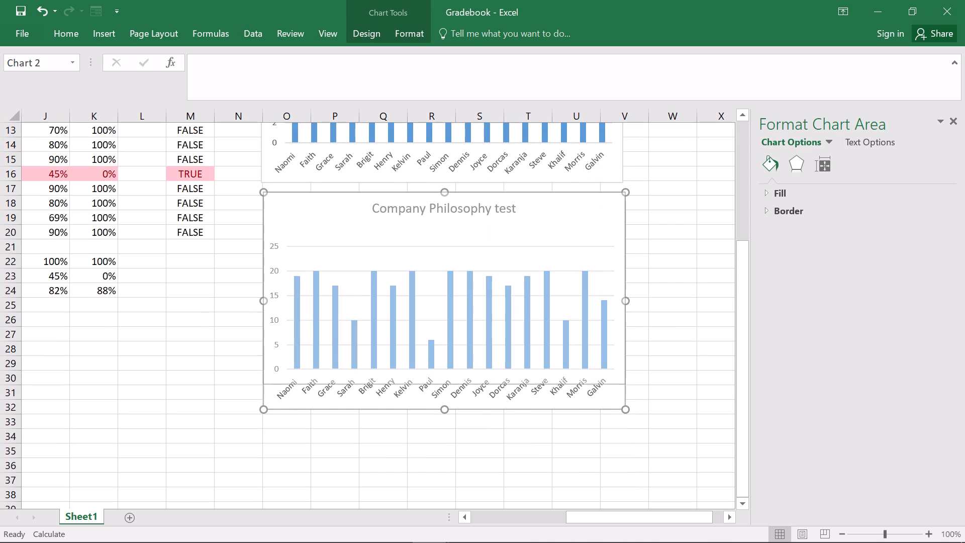
{"action": "left_click_drag", "start_coordinate": [445, 384], "coordinate": [445, 383]}
{"action": "left_click_drag", "start_coordinate": [445, 383], "coordinate": [445, 371]}
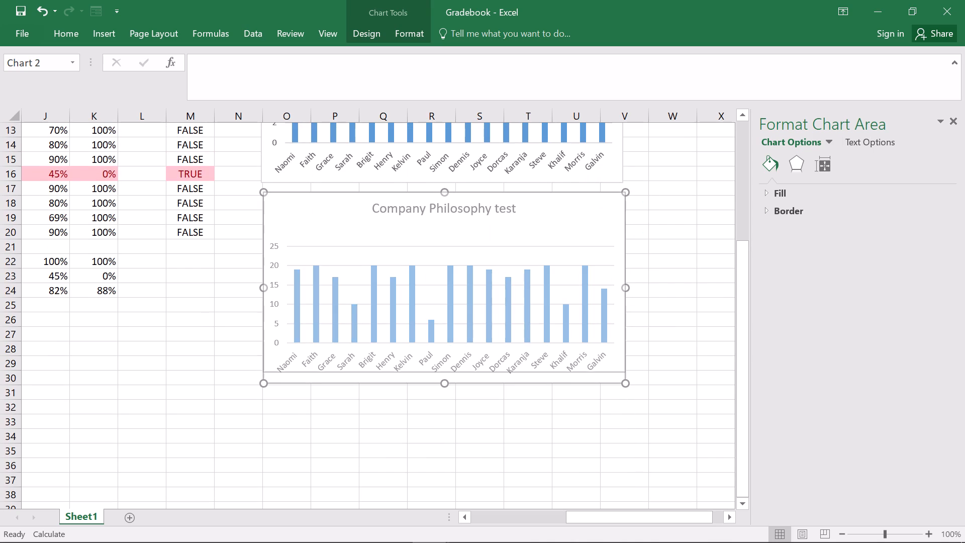
{"action": "left_click_drag", "start_coordinate": [445, 371], "coordinate": [445, 368]}
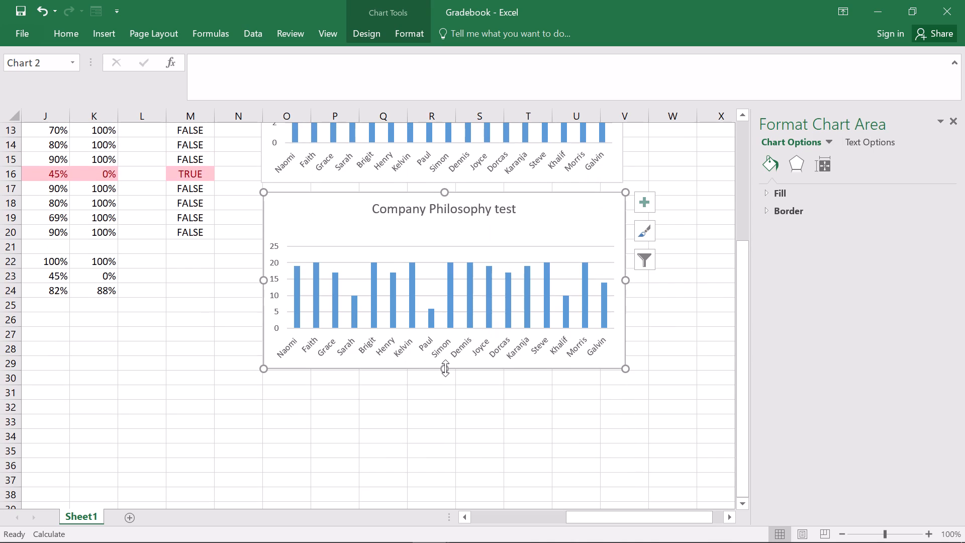
{"action": "scroll", "coordinate": [445, 368], "scroll_direction": "up", "scroll_amount": 6}
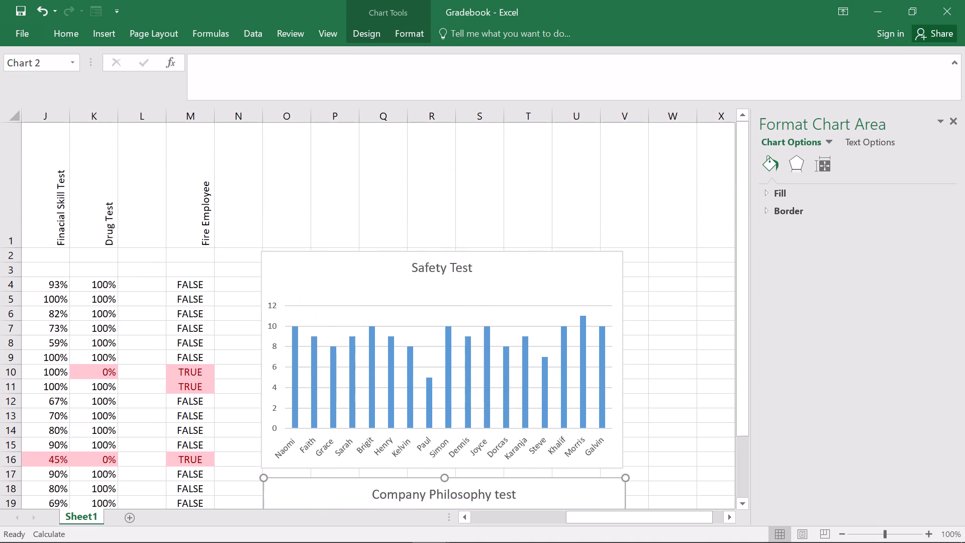
Move the Safety Test chart up slightly and reduce its height by lowering its top edge to about row 3.
{"action": "left_click_drag", "start_coordinate": [413, 469], "coordinate": [413, 427]}
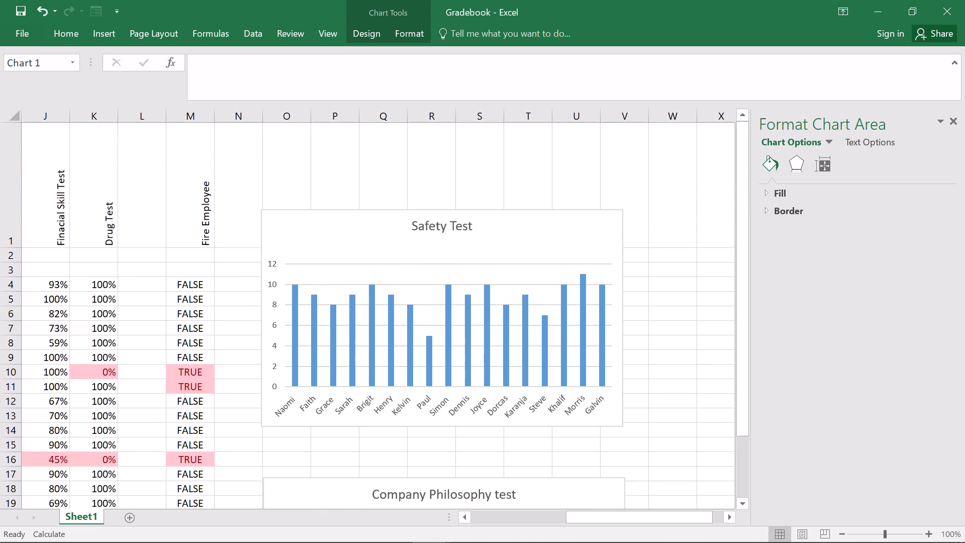
{"action": "left_click_drag", "start_coordinate": [413, 427], "coordinate": [412, 439]}
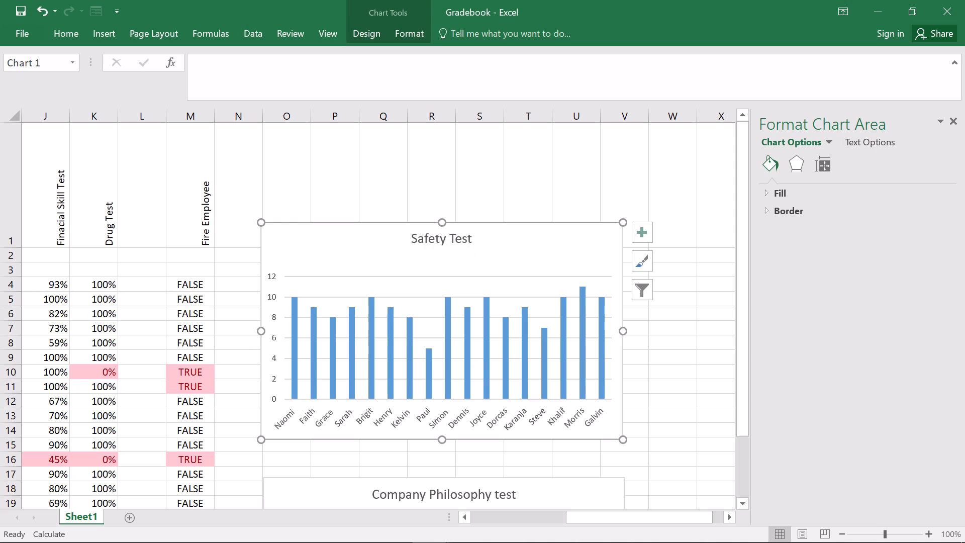
{"action": "left_click_drag", "start_coordinate": [439, 223], "coordinate": [441, 231]}
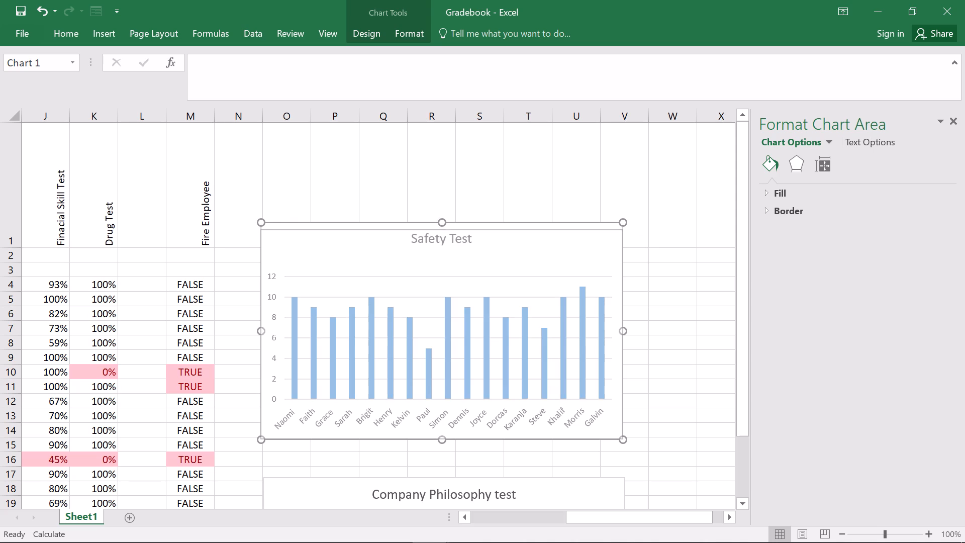
{"action": "left_click_drag", "start_coordinate": [441, 231], "coordinate": [441, 241]}
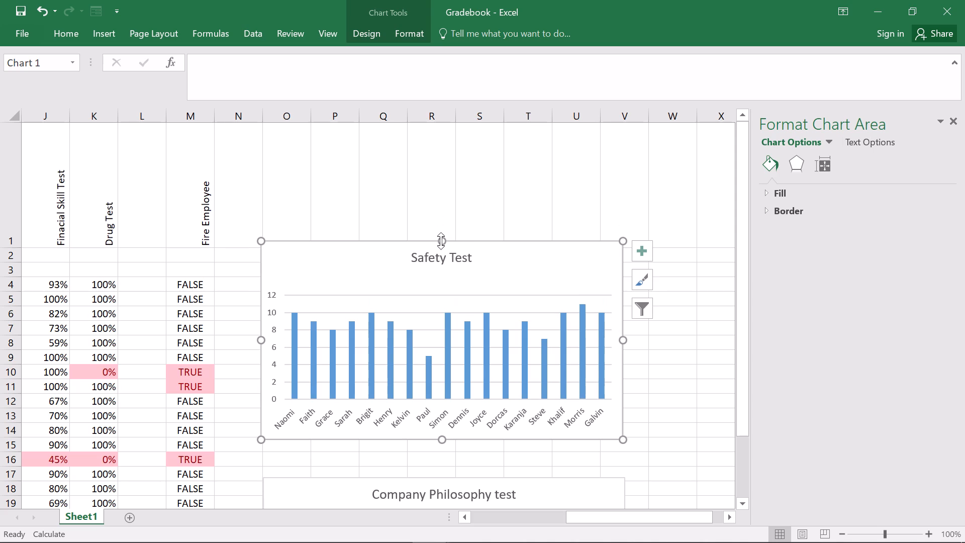
{"action": "left_click_drag", "start_coordinate": [441, 241], "coordinate": [441, 254]}
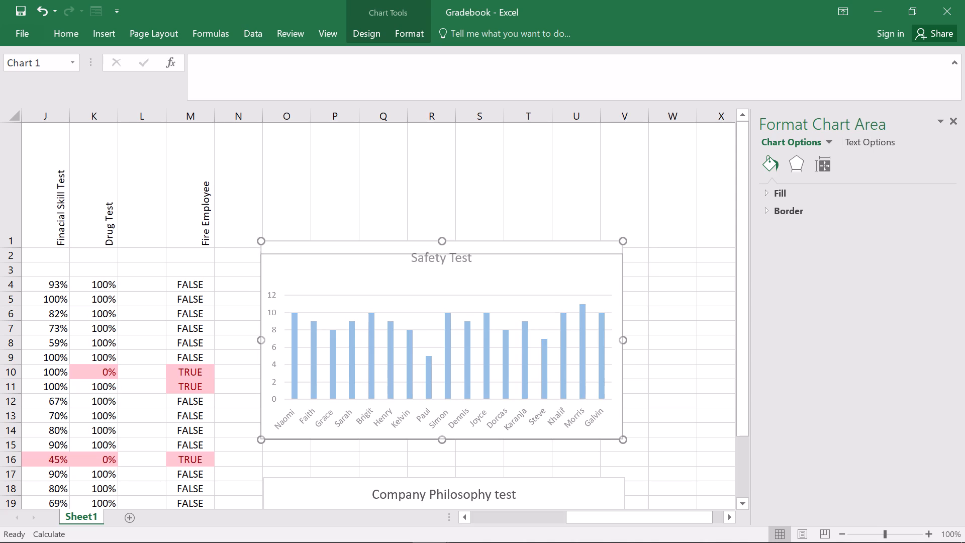
{"action": "left_click_drag", "start_coordinate": [441, 254], "coordinate": [437, 263]}
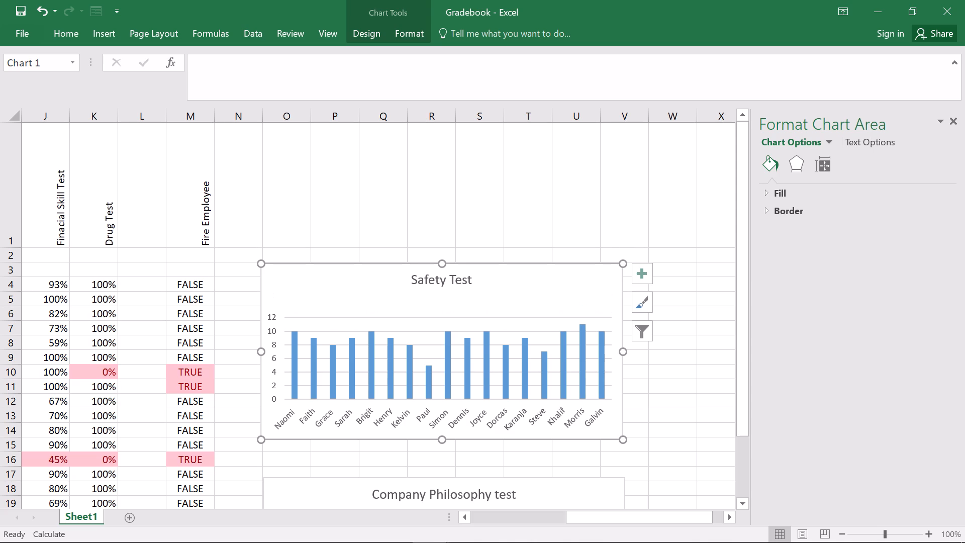
Reposition the Safety Test chart over about rows 4 to 15, aligning its sides with the Company Philosophy test chart.
{"action": "left_click_drag", "start_coordinate": [443, 268], "coordinate": [443, 279]}
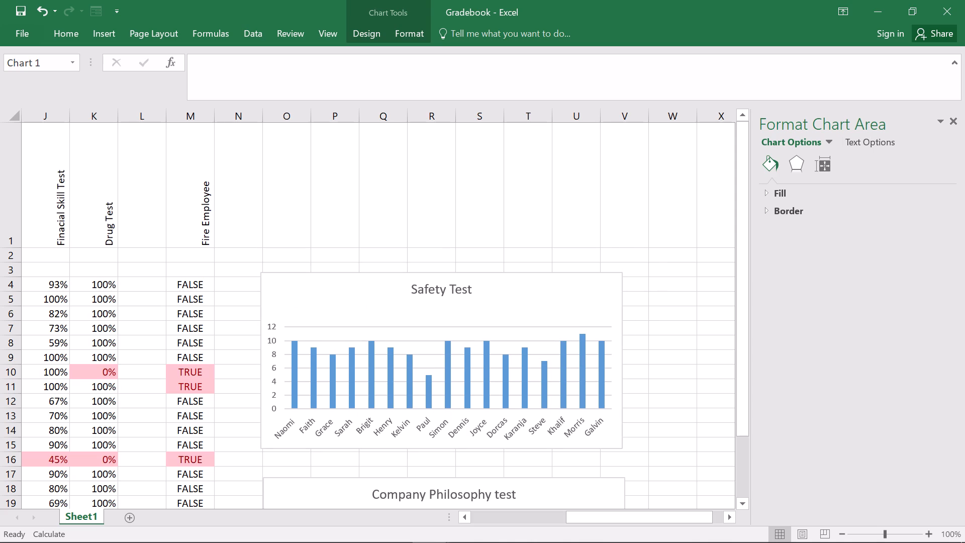
{"action": "left_click_drag", "start_coordinate": [443, 279], "coordinate": [444, 280]}
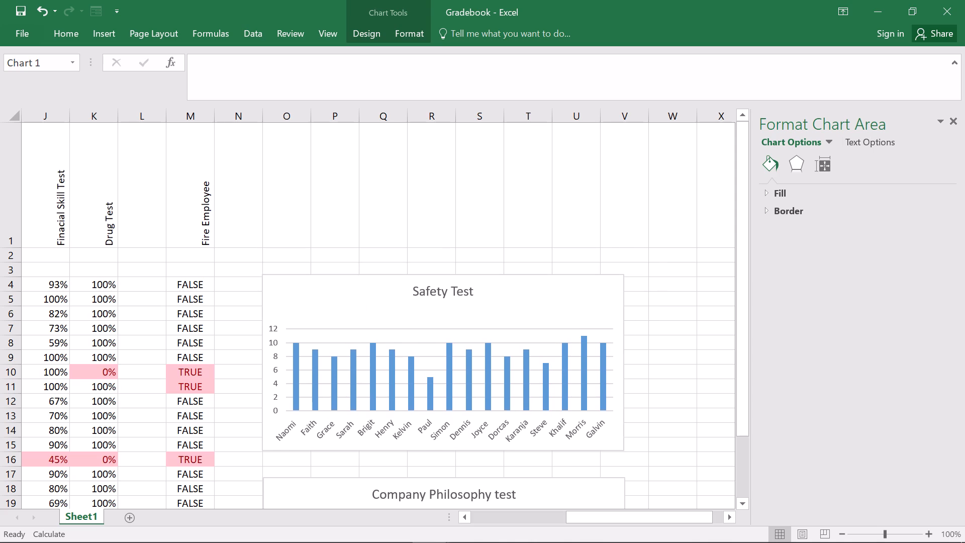
{"action": "left_click_drag", "start_coordinate": [444, 280], "coordinate": [444, 281]}
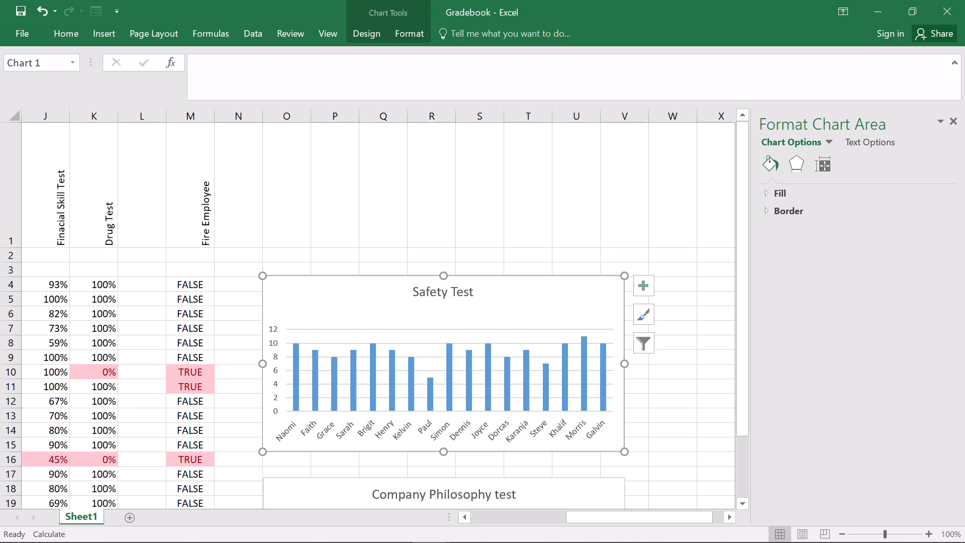
Reduce the Company Philosophy test chart's height slightly by lowering its top edge to about row 18, and deselect it.
{"action": "scroll", "coordinate": [678, 420], "scroll_direction": "down", "scroll_amount": 5}
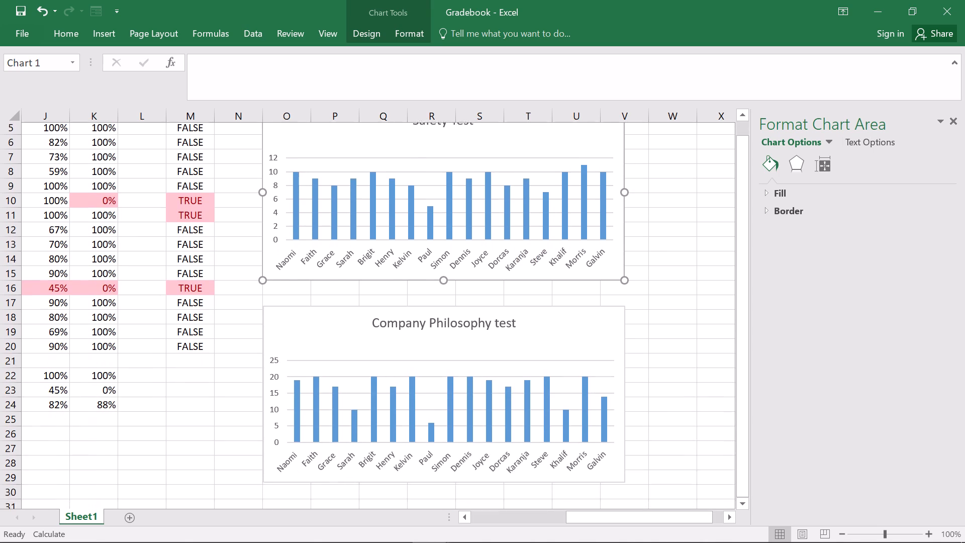
{"action": "scroll", "coordinate": [678, 420], "scroll_direction": "down", "scroll_amount": 1}
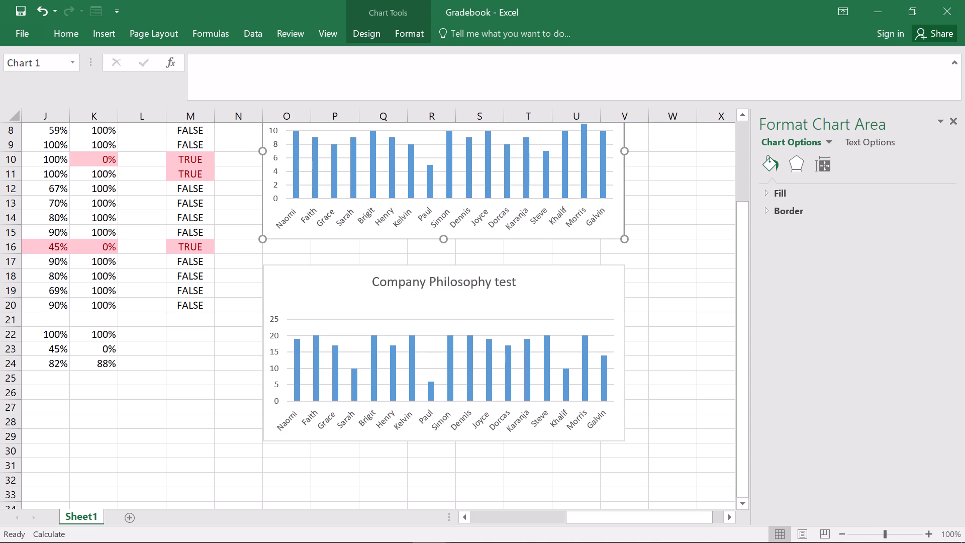
{"action": "left_click", "coordinate": [432, 271]}
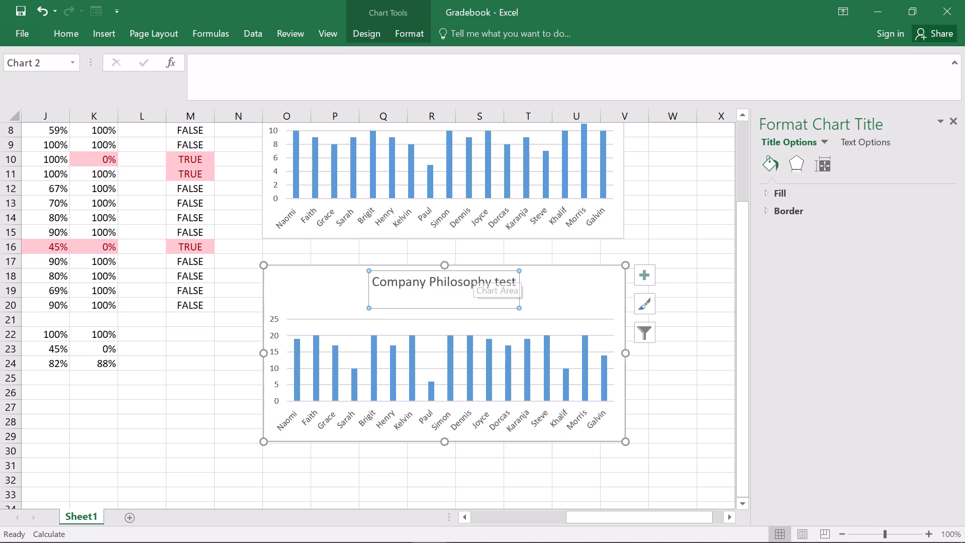
{"action": "left_click_drag", "start_coordinate": [446, 264], "coordinate": [446, 270]}
{"action": "left_click", "coordinate": [703, 245]}
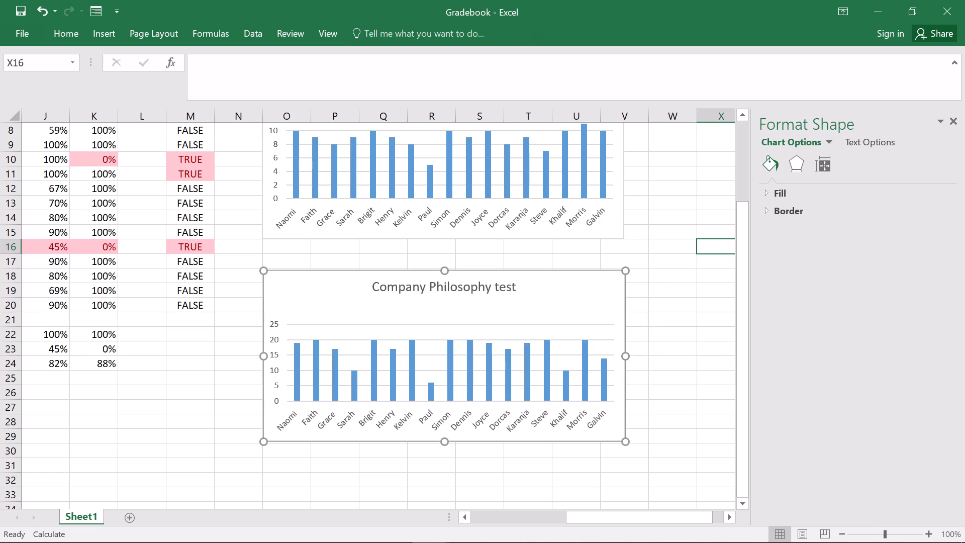
Move the Company Philosophy test chart up to about row 16, directly beneath the Safety Test chart, and deselect it.
{"action": "scroll", "coordinate": [700, 245], "scroll_direction": "up", "scroll_amount": 1}
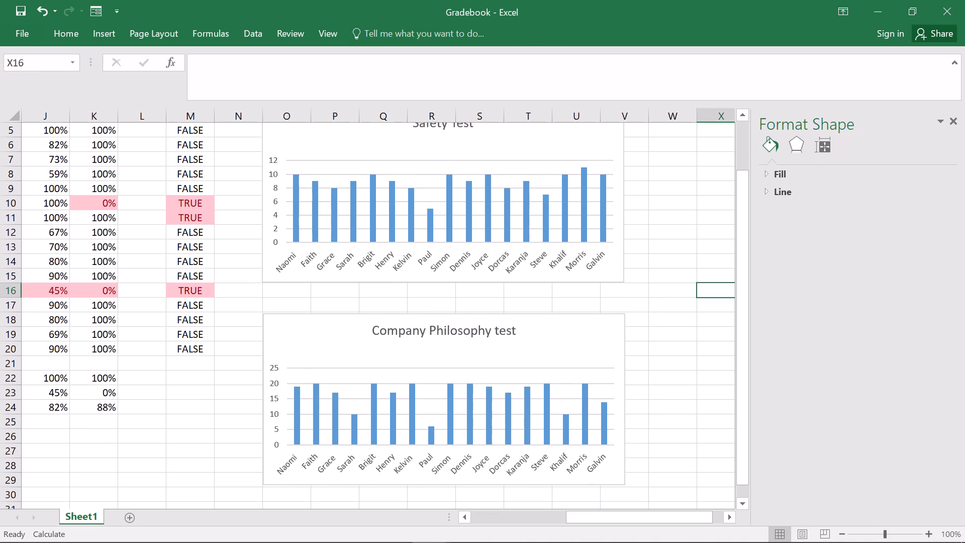
{"action": "left_click_drag", "start_coordinate": [501, 360], "coordinate": [501, 335]}
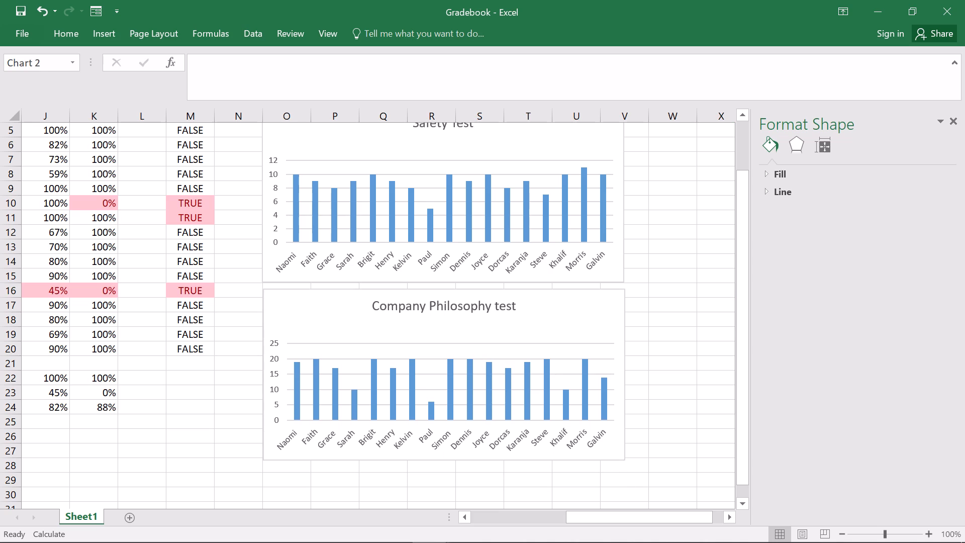
{"action": "left_click_drag", "start_coordinate": [501, 335], "coordinate": [501, 332]}
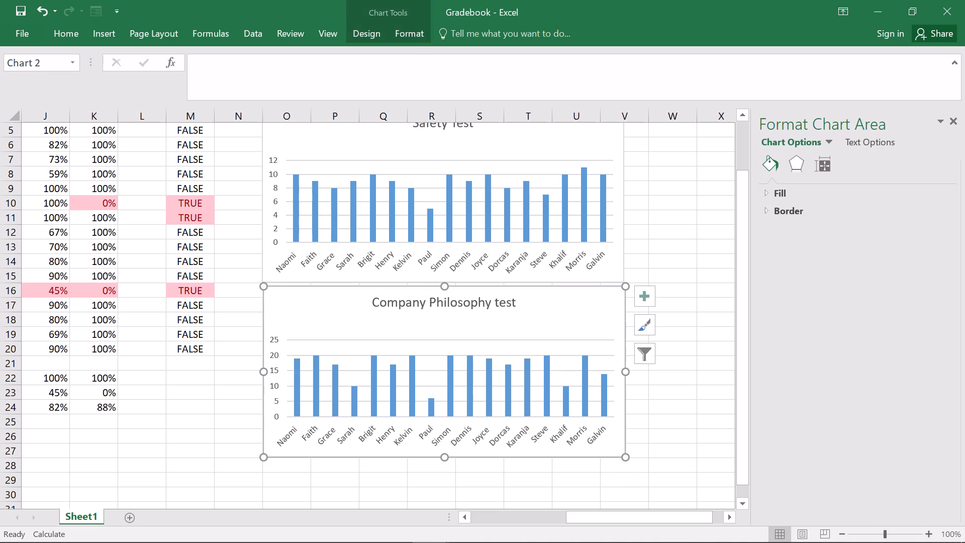
{"action": "left_click", "coordinate": [657, 231]}
Examine the two stacked charts, the free rows beneath them, and the gradebook's score, percentage and summary columns.
{"action": "scroll", "coordinate": [657, 231], "scroll_direction": "up", "scroll_amount": 1}
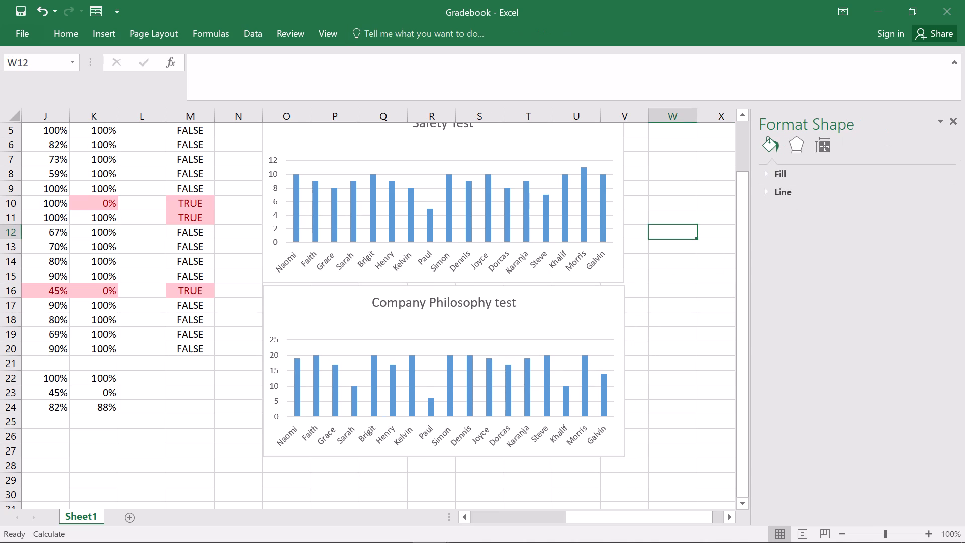
{"action": "scroll", "coordinate": [657, 231], "scroll_direction": "up", "scroll_amount": 3}
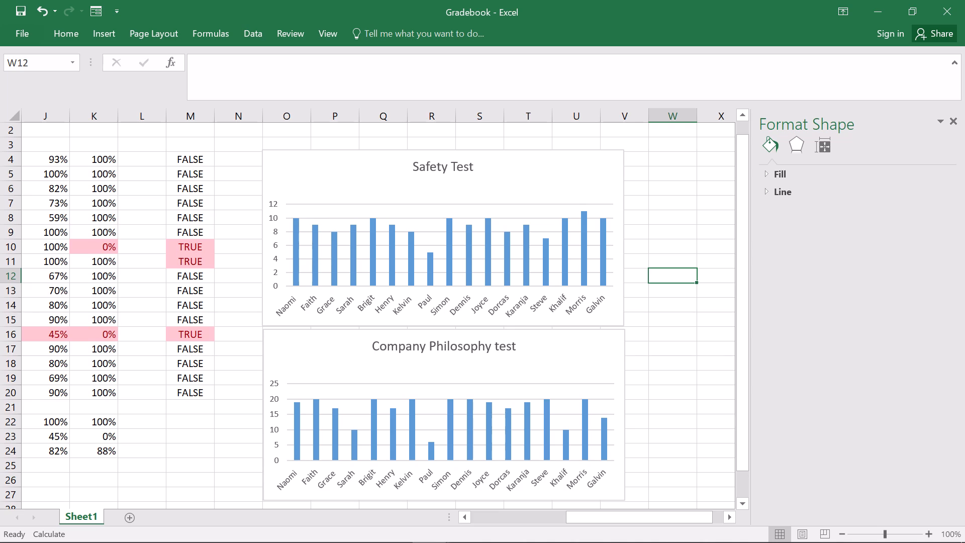
{"action": "scroll", "coordinate": [657, 231], "scroll_direction": "down", "scroll_amount": 4}
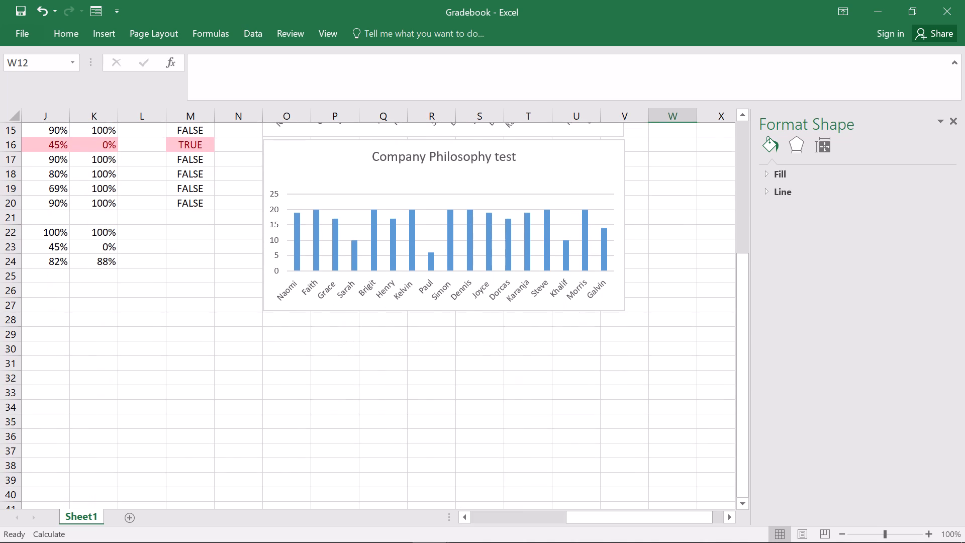
{"action": "scroll", "coordinate": [657, 231], "scroll_direction": "right", "scroll_amount": 4}
{"action": "scroll", "coordinate": [657, 231], "scroll_direction": "up", "scroll_amount": 2}
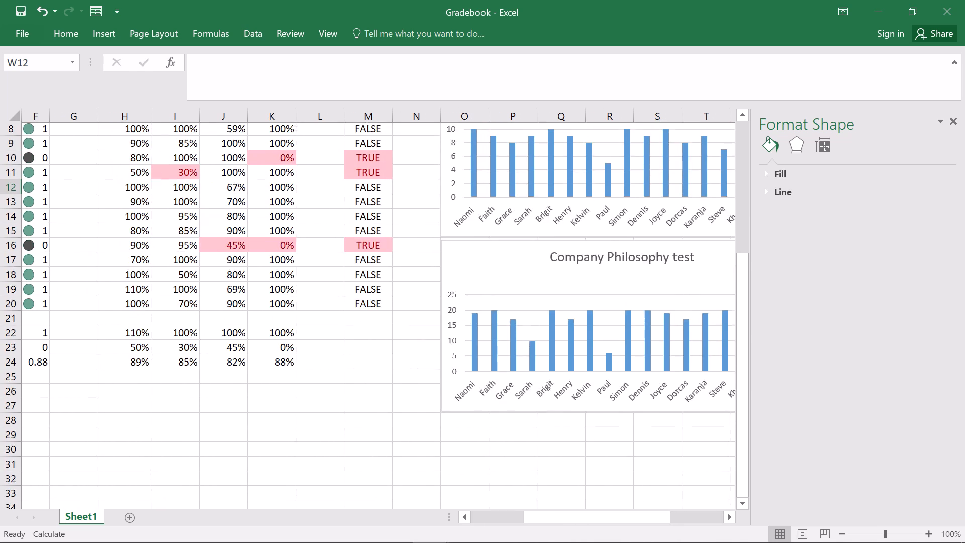
{"action": "scroll", "coordinate": [657, 231], "scroll_direction": "up", "scroll_amount": 2}
{"action": "scroll", "coordinate": [657, 231], "scroll_direction": "right", "scroll_amount": 3}
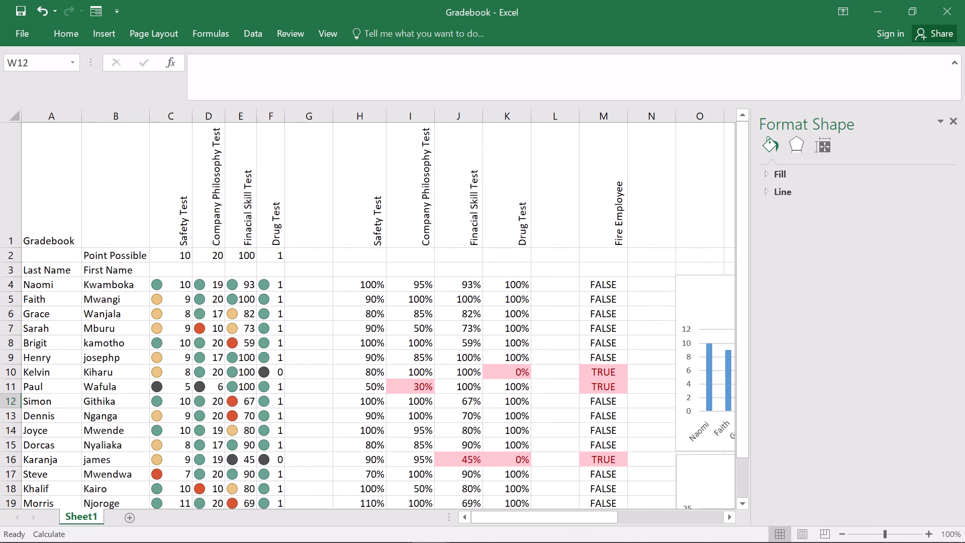
{"action": "left_click", "coordinate": [376, 206]}
{"action": "scroll", "coordinate": [376, 206], "scroll_direction": "down", "scroll_amount": 3}
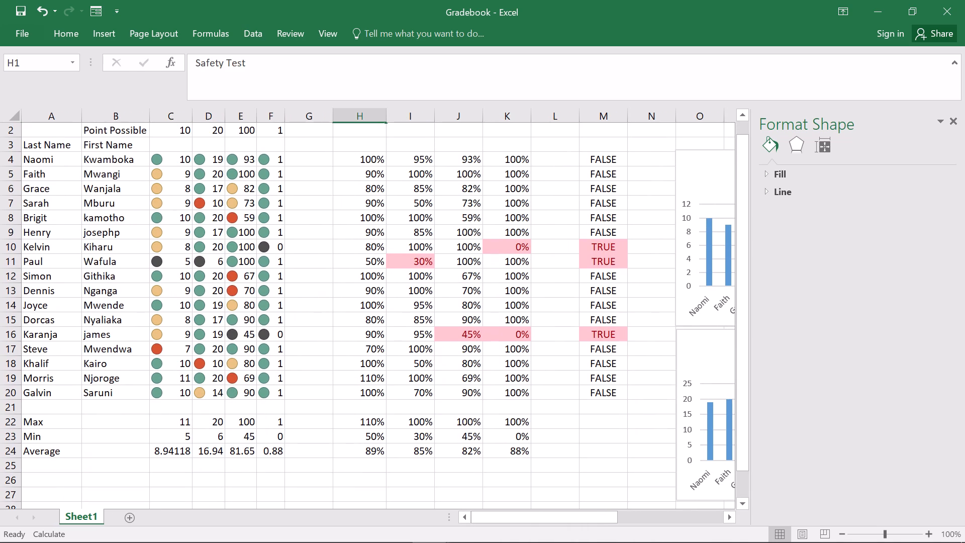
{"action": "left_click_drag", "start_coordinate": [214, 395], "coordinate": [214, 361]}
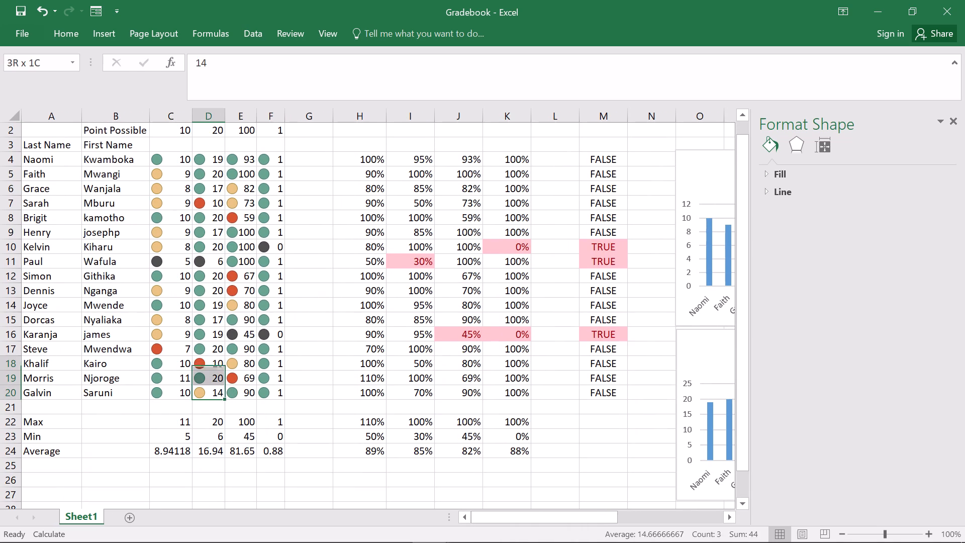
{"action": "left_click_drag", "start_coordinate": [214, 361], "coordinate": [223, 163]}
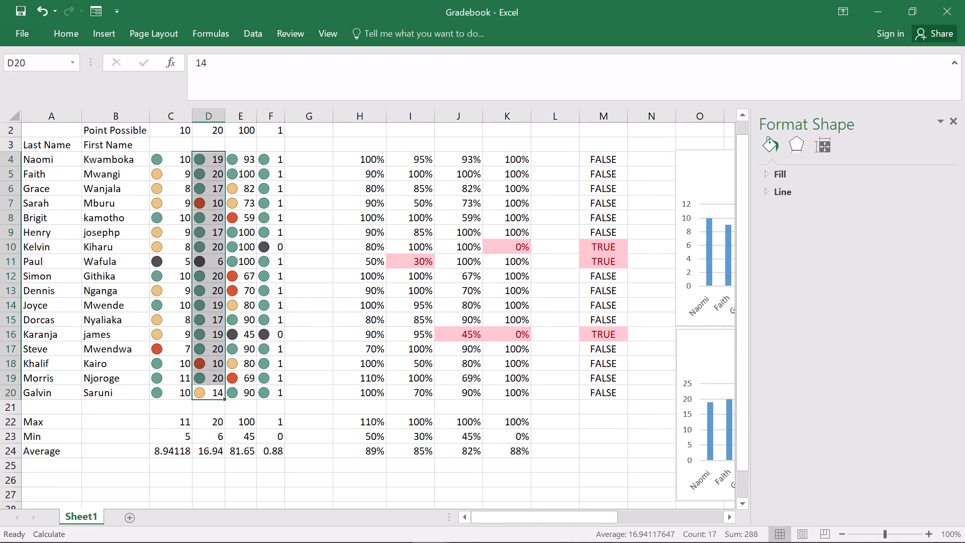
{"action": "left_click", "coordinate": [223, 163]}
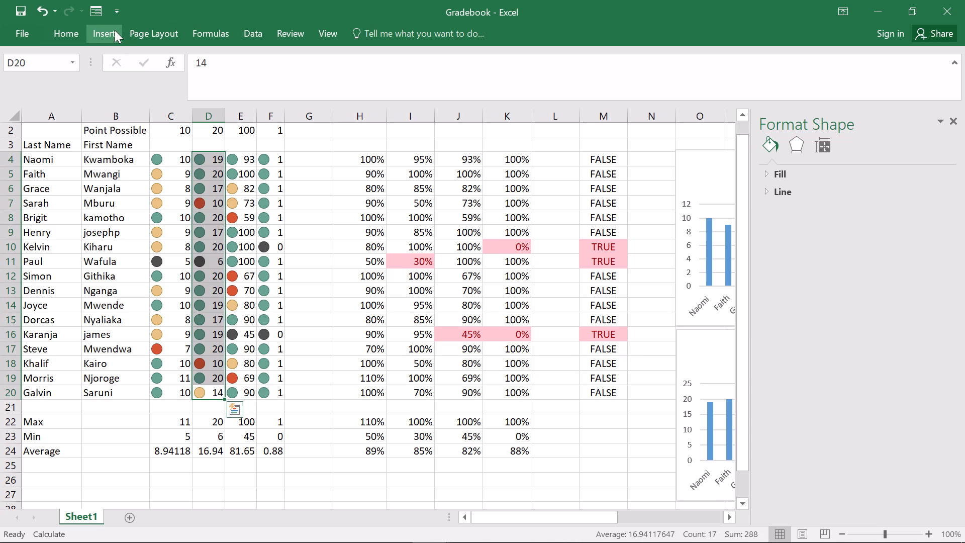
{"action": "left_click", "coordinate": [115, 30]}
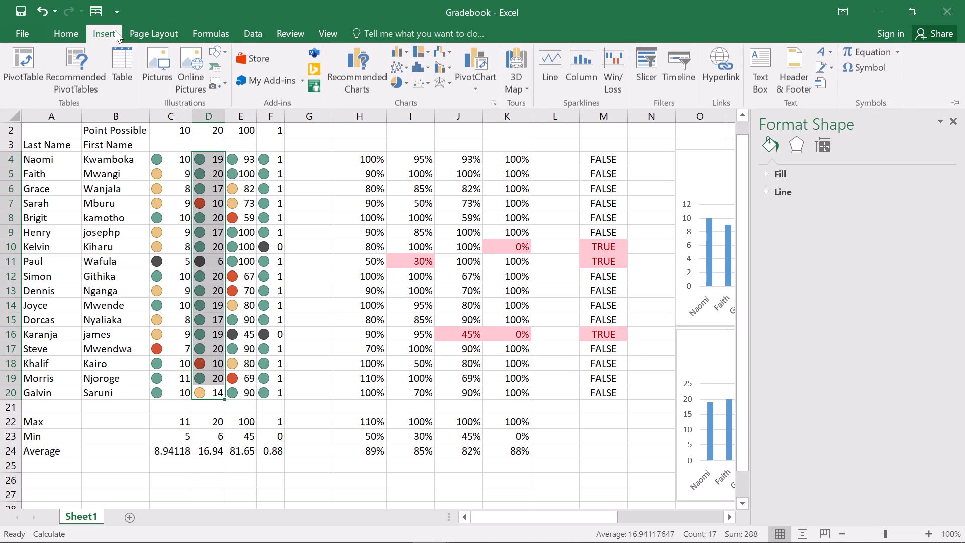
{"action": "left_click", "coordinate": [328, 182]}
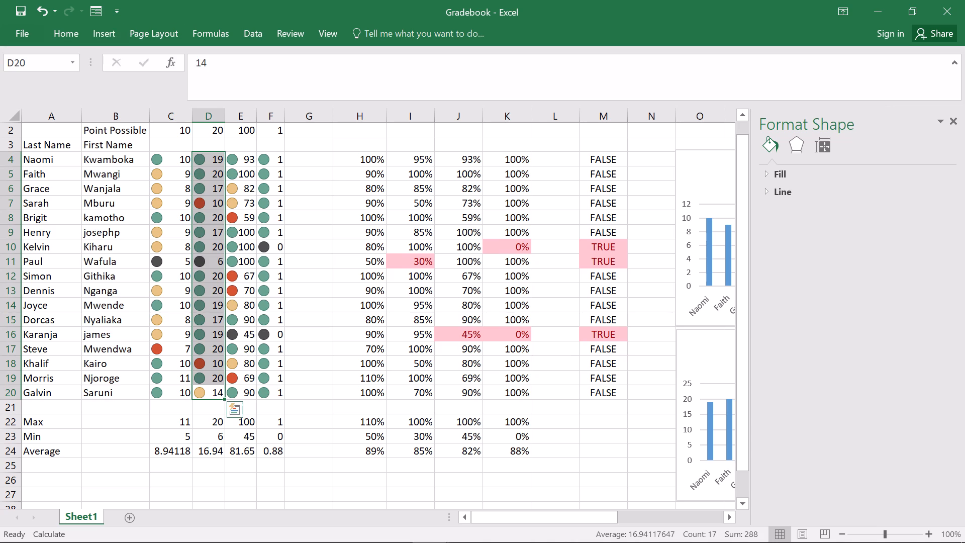
Insert a 2-D clustered column chart from the financial skill test scores in E4:E20.
{"action": "left_click_drag", "start_coordinate": [247, 391], "coordinate": [239, 344]}
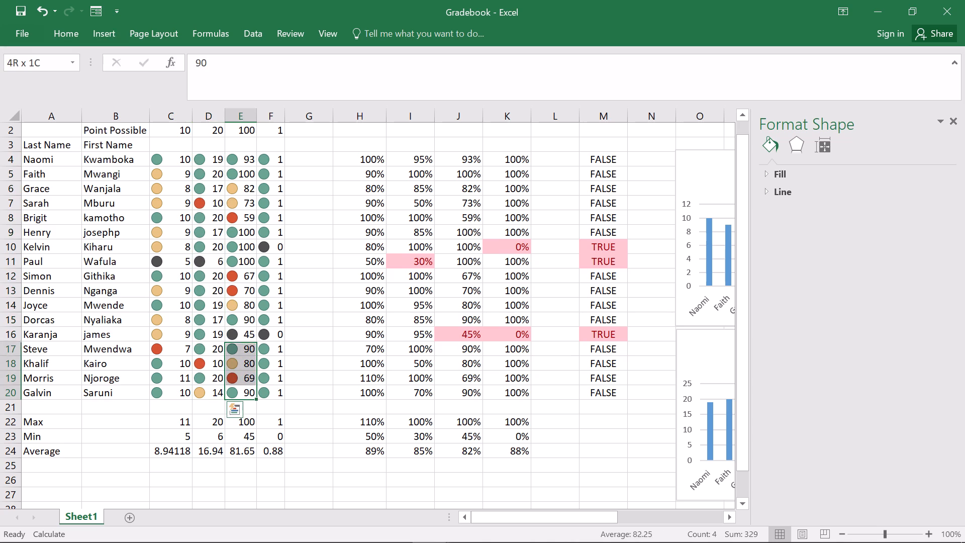
{"action": "left_click_drag", "start_coordinate": [239, 344], "coordinate": [239, 159]}
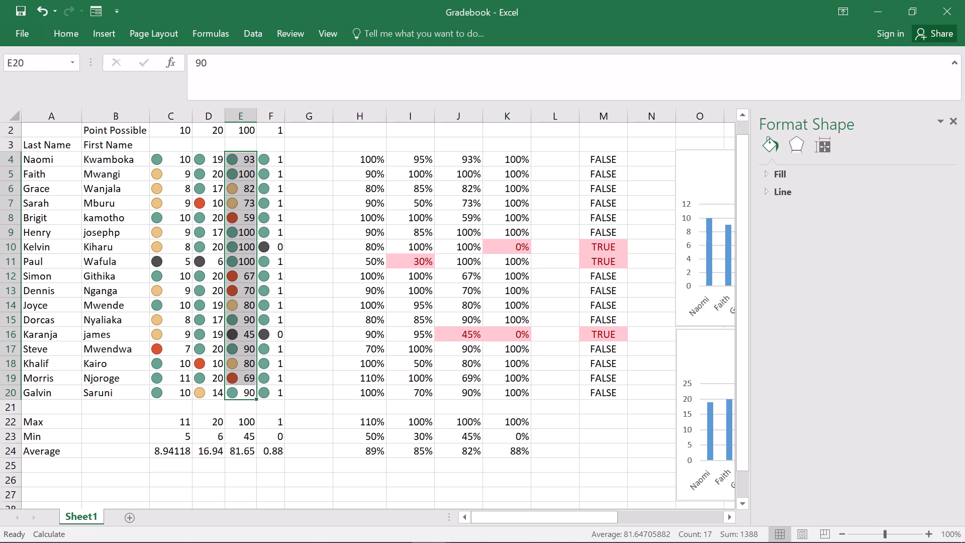
{"action": "left_click", "coordinate": [106, 30]}
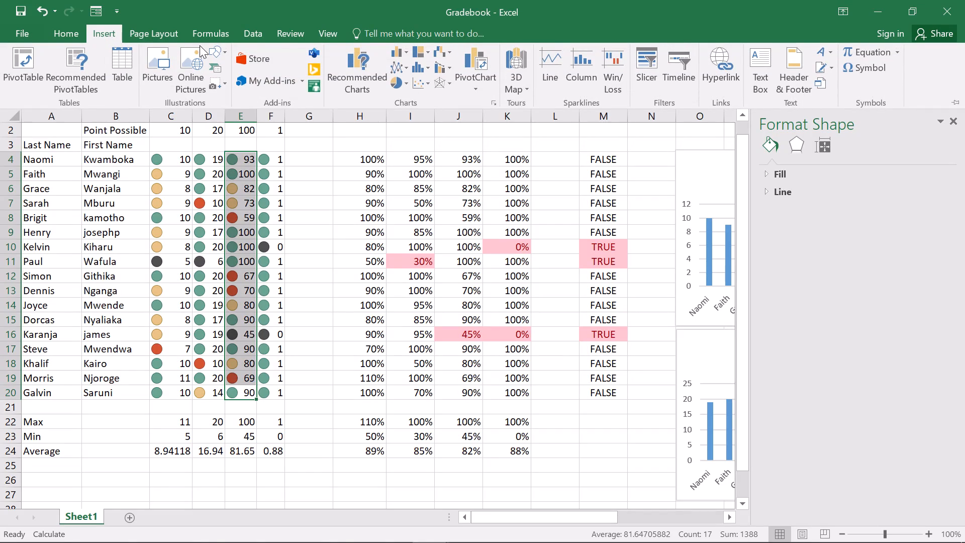
{"action": "left_click", "coordinate": [397, 47]}
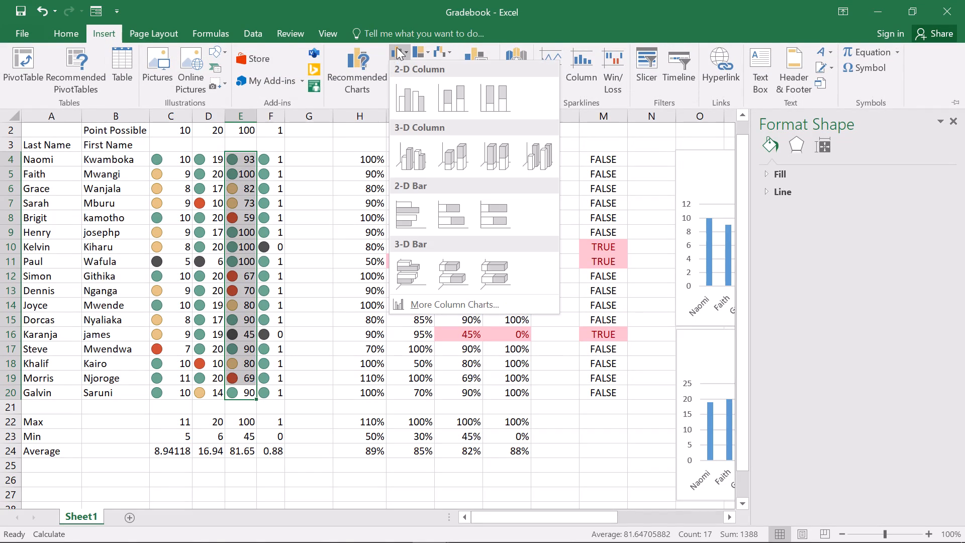
{"action": "left_click", "coordinate": [409, 108]}
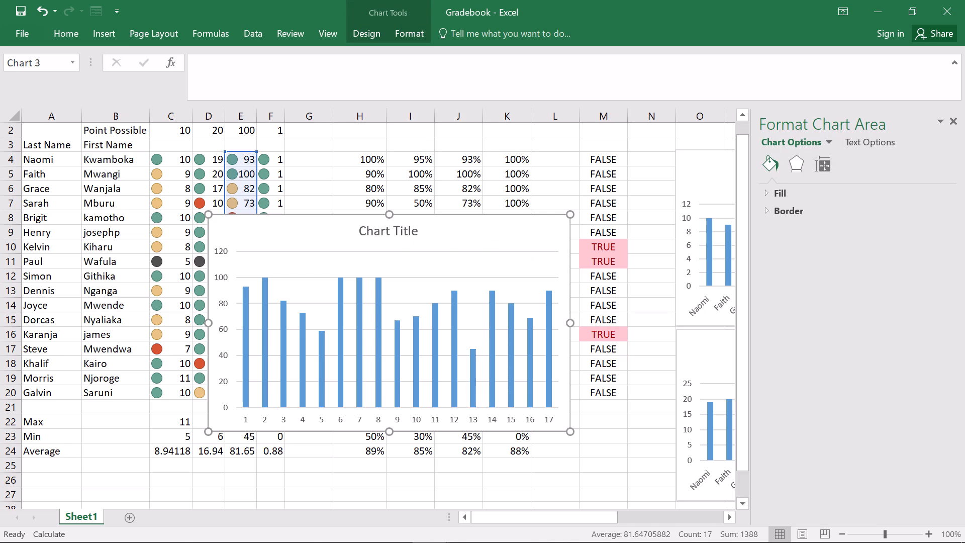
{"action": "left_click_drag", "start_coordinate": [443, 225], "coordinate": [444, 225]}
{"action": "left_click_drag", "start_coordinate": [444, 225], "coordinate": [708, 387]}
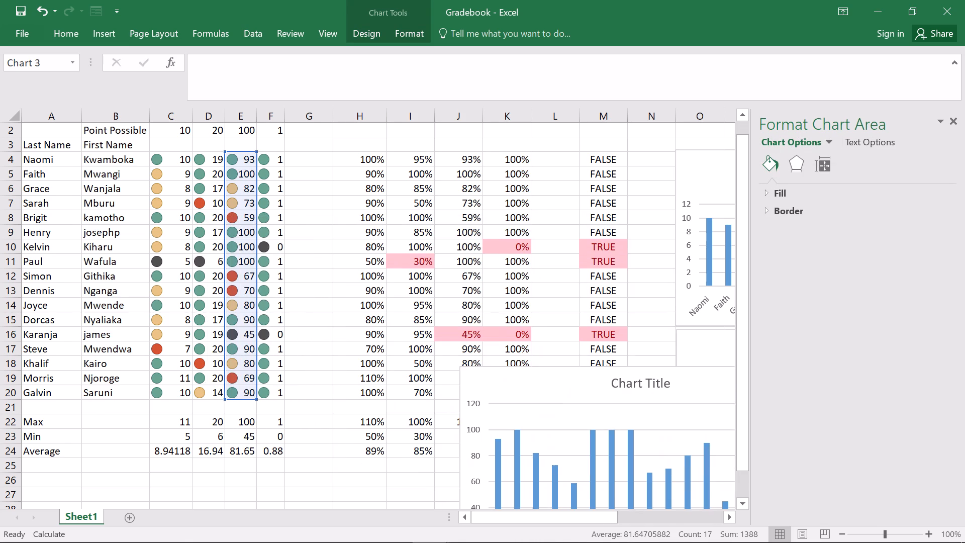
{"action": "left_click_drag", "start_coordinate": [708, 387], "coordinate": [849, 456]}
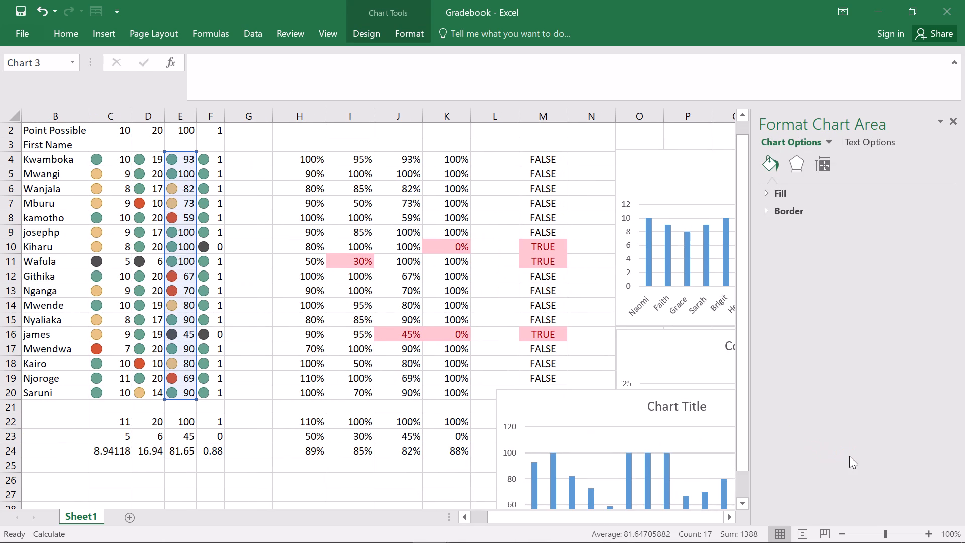
Close the chart formatting pane and move the new financial skill chart beneath the Company Philosophy test chart, starting at about row 28.
{"action": "left_click", "coordinate": [958, 113]}
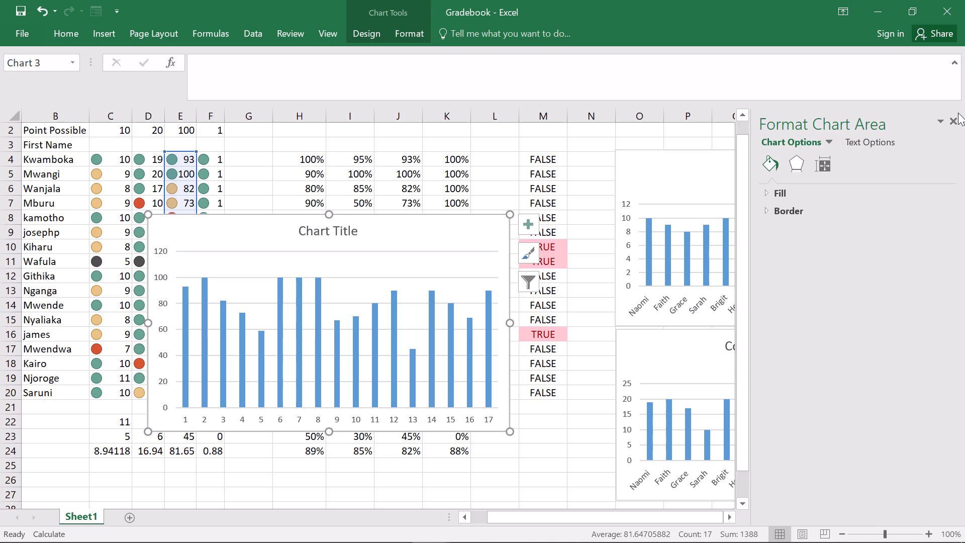
{"action": "left_click", "coordinate": [948, 118]}
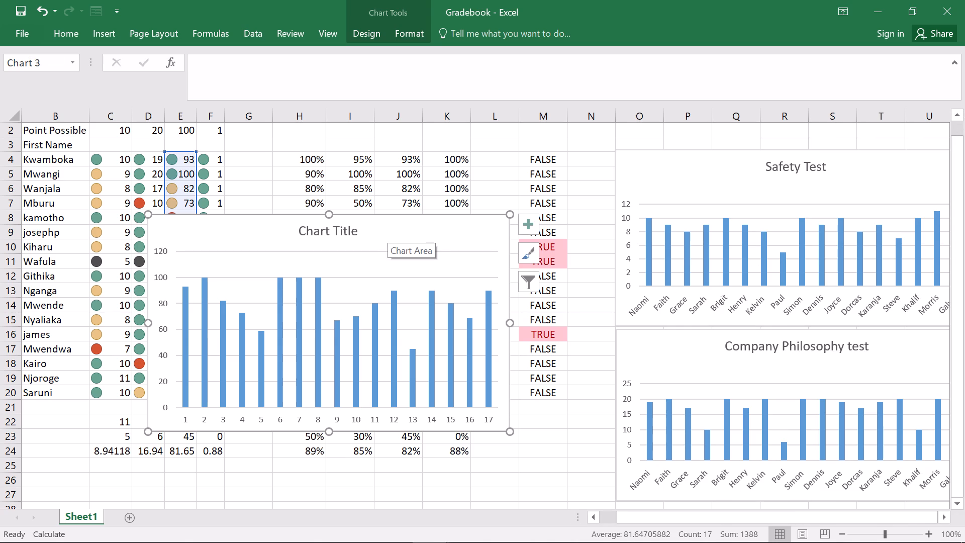
{"action": "left_click_drag", "start_coordinate": [388, 214], "coordinate": [843, 413]}
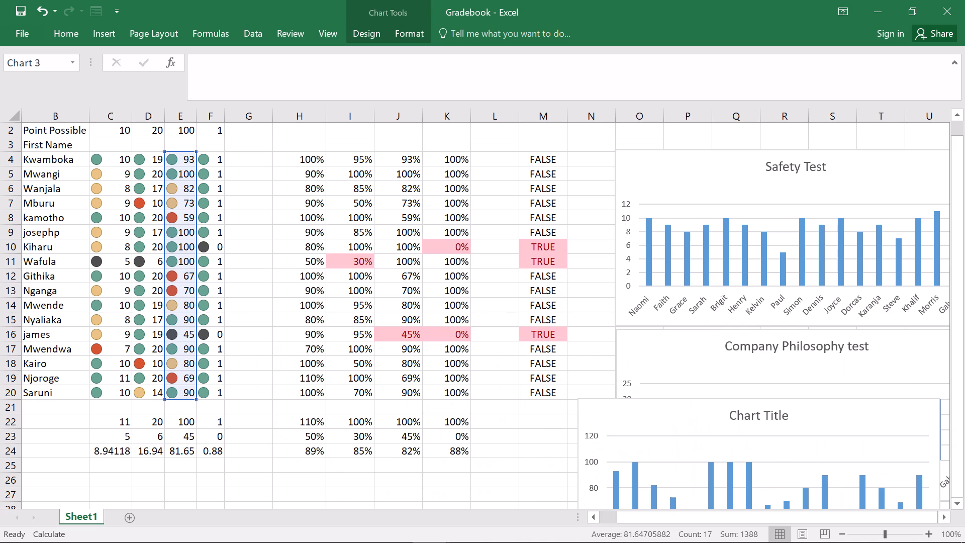
{"action": "left_click_drag", "start_coordinate": [843, 413], "coordinate": [897, 512]}
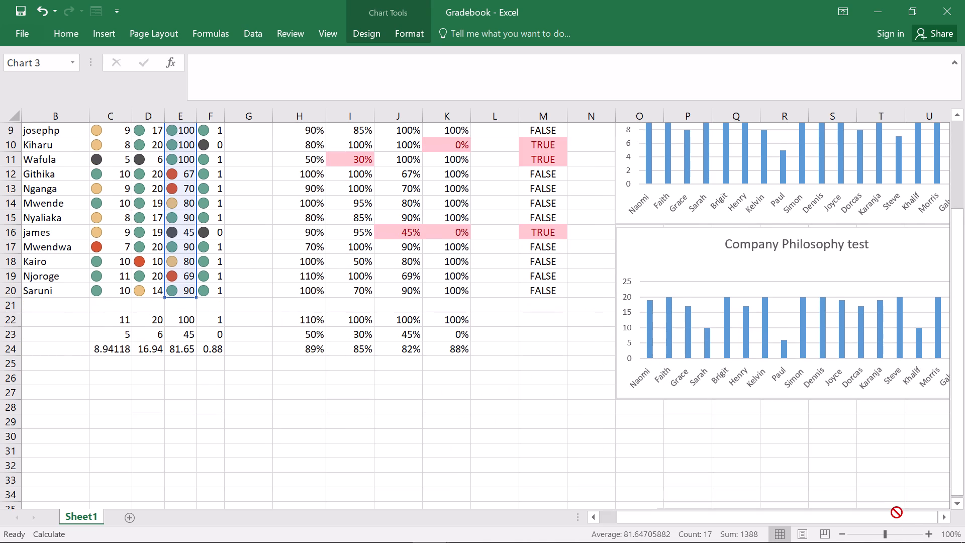
{"action": "left_click_drag", "start_coordinate": [897, 512], "coordinate": [853, 387]}
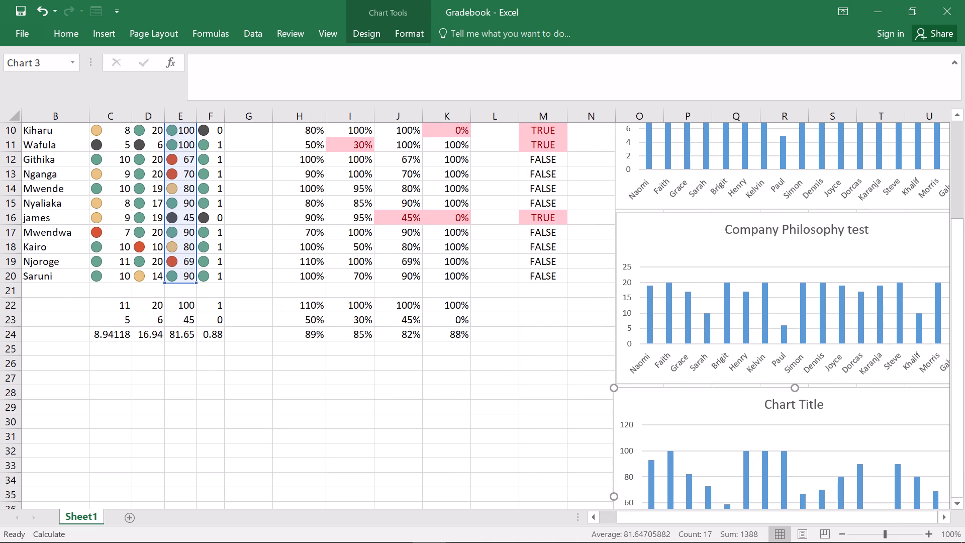
{"action": "scroll", "coordinate": [550, 393], "scroll_direction": "down", "scroll_amount": 2}
{"action": "scroll", "coordinate": [550, 393], "scroll_direction": "left", "scroll_amount": 3}
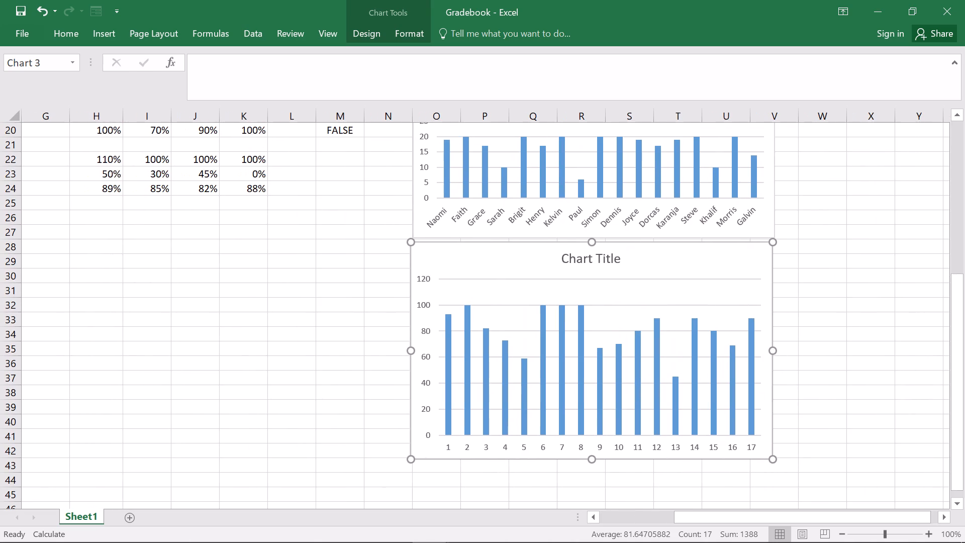
{"action": "left_click_drag", "start_coordinate": [590, 237], "coordinate": [590, 238]}
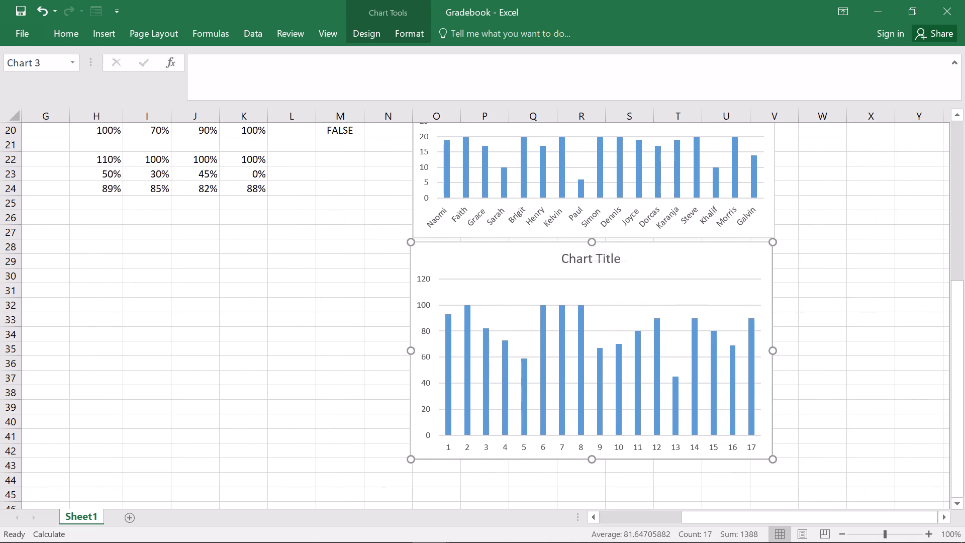
{"action": "left_click_drag", "start_coordinate": [590, 238], "coordinate": [597, 243]}
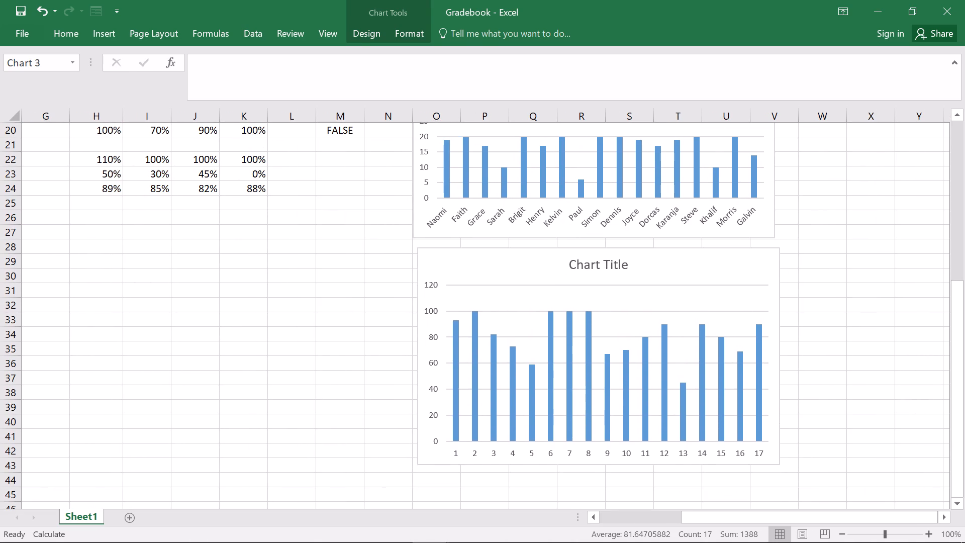
{"action": "left_click_drag", "start_coordinate": [597, 243], "coordinate": [596, 243]}
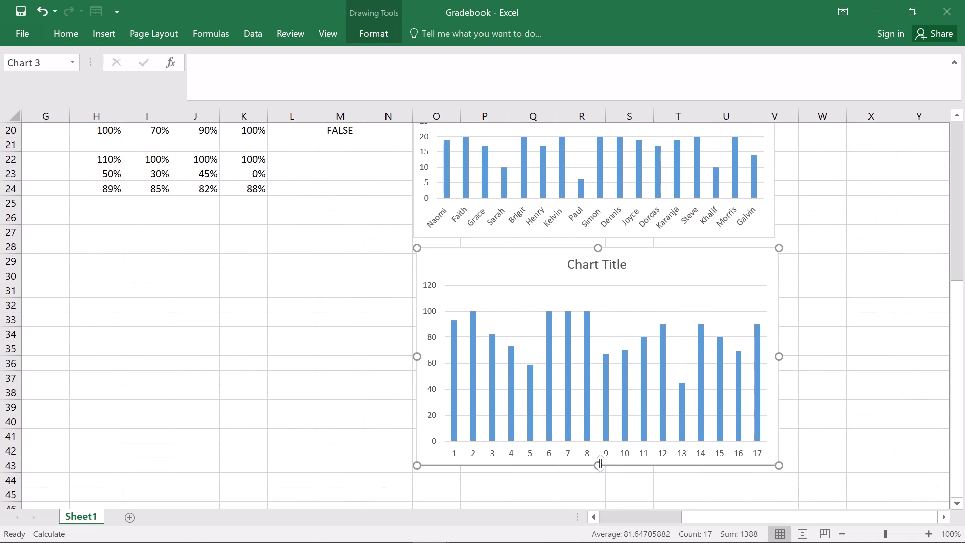
Shorten the new chart by raising its bottom edge to about row 38, and align its left edge with the Company Philosophy test chart.
{"action": "left_click_drag", "start_coordinate": [599, 464], "coordinate": [599, 428]}
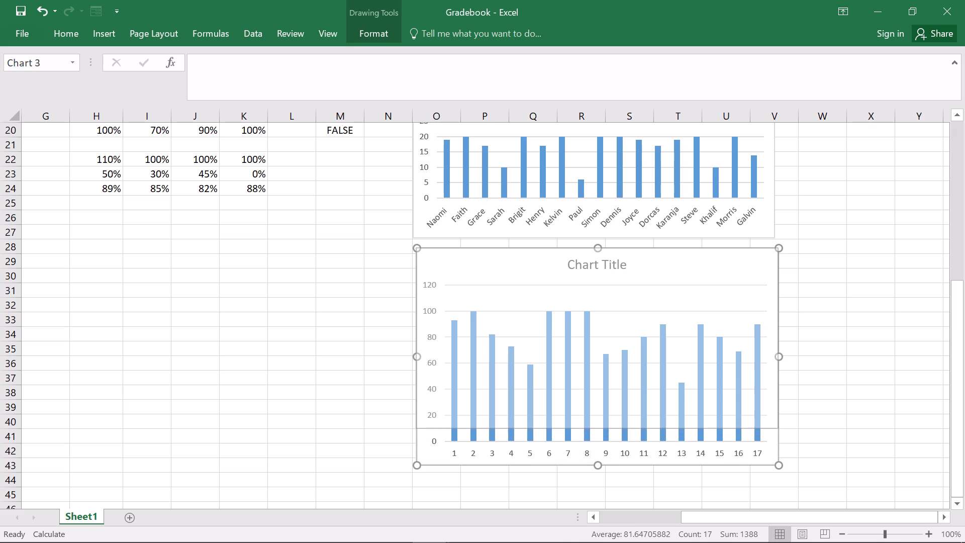
{"action": "left_click_drag", "start_coordinate": [599, 428], "coordinate": [597, 412]}
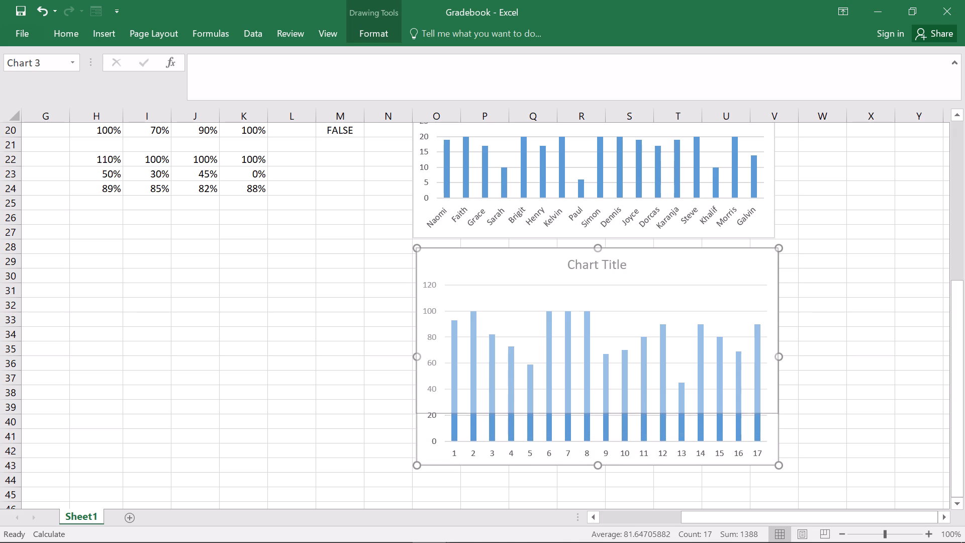
{"action": "left_click_drag", "start_coordinate": [597, 412], "coordinate": [593, 393]}
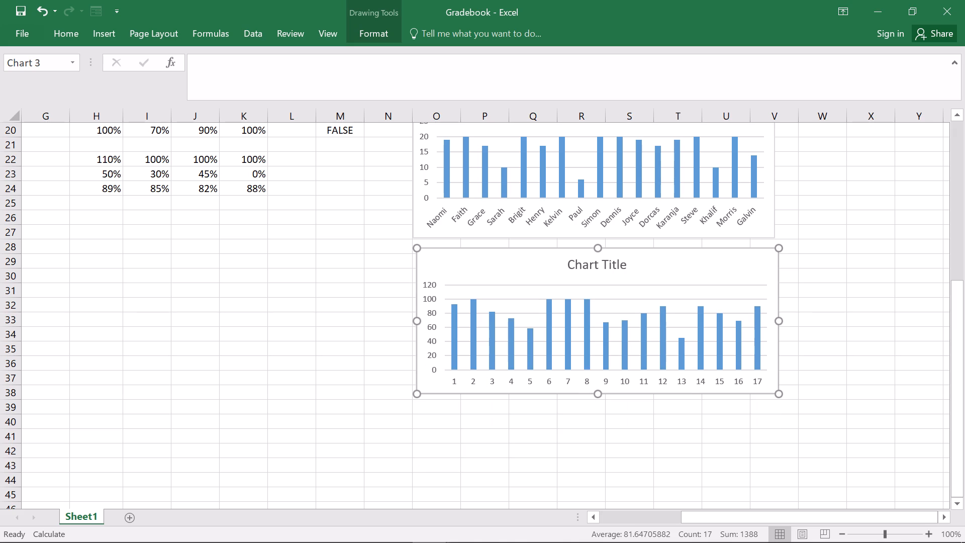
{"action": "scroll", "coordinate": [817, 289], "scroll_direction": "up", "scroll_amount": 3}
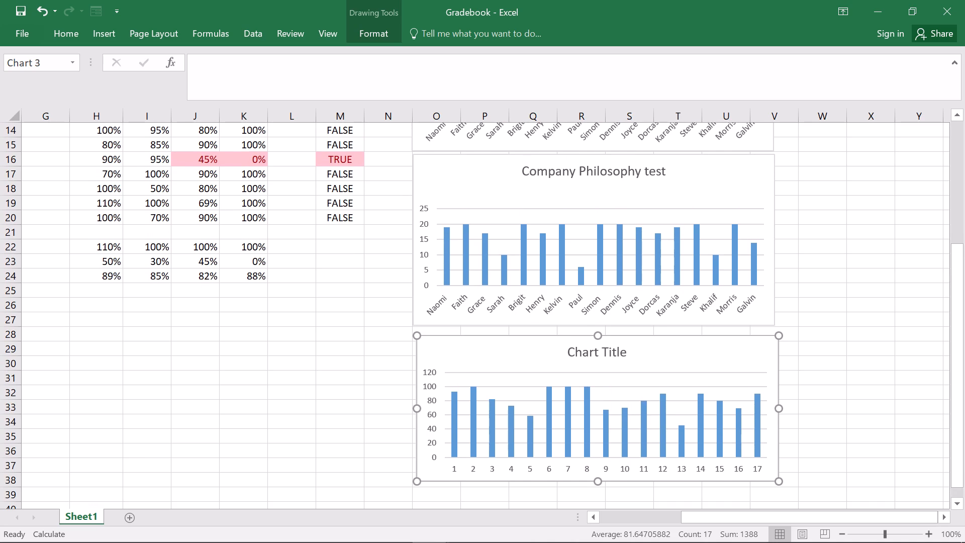
{"action": "left_click", "coordinate": [491, 347]}
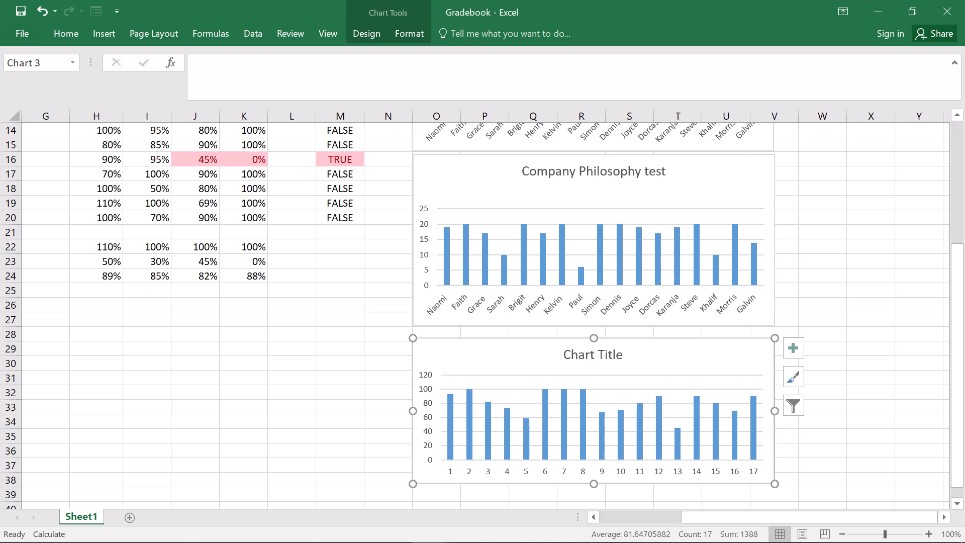
Replace the new chart's placeholder title with "Financial Skill Test", ending it with a line break.
{"action": "scroll", "coordinate": [914, 196], "scroll_direction": "up", "scroll_amount": 3}
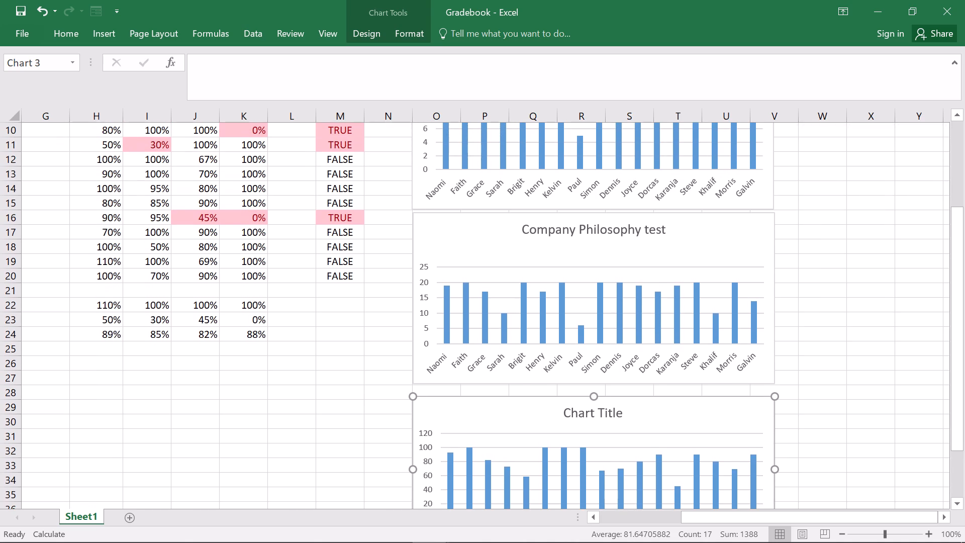
{"action": "scroll", "coordinate": [914, 196], "scroll_direction": "up", "scroll_amount": 2}
{"action": "scroll", "coordinate": [914, 196], "scroll_direction": "down", "scroll_amount": 2}
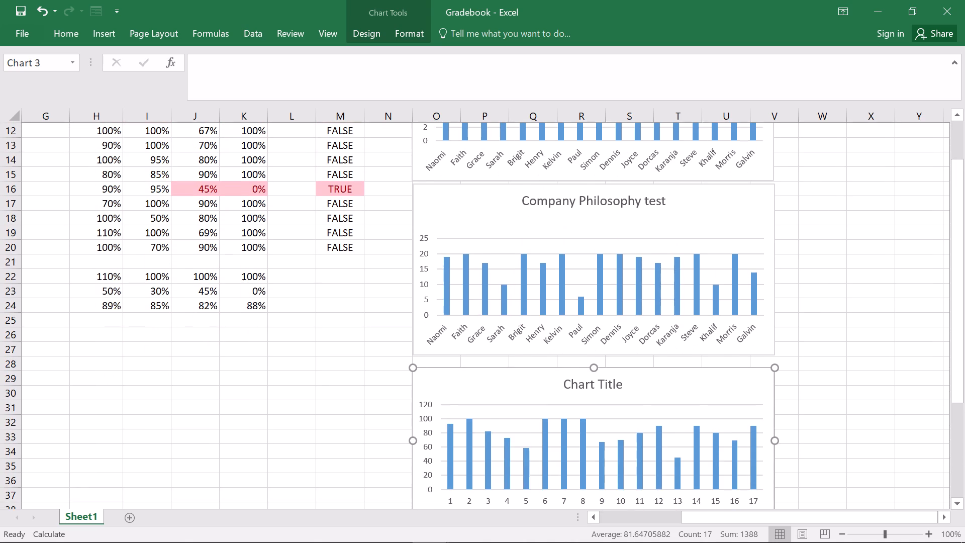
{"action": "scroll", "coordinate": [914, 196], "scroll_direction": "down", "scroll_amount": 1}
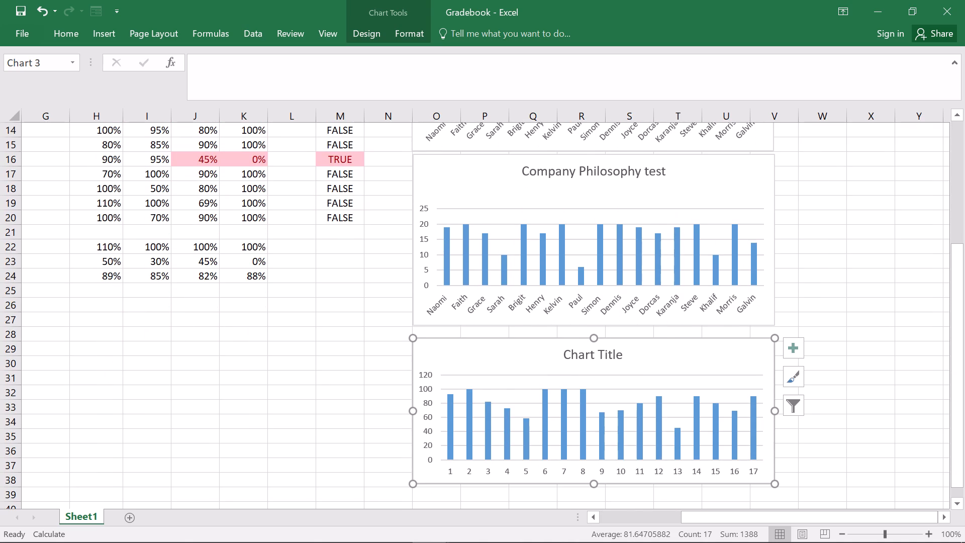
{"action": "triple_click", "coordinate": [598, 356]}
{"action": "triple_click", "coordinate": [598, 356]}
{"action": "double_click", "coordinate": [598, 356]}
{"action": "left_click_drag", "start_coordinate": [598, 356], "coordinate": [575, 356]}
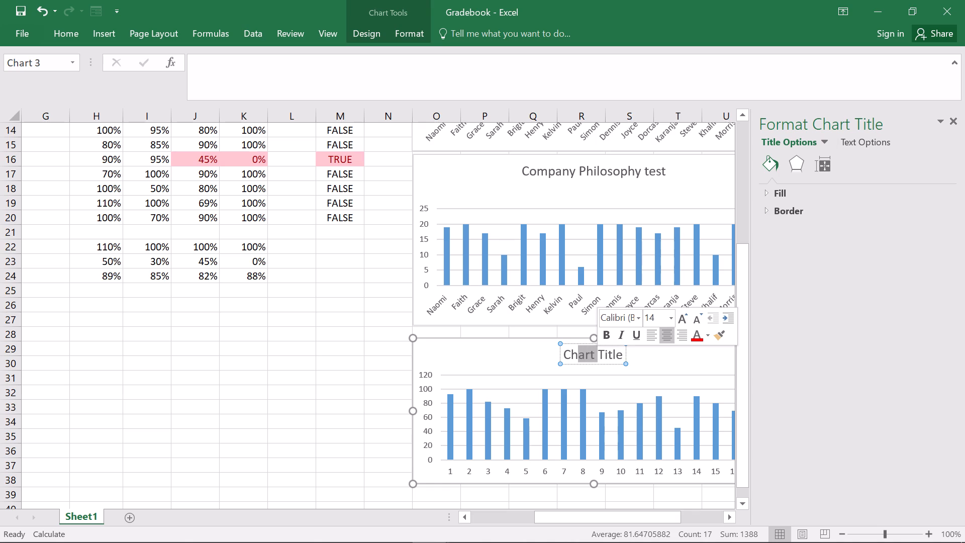
{"action": "left_click_drag", "start_coordinate": [575, 356], "coordinate": [571, 356]}
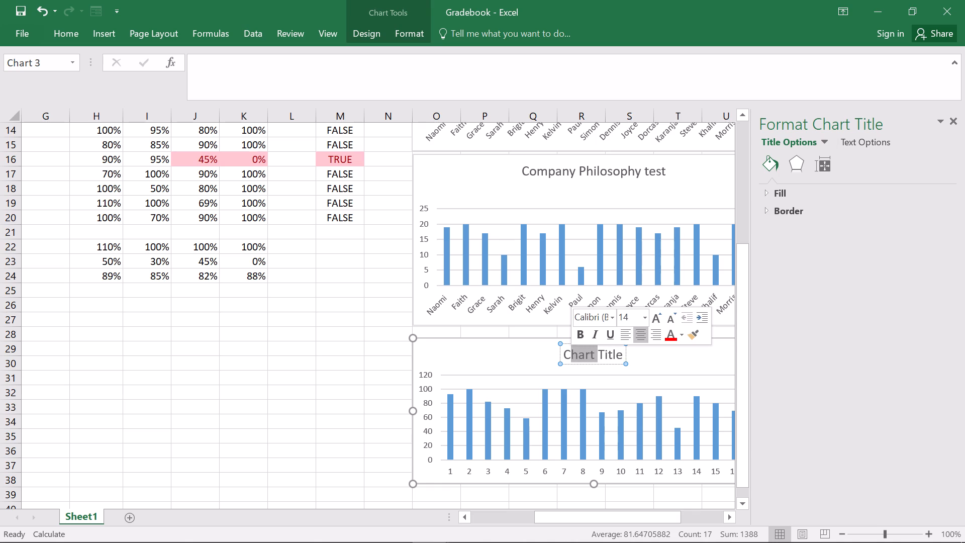
{"action": "left_click_drag", "start_coordinate": [620, 355], "coordinate": [566, 360]}
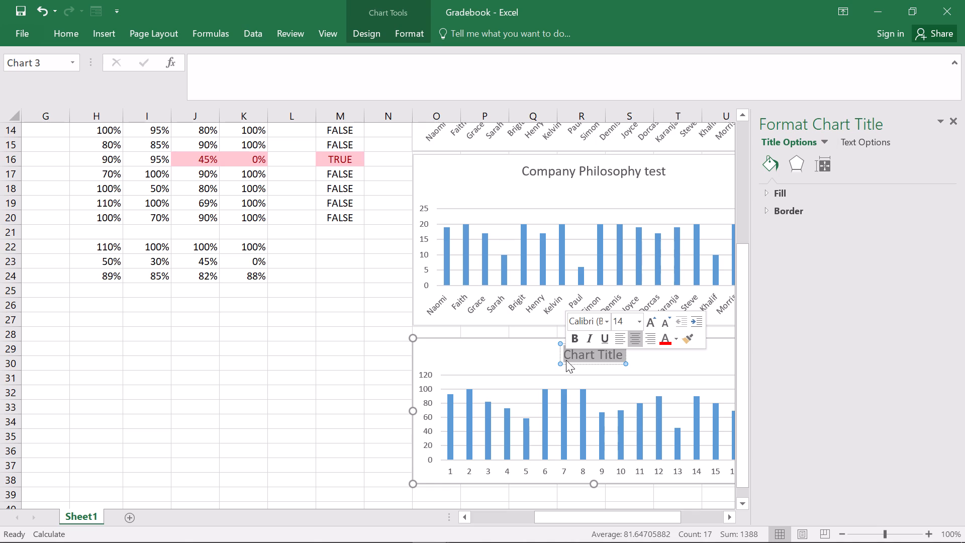
{"action": "key", "text": "f"}
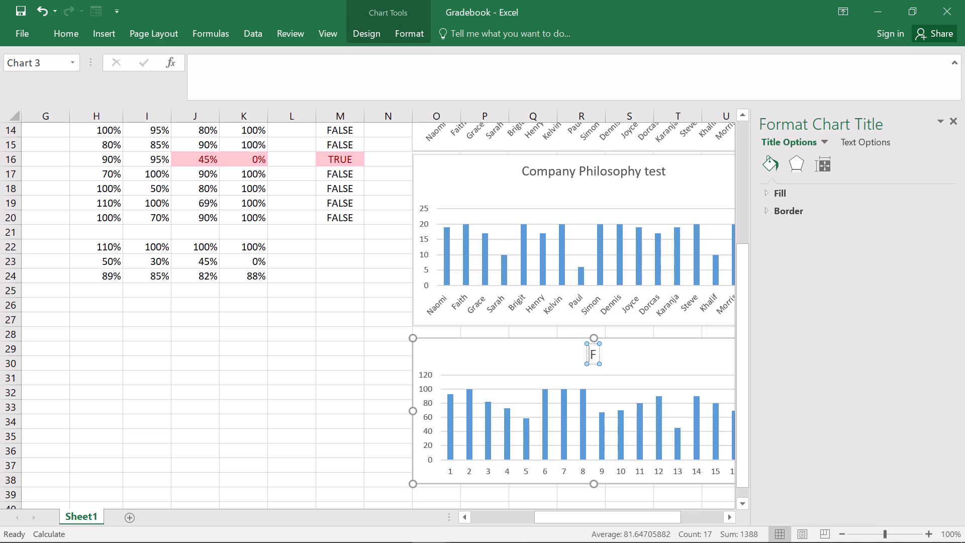
{"action": "type", "text": "inancial"}
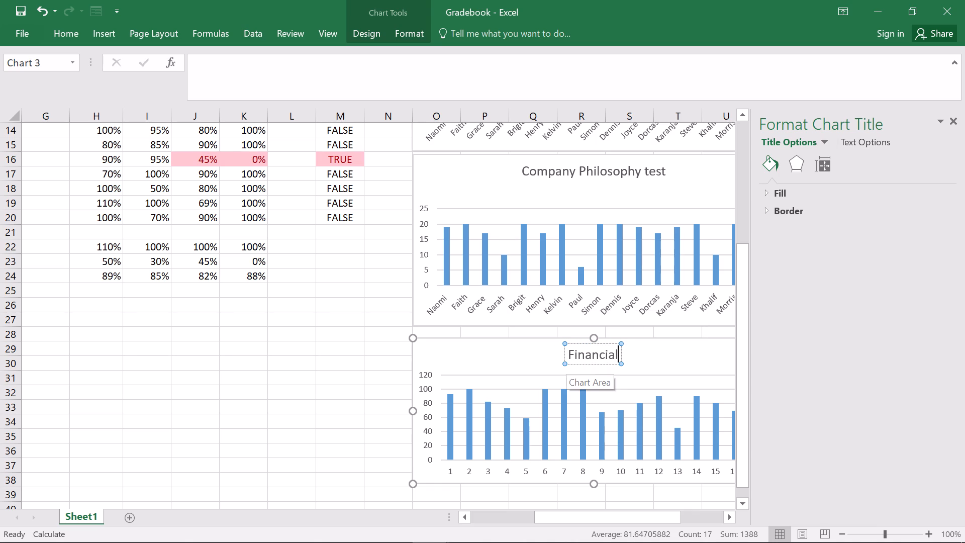
{"action": "key", "text": "space"}
{"action": "key", "text": "s"}
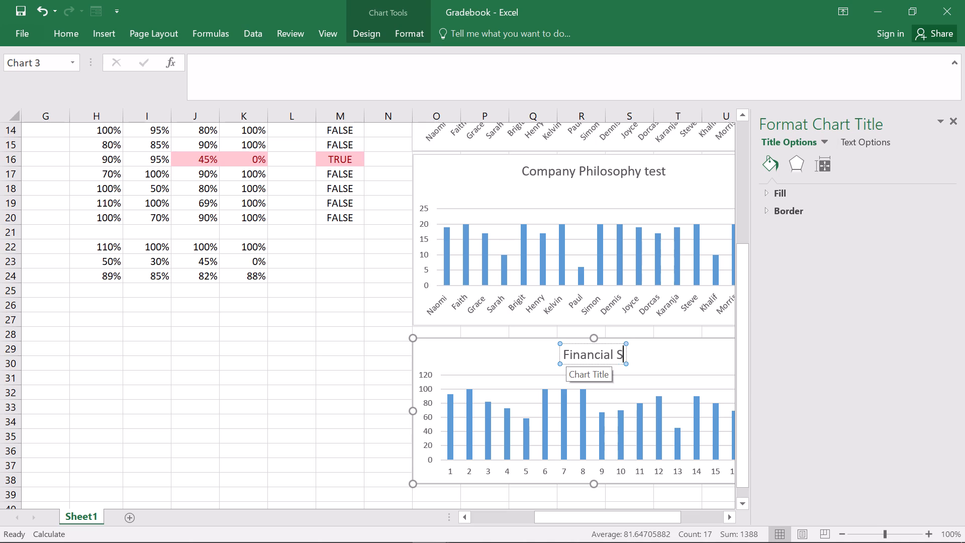
{"action": "type", "text": "kill"}
{"action": "key", "text": "space"}
{"action": "key", "text": "t"}
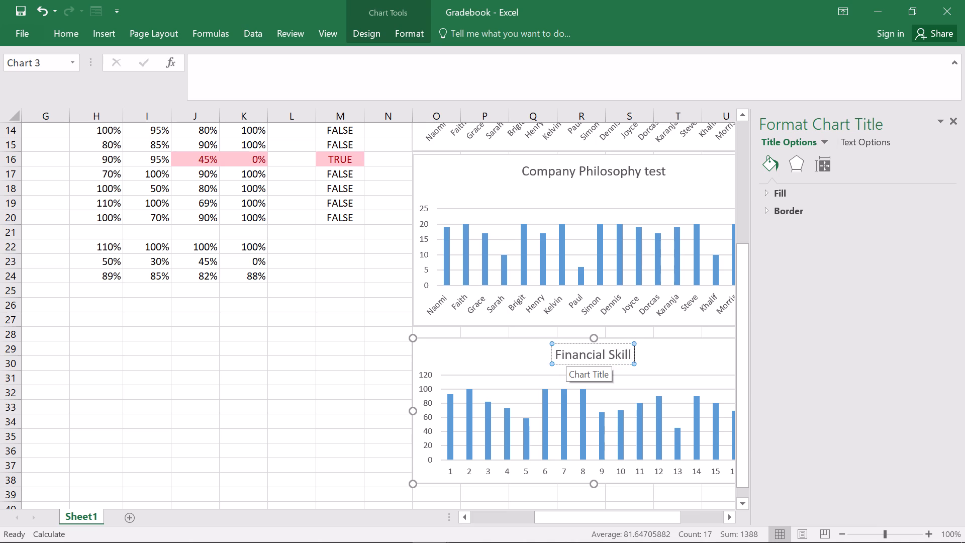
{"action": "type", "text": "est"}
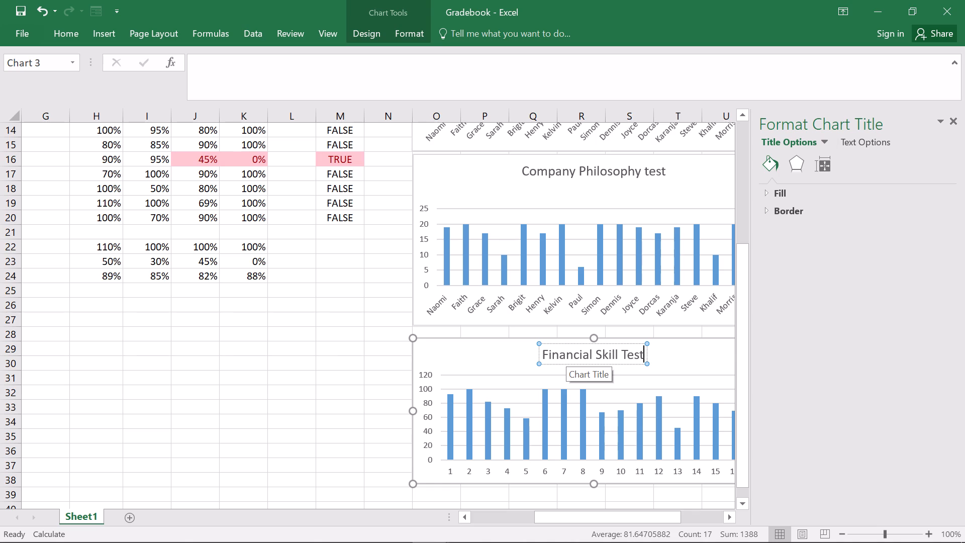
{"action": "scroll", "coordinate": [566, 360], "scroll_direction": "down", "scroll_amount": 3}
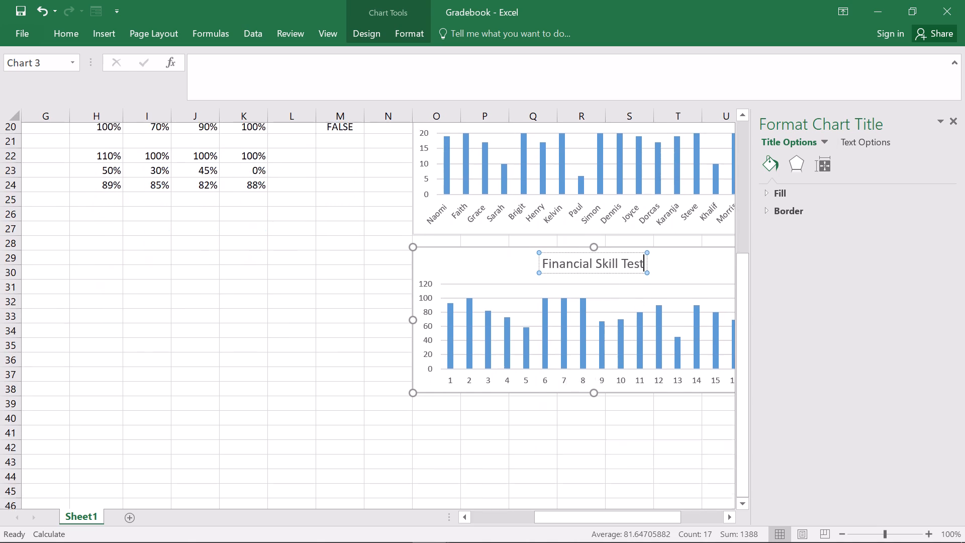
{"action": "scroll", "coordinate": [566, 360], "scroll_direction": "down", "scroll_amount": 1}
{"action": "scroll", "coordinate": [566, 360], "scroll_direction": "left", "scroll_amount": 1}
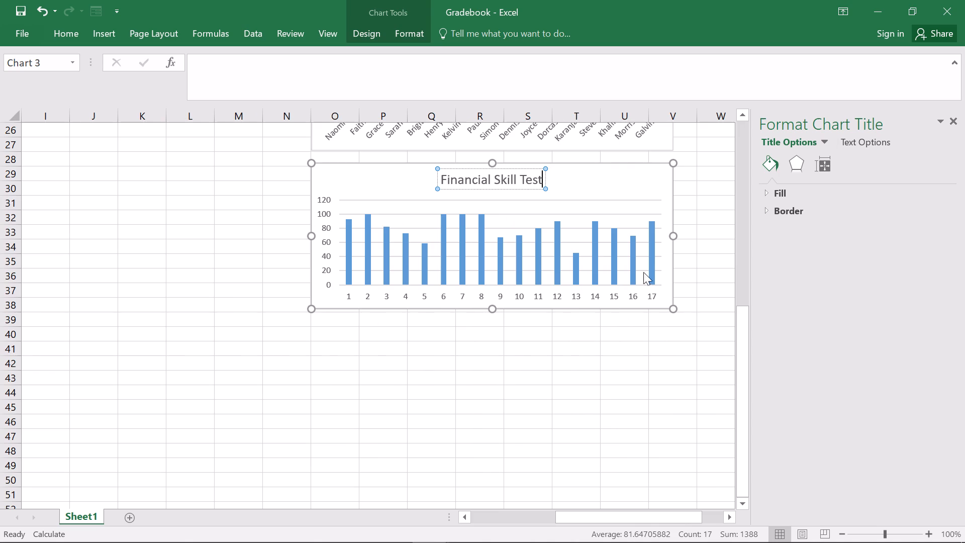
{"action": "key", "text": "Return"}
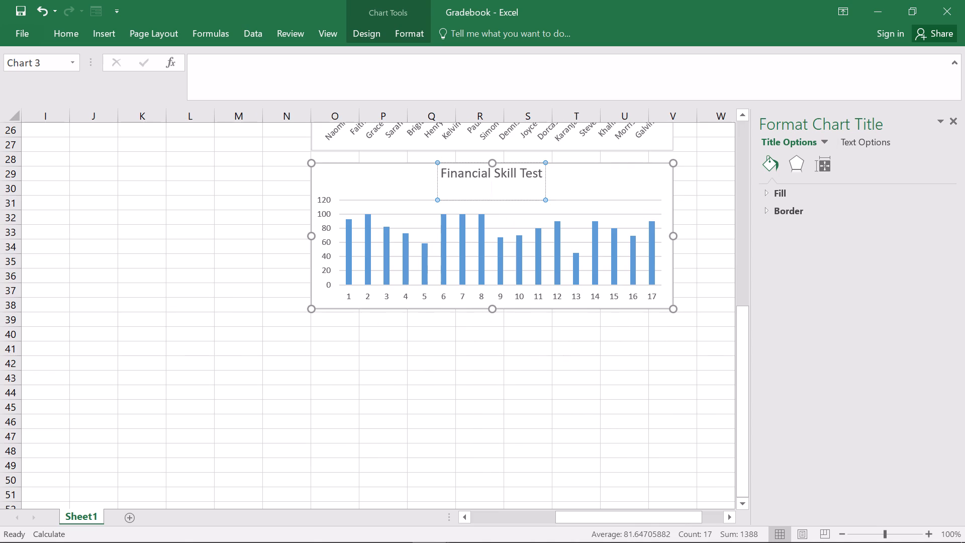
Set the Financial Skill Test chart's horizontal axis labels to the names in A4:A20.
{"action": "right_click", "coordinate": [344, 173]}
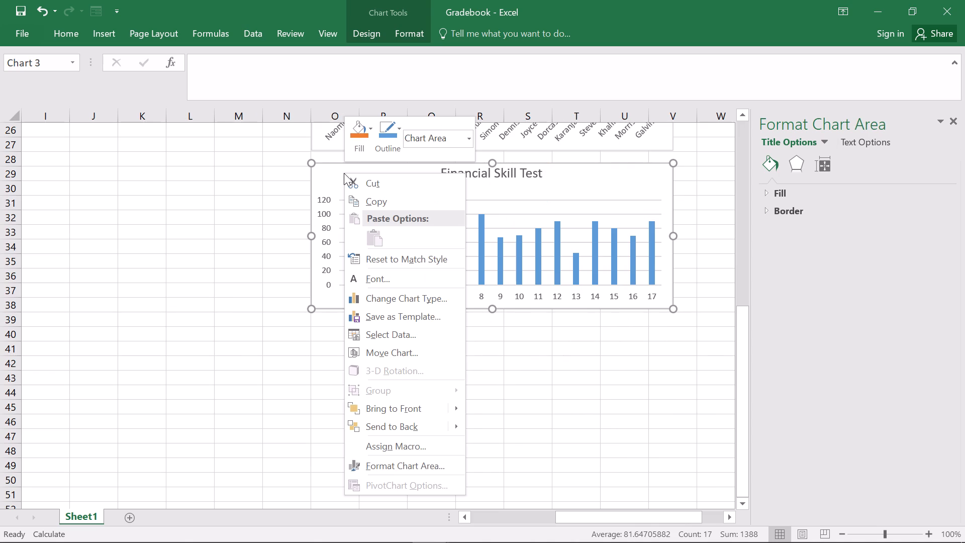
{"action": "left_click", "coordinate": [392, 337]}
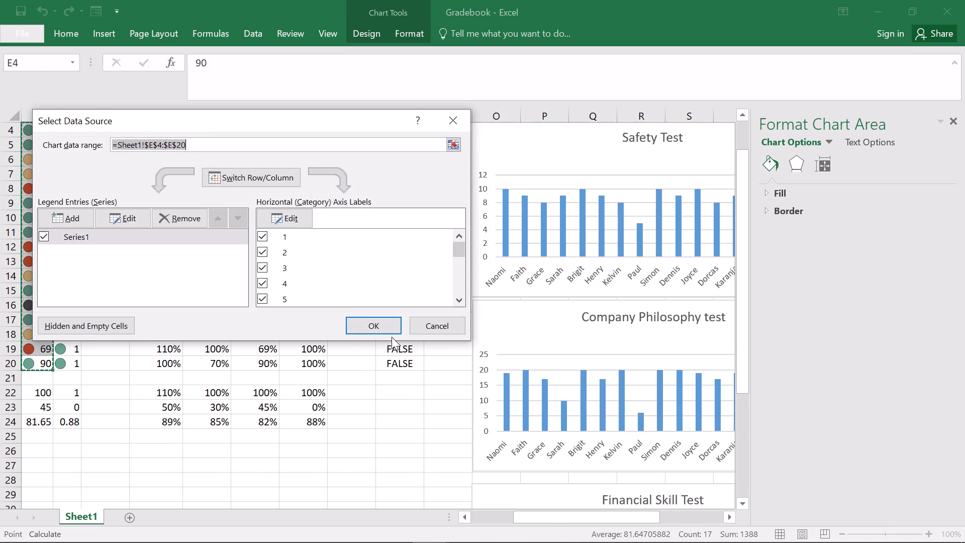
{"action": "left_click", "coordinate": [294, 221]}
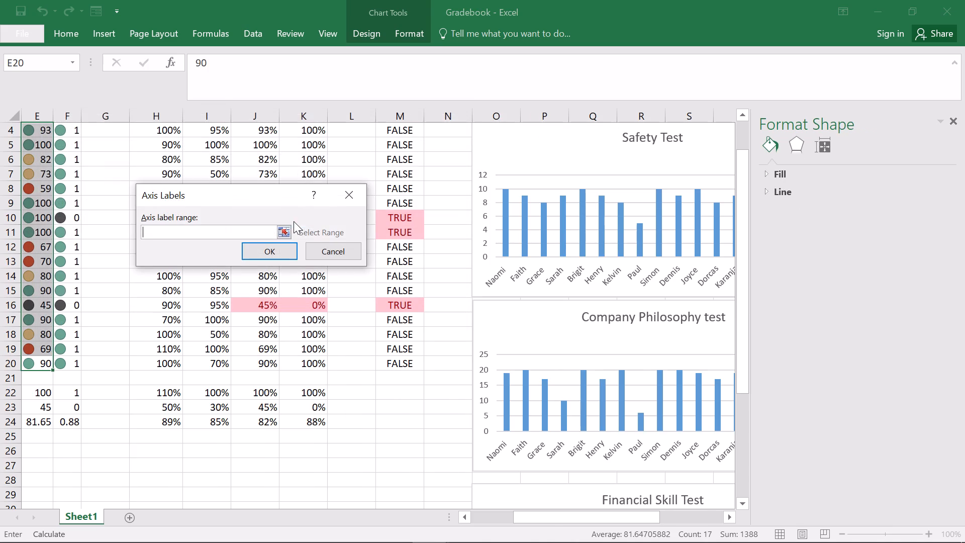
{"action": "scroll", "coordinate": [179, 300], "scroll_direction": "right", "scroll_amount": 6}
{"action": "scroll", "coordinate": [179, 300], "scroll_direction": "up", "scroll_amount": 1}
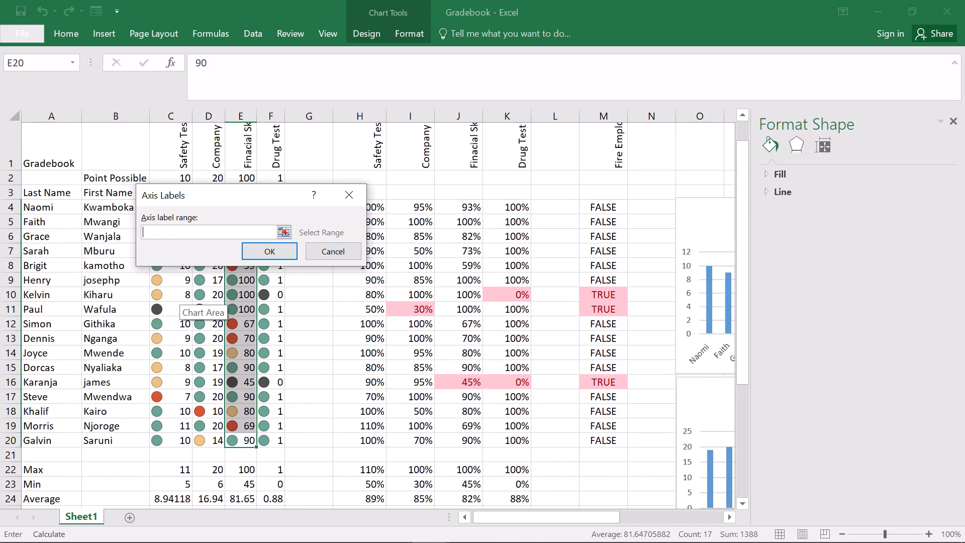
{"action": "scroll", "coordinate": [34, 441], "scroll_direction": "down", "scroll_amount": 2}
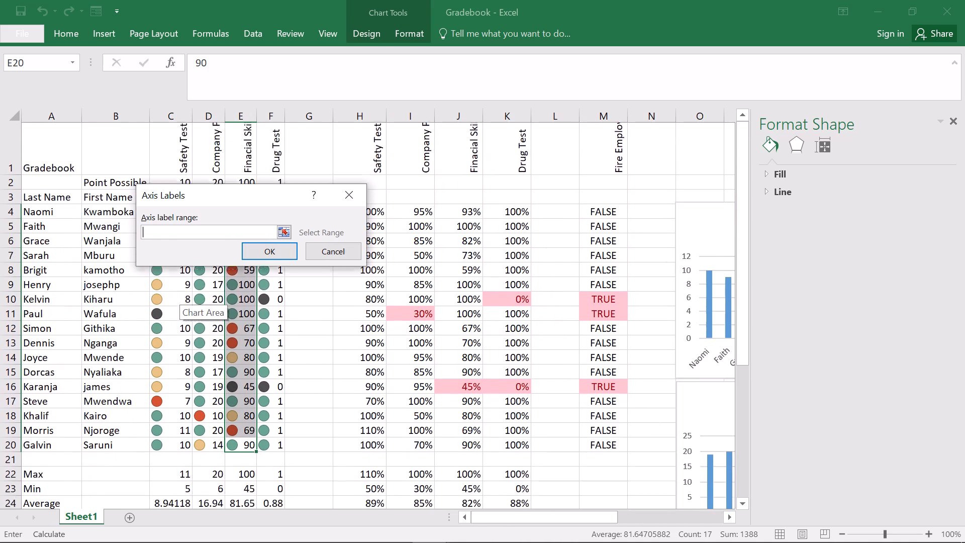
{"action": "left_click_drag", "start_coordinate": [50, 399], "coordinate": [46, 381]}
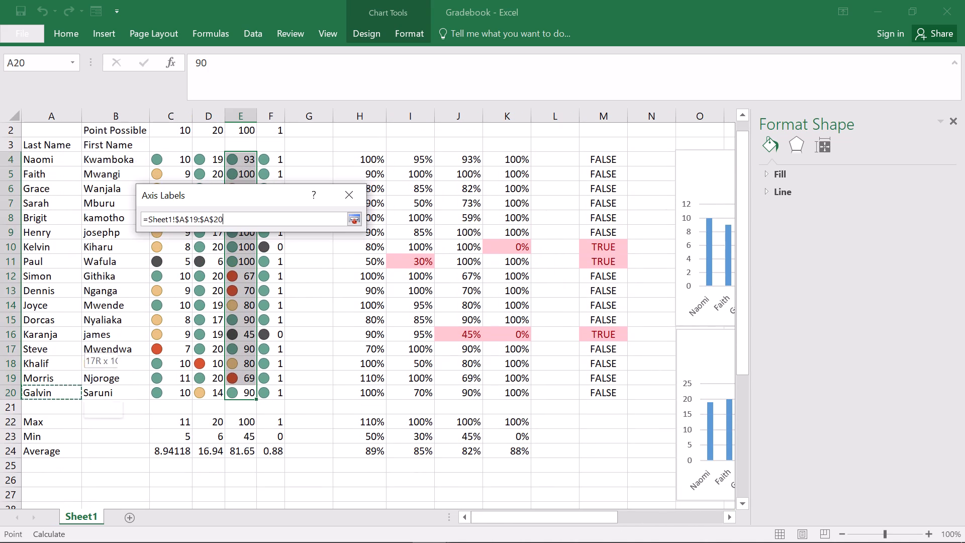
{"action": "left_click_drag", "start_coordinate": [46, 381], "coordinate": [44, 170]}
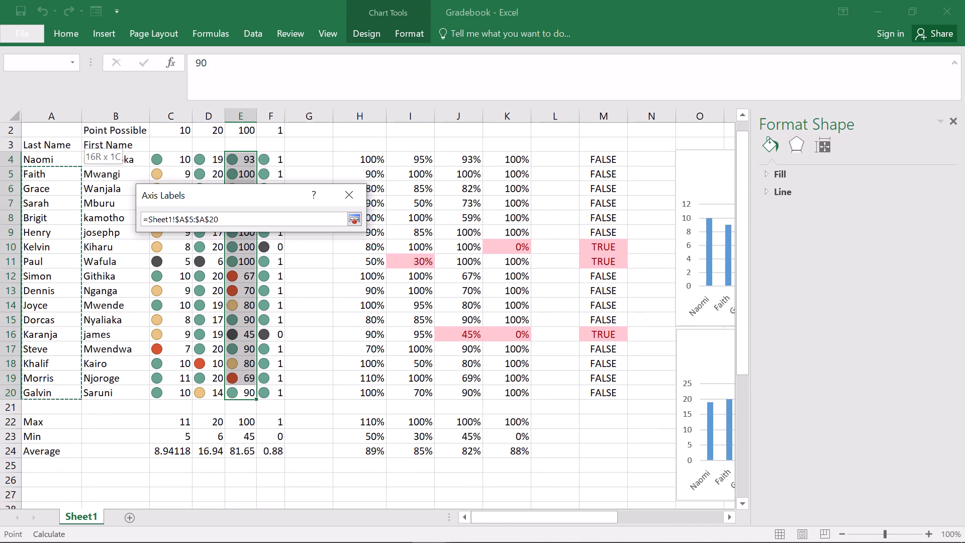
{"action": "left_click_drag", "start_coordinate": [44, 170], "coordinate": [44, 164]}
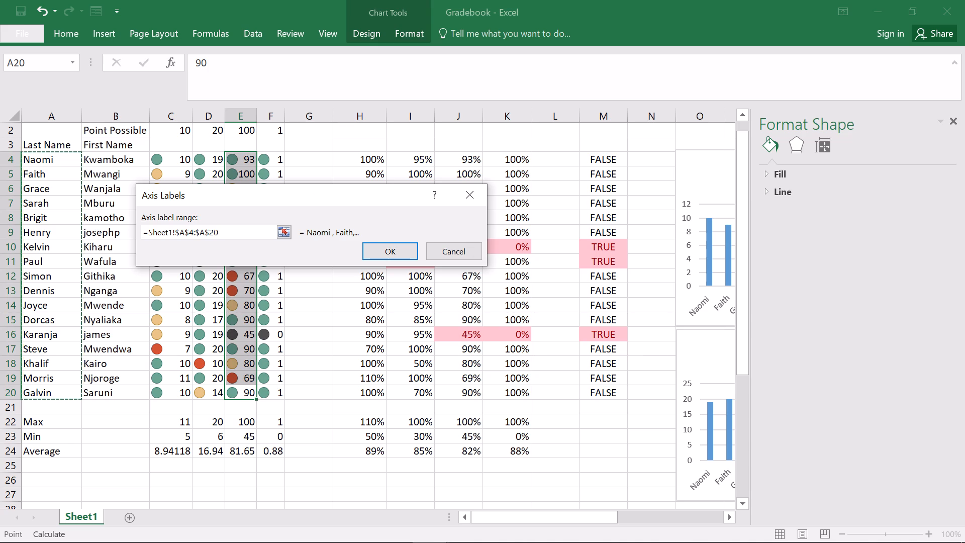
{"action": "left_click", "coordinate": [372, 247]}
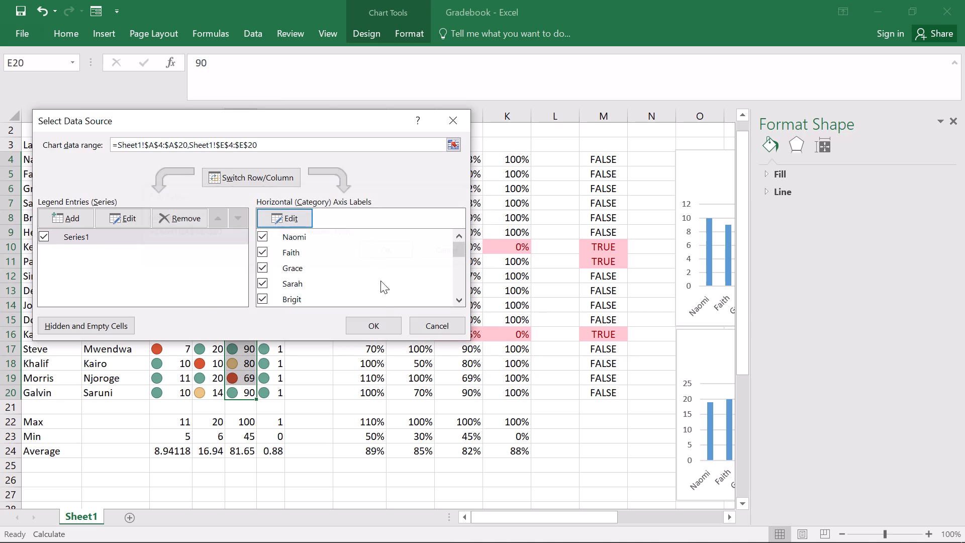
{"action": "left_click", "coordinate": [375, 326]}
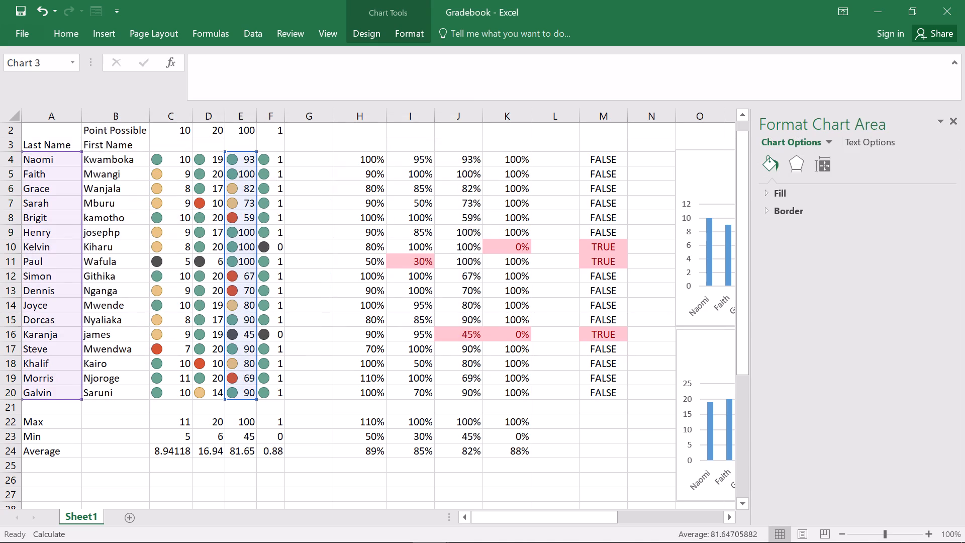
Close the chart formatting pane.
{"action": "scroll", "coordinate": [651, 341], "scroll_direction": "left", "scroll_amount": 5}
{"action": "scroll", "coordinate": [651, 341], "scroll_direction": "down", "scroll_amount": 1}
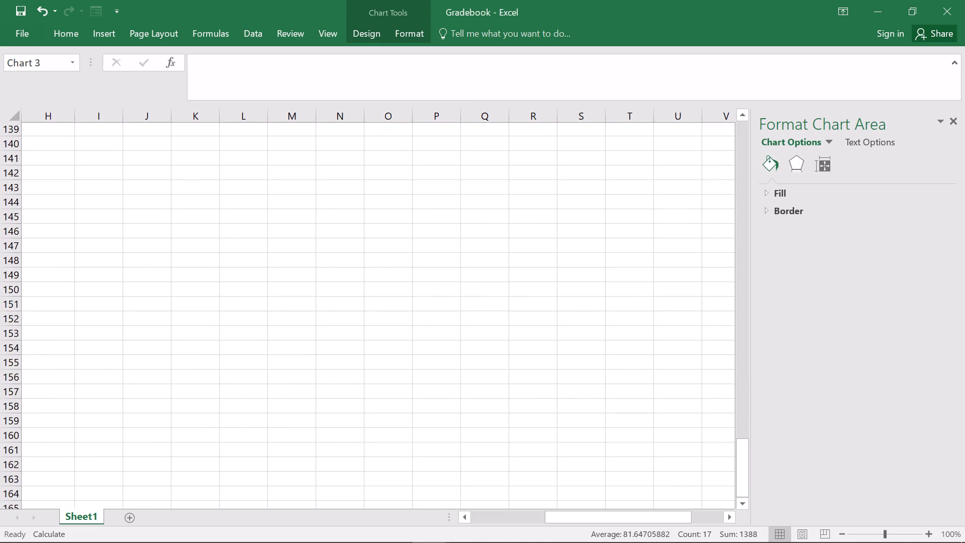
{"action": "scroll", "coordinate": [651, 341], "scroll_direction": "down", "scroll_amount": 1}
{"action": "scroll", "coordinate": [651, 341], "scroll_direction": "up", "scroll_amount": 5}
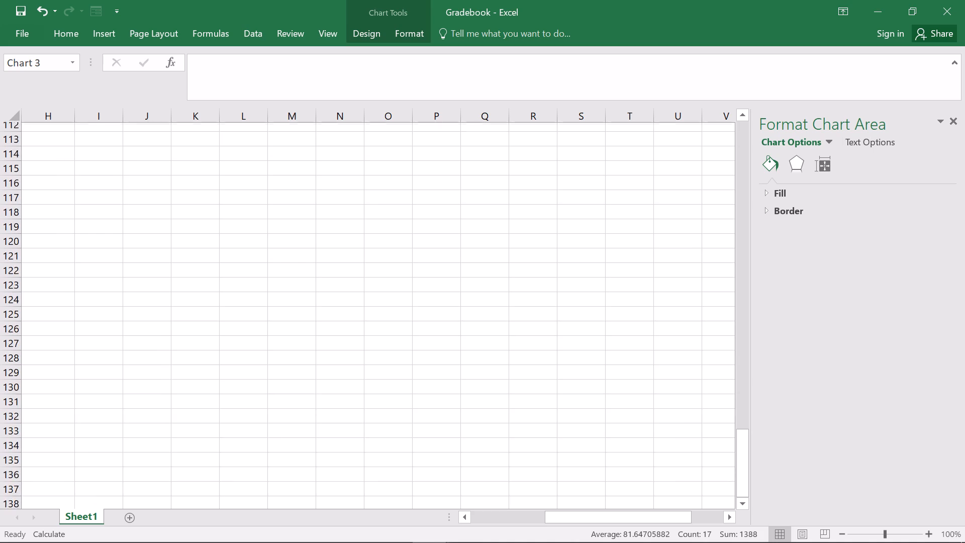
{"action": "scroll", "coordinate": [651, 341], "scroll_direction": "right", "scroll_amount": 2}
{"action": "scroll", "coordinate": [651, 341], "scroll_direction": "up", "scroll_amount": 4}
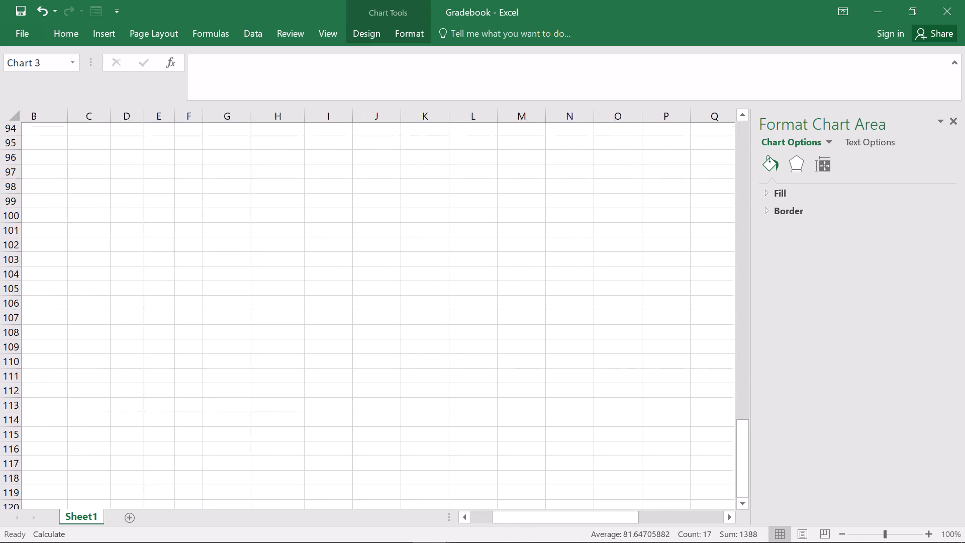
{"action": "scroll", "coordinate": [651, 341], "scroll_direction": "up", "scroll_amount": 1}
{"action": "scroll", "coordinate": [356, 218], "scroll_direction": "up", "scroll_amount": 2}
{"action": "scroll", "coordinate": [356, 218], "scroll_direction": "right", "scroll_amount": 3}
{"action": "scroll", "coordinate": [356, 218], "scroll_direction": "up", "scroll_amount": 3}
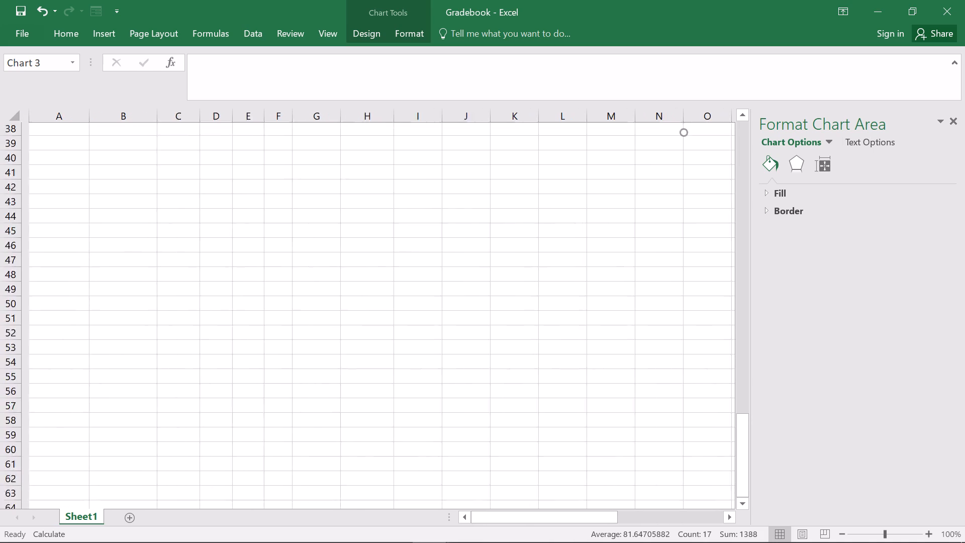
{"action": "scroll", "coordinate": [356, 218], "scroll_direction": "up", "scroll_amount": 2}
{"action": "scroll", "coordinate": [356, 218], "scroll_direction": "down", "scroll_amount": 1}
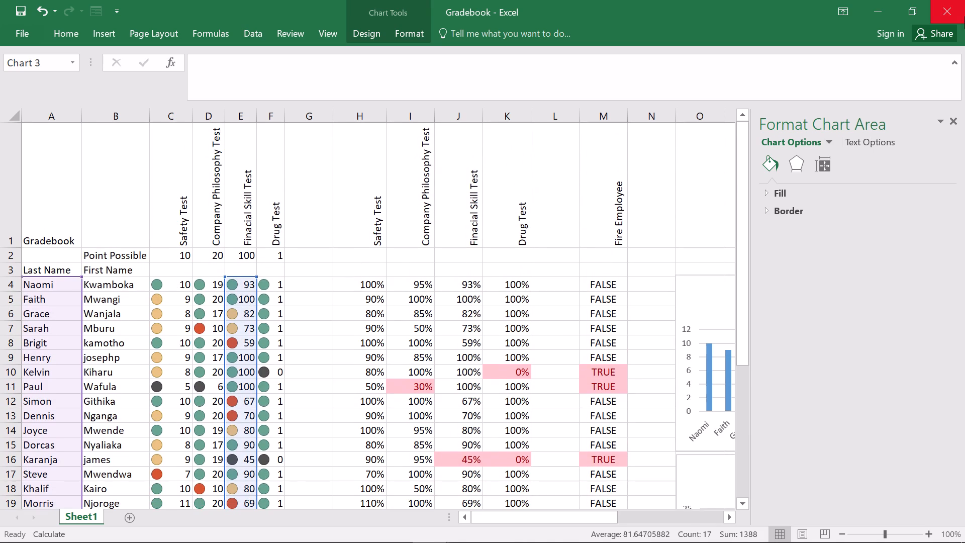
{"action": "left_click", "coordinate": [956, 122]}
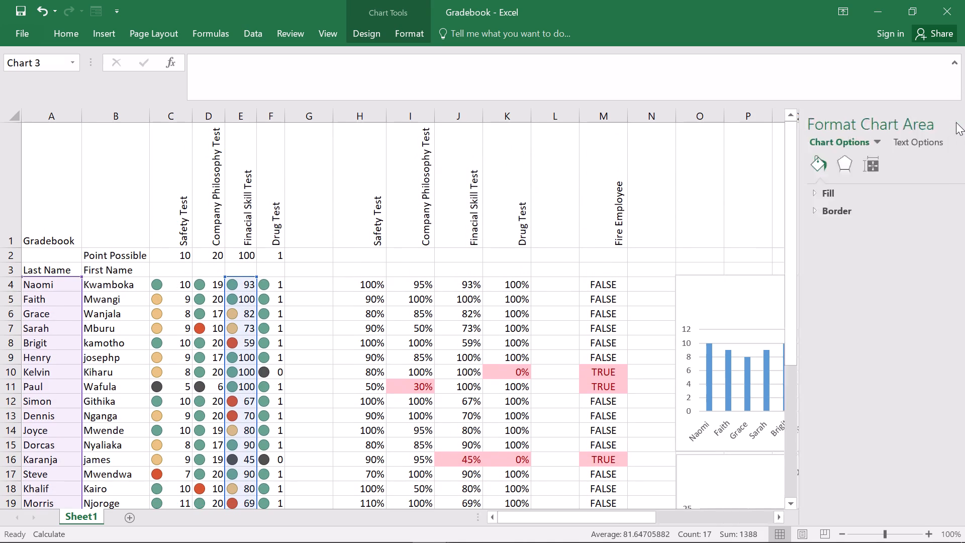
Make the Financial Skill Test chart taller by extending its bottom edge to about row 39.
{"action": "scroll", "coordinate": [706, 284], "scroll_direction": "left", "scroll_amount": 5}
{"action": "scroll", "coordinate": [706, 284], "scroll_direction": "down", "scroll_amount": 3}
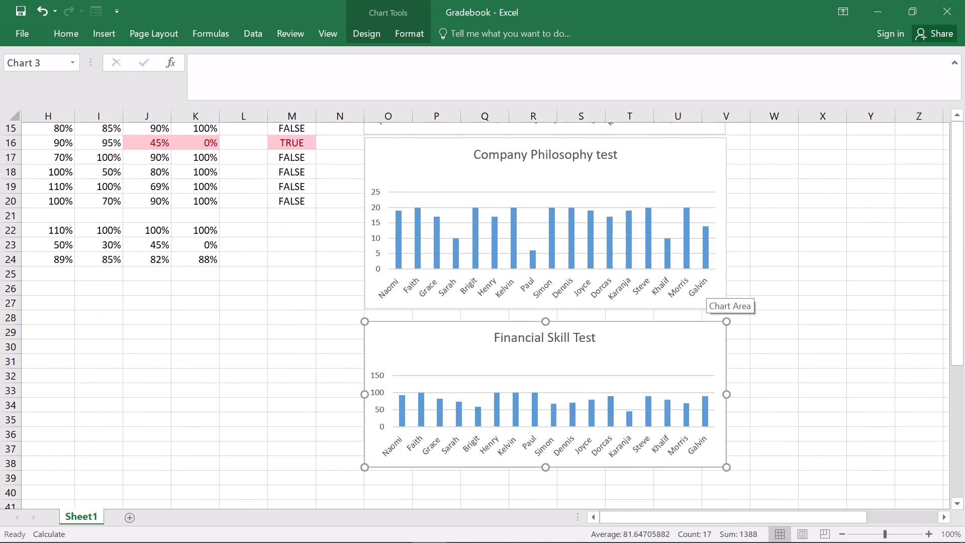
{"action": "scroll", "coordinate": [706, 284], "scroll_direction": "down", "scroll_amount": 1}
{"action": "scroll", "coordinate": [706, 284], "scroll_direction": "up", "scroll_amount": 1}
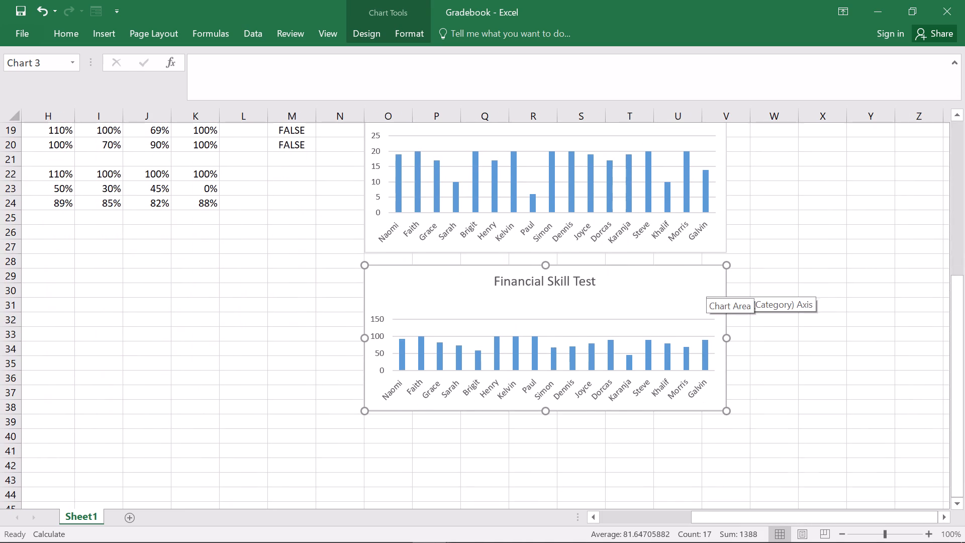
{"action": "scroll", "coordinate": [706, 284], "scroll_direction": "up", "scroll_amount": 2}
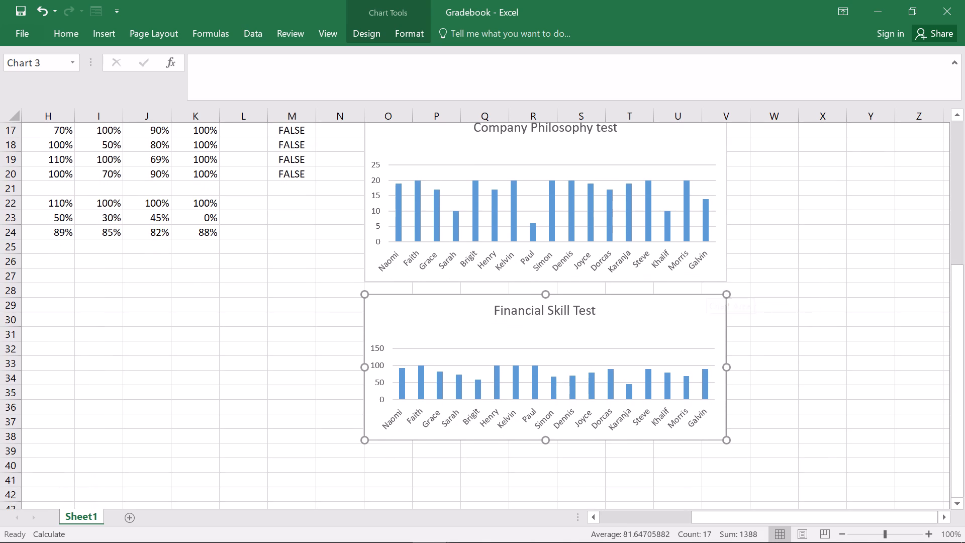
{"action": "scroll", "coordinate": [846, 297], "scroll_direction": "up", "scroll_amount": 3}
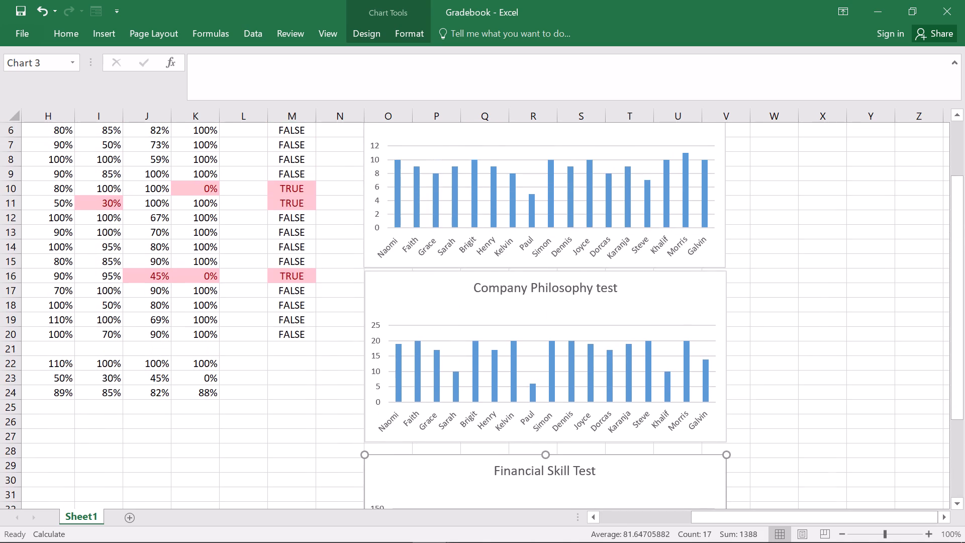
{"action": "scroll", "coordinate": [846, 297], "scroll_direction": "down", "scroll_amount": 2}
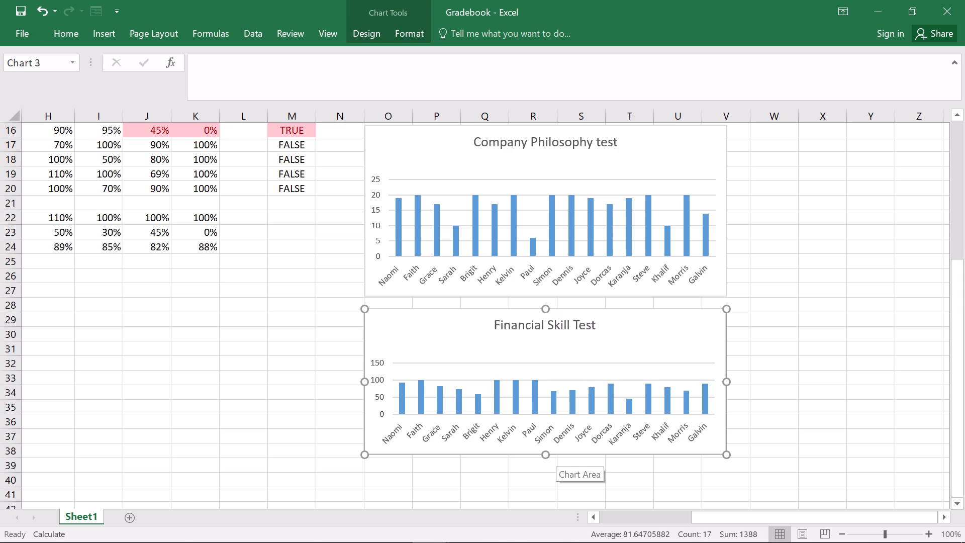
{"action": "left_click_drag", "start_coordinate": [542, 457], "coordinate": [544, 467]}
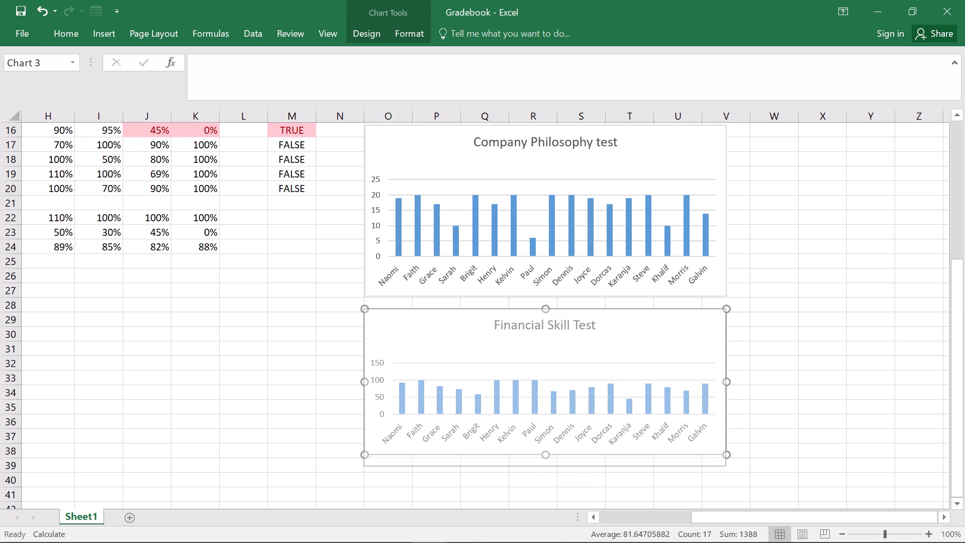
{"action": "left_click_drag", "start_coordinate": [544, 467], "coordinate": [544, 471]}
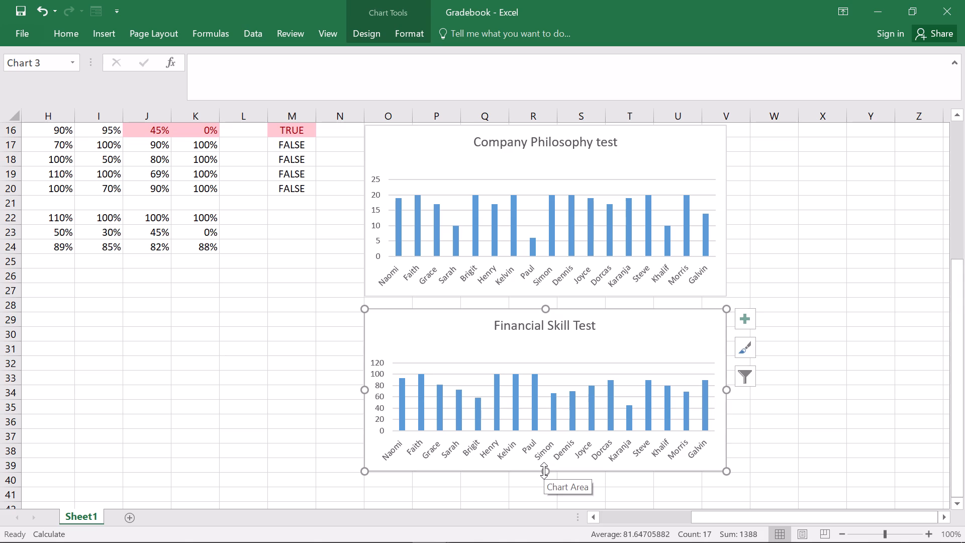
Move the Financial Skill Test and Company Philosophy test charts up to close the gaps between the three stacked charts.
{"action": "scroll", "coordinate": [814, 233], "scroll_direction": "up", "scroll_amount": 1}
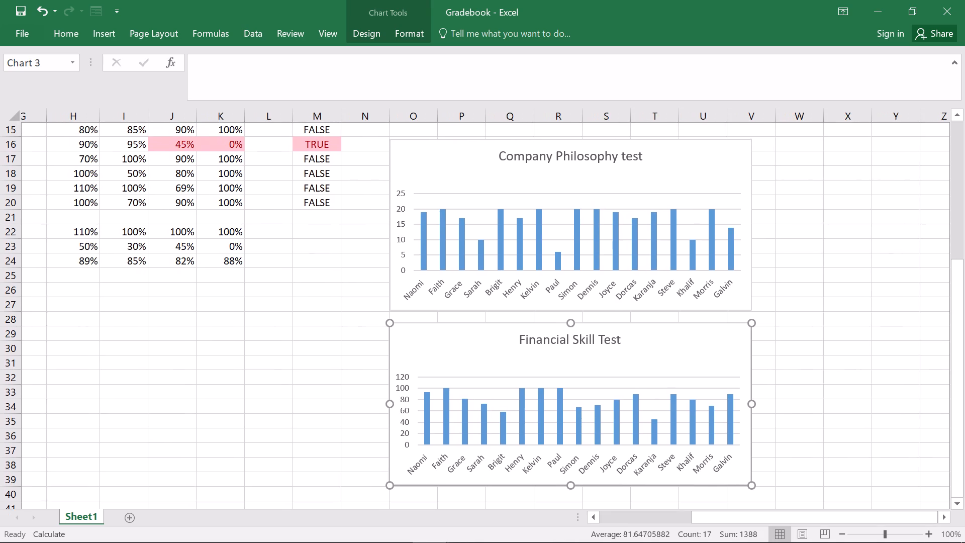
{"action": "scroll", "coordinate": [814, 233], "scroll_direction": "up", "scroll_amount": 4}
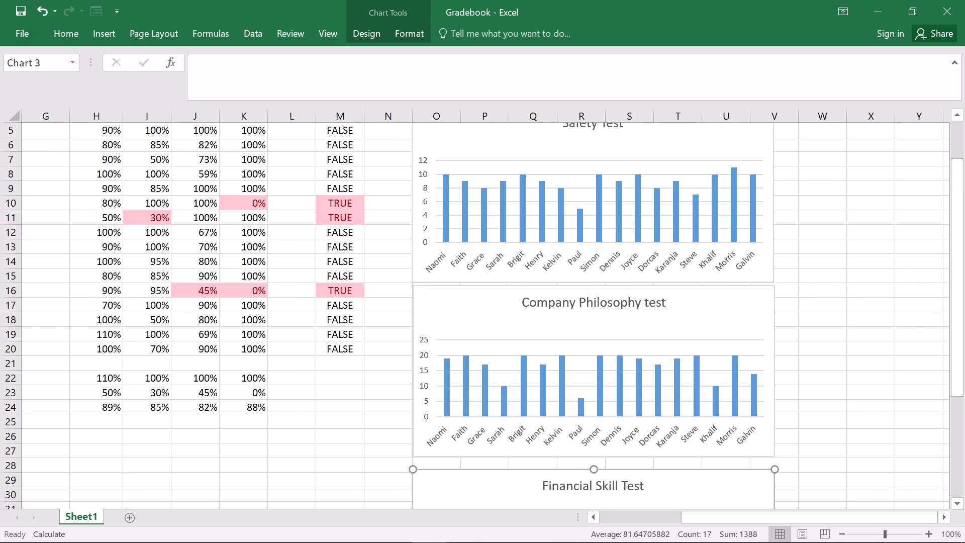
{"action": "scroll", "coordinate": [814, 233], "scroll_direction": "down", "scroll_amount": 1}
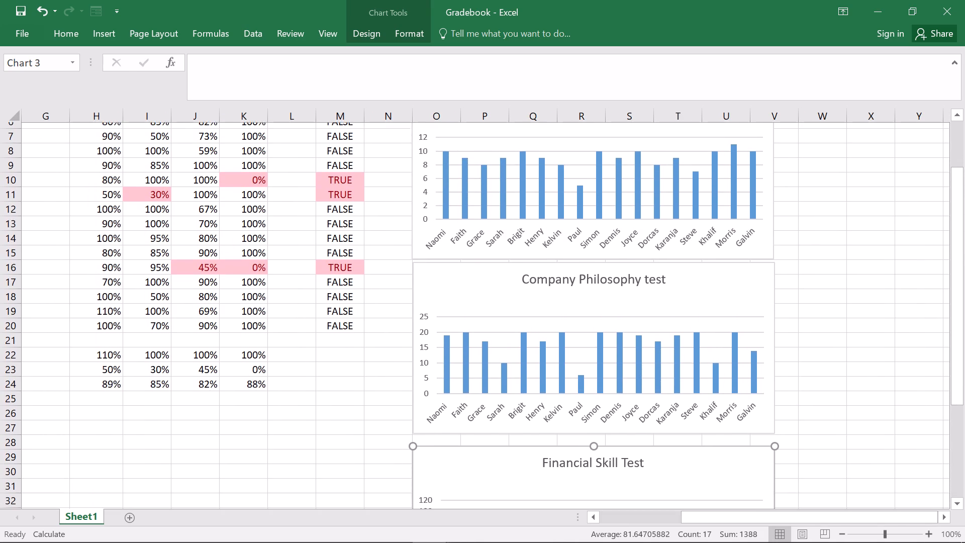
{"action": "scroll", "coordinate": [814, 233], "scroll_direction": "down", "scroll_amount": 1}
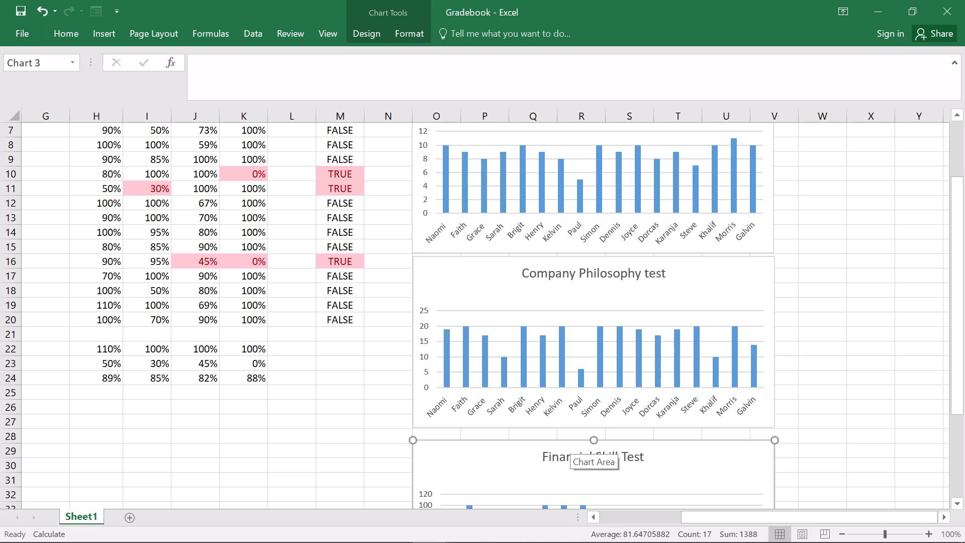
{"action": "left_click_drag", "start_coordinate": [567, 441], "coordinate": [567, 439]}
{"action": "left_click_drag", "start_coordinate": [567, 439], "coordinate": [567, 432]}
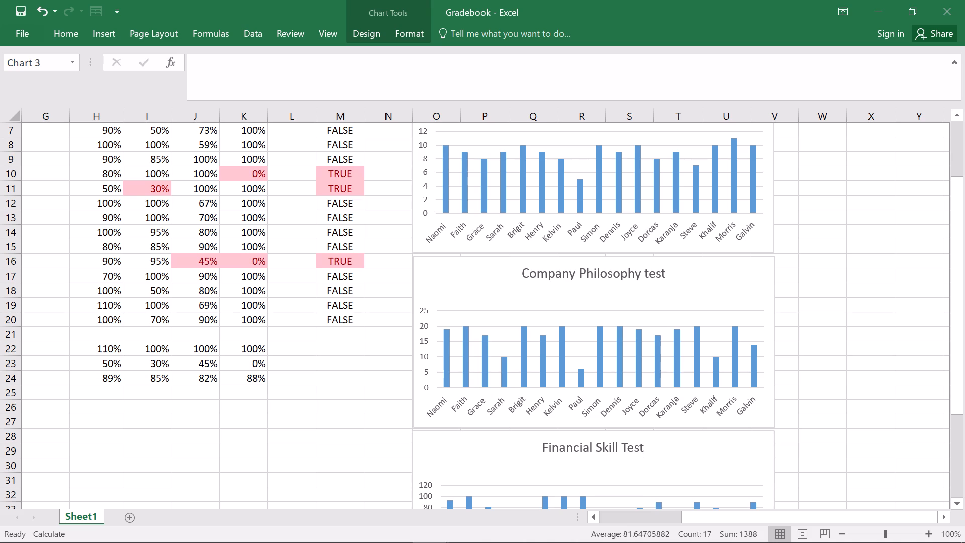
{"action": "left_click_drag", "start_coordinate": [567, 432], "coordinate": [567, 430]}
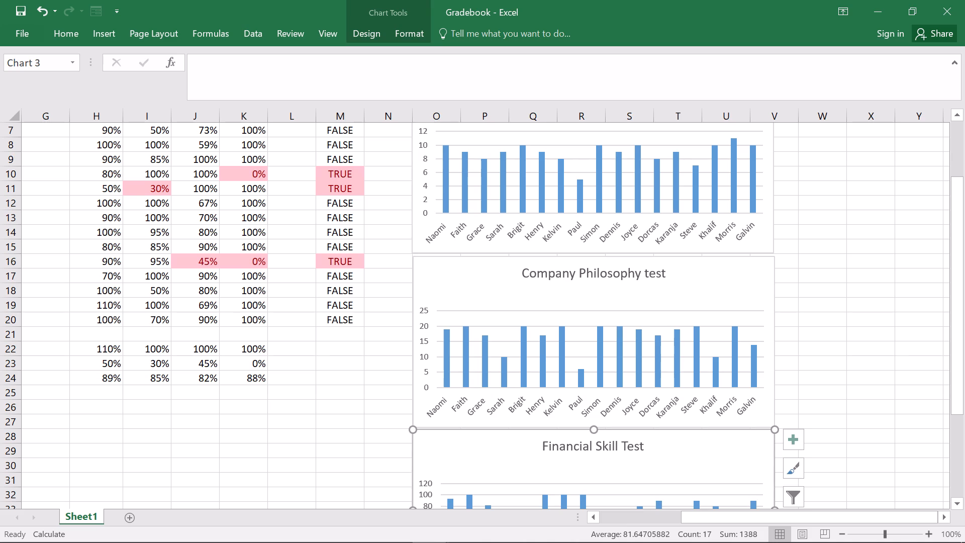
{"action": "left_click", "coordinate": [532, 259]}
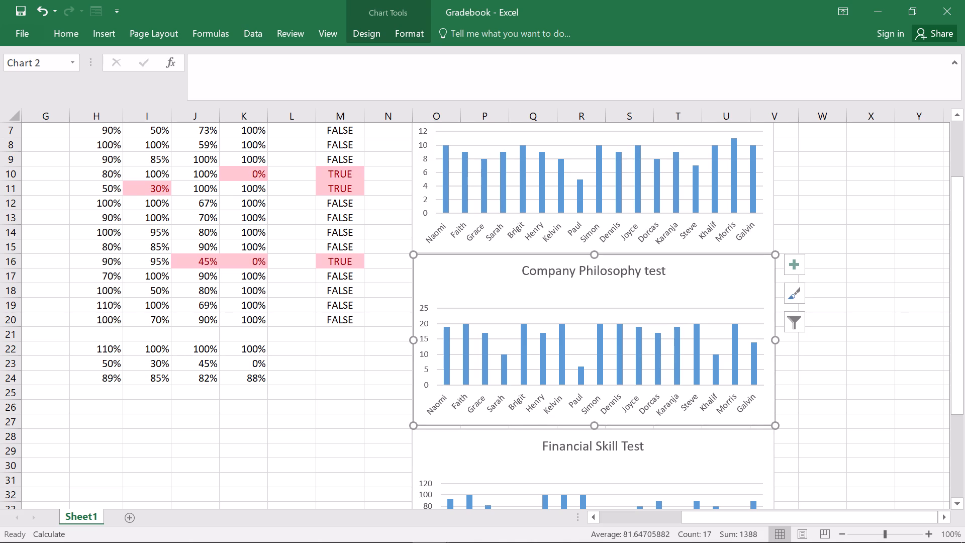
{"action": "left_click_drag", "start_coordinate": [524, 434], "coordinate": [525, 429]}
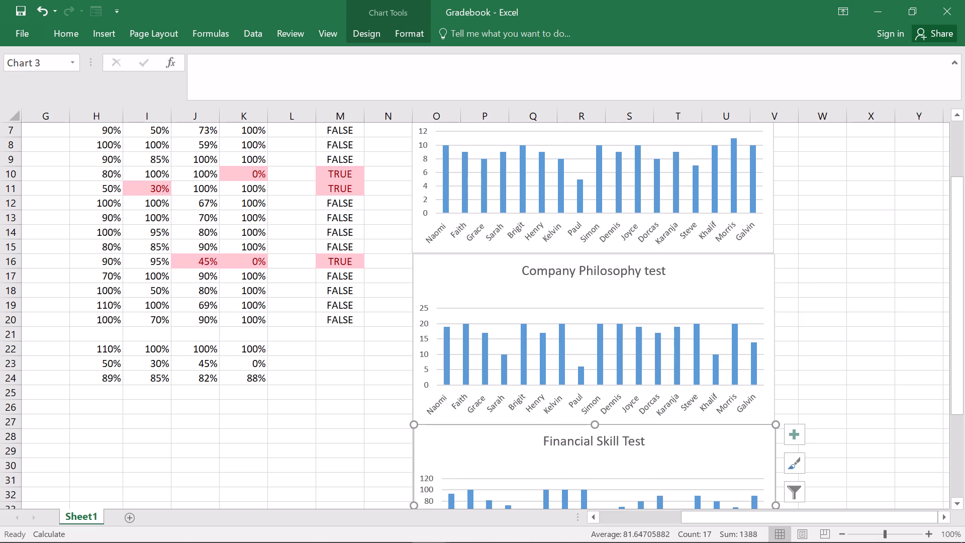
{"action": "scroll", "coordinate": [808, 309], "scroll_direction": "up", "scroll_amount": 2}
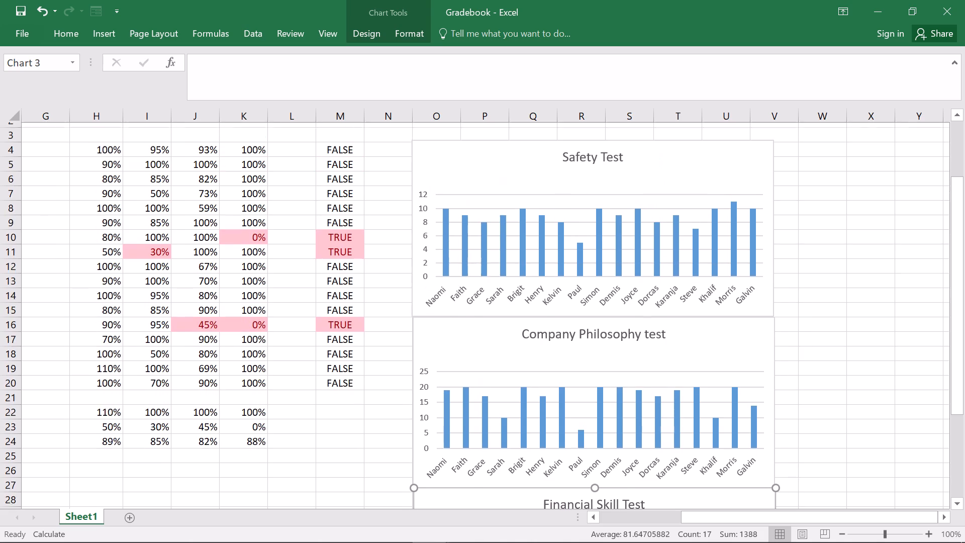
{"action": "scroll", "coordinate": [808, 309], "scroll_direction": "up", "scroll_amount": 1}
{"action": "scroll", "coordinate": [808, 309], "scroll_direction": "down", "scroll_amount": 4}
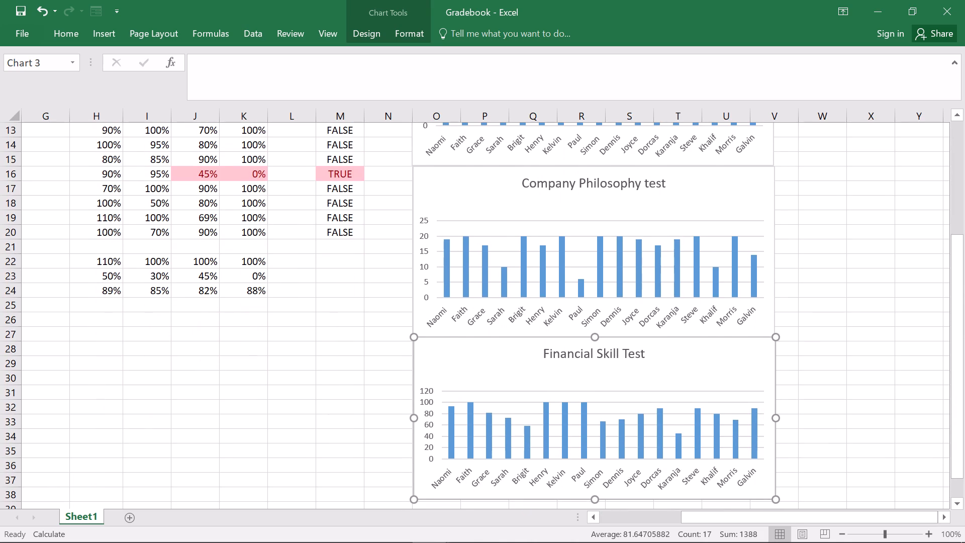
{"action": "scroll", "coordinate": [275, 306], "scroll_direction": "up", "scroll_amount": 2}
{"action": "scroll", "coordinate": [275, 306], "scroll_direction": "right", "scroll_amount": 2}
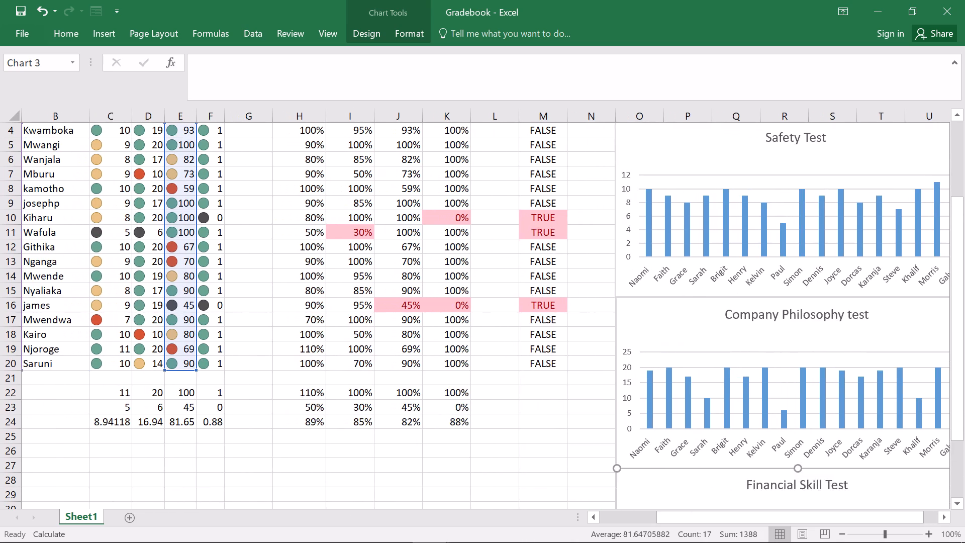
Insert a clustered column chart from the scores in F4:F20.
{"action": "scroll", "coordinate": [275, 306], "scroll_direction": "right", "scroll_amount": 1}
{"action": "scroll", "coordinate": [275, 306], "scroll_direction": "up", "scroll_amount": 1}
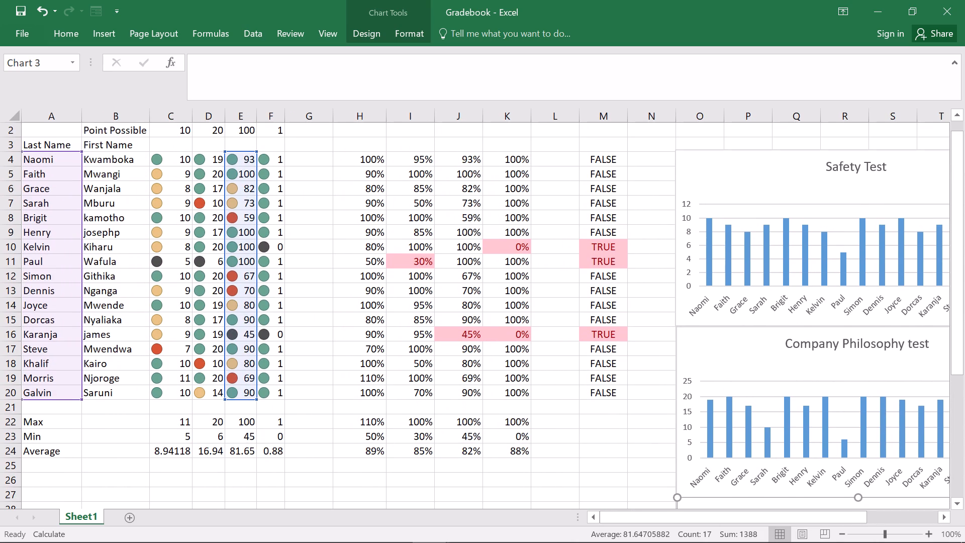
{"action": "left_click_drag", "start_coordinate": [266, 394], "coordinate": [263, 184]}
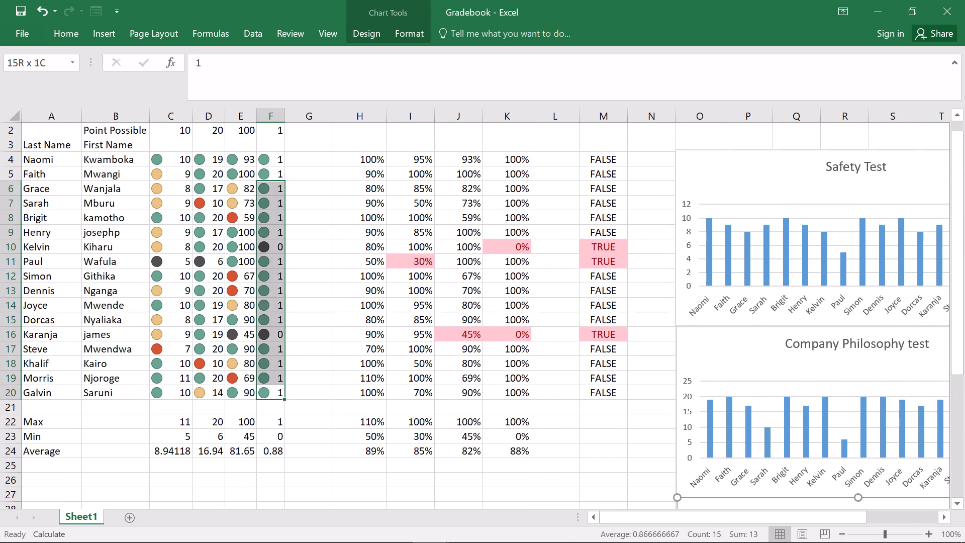
{"action": "left_click_drag", "start_coordinate": [263, 184], "coordinate": [259, 158]}
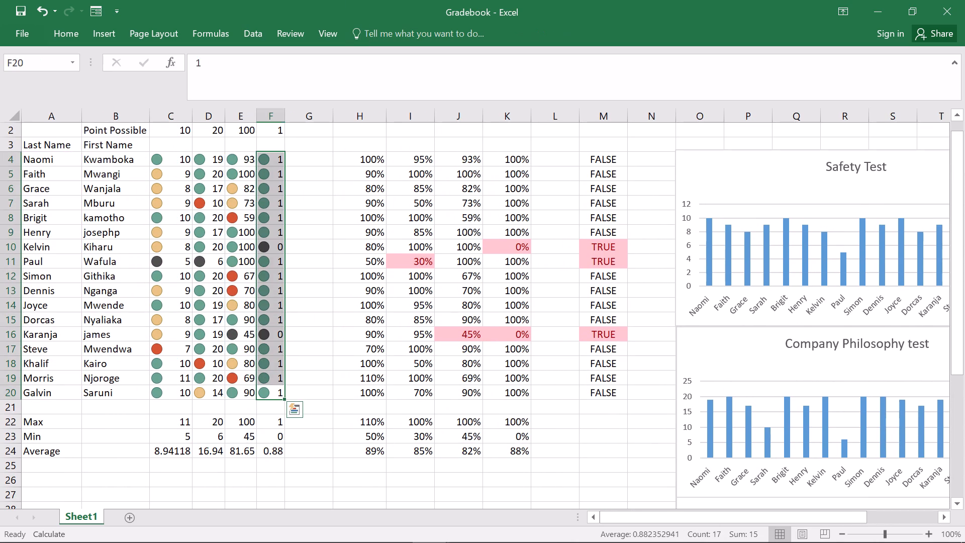
{"action": "left_click", "coordinate": [101, 37]}
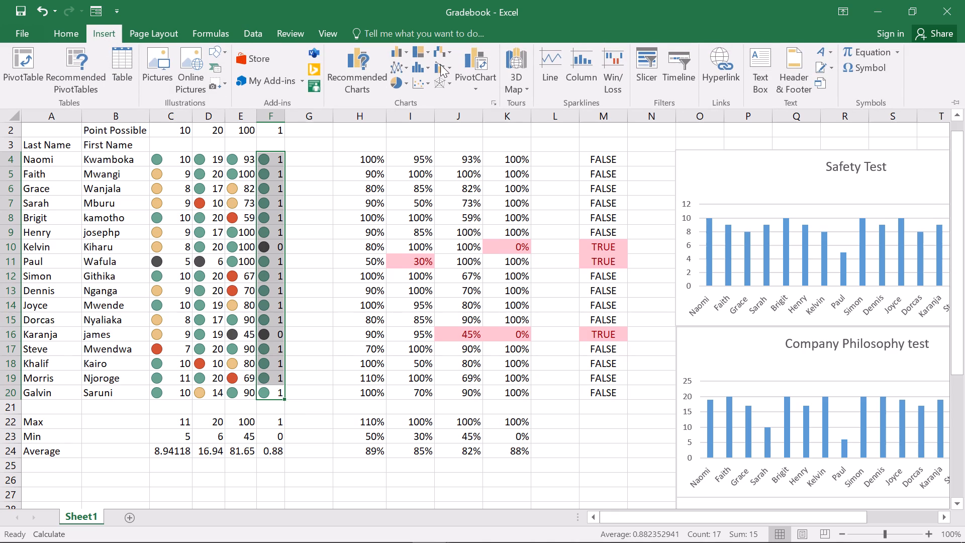
{"action": "left_click", "coordinate": [400, 52]}
{"action": "left_click", "coordinate": [413, 89]}
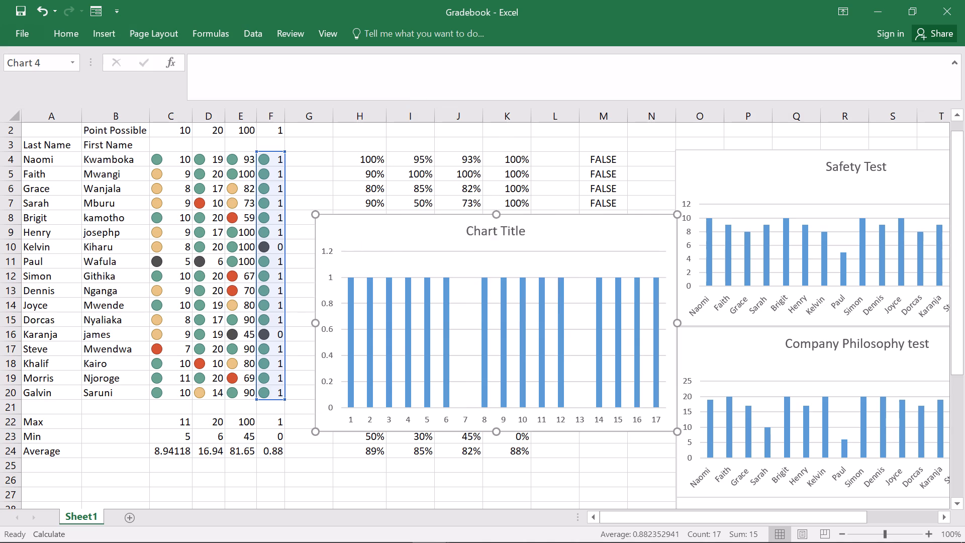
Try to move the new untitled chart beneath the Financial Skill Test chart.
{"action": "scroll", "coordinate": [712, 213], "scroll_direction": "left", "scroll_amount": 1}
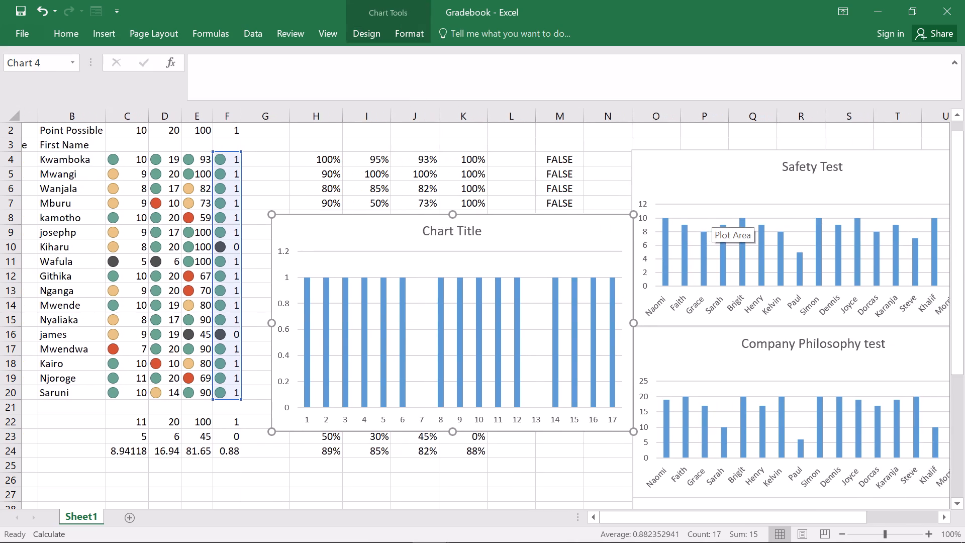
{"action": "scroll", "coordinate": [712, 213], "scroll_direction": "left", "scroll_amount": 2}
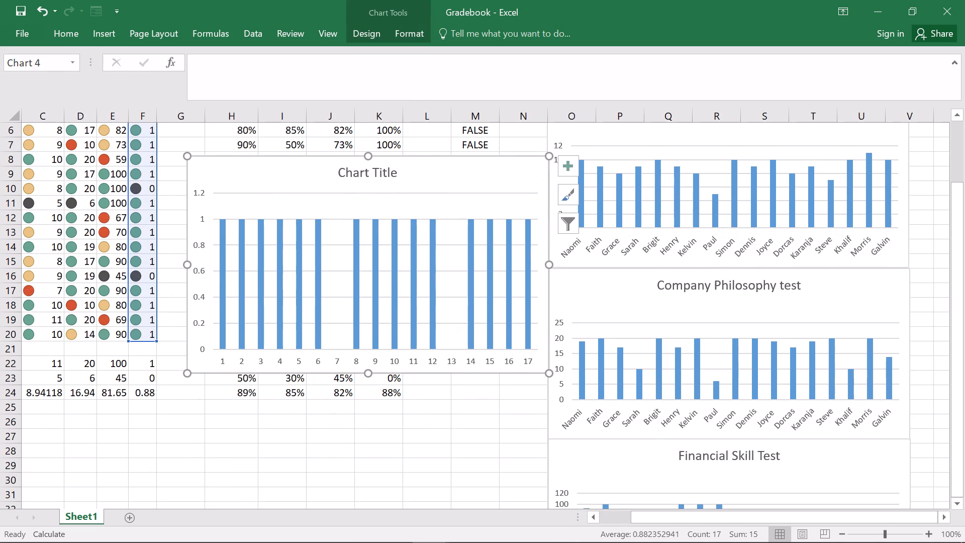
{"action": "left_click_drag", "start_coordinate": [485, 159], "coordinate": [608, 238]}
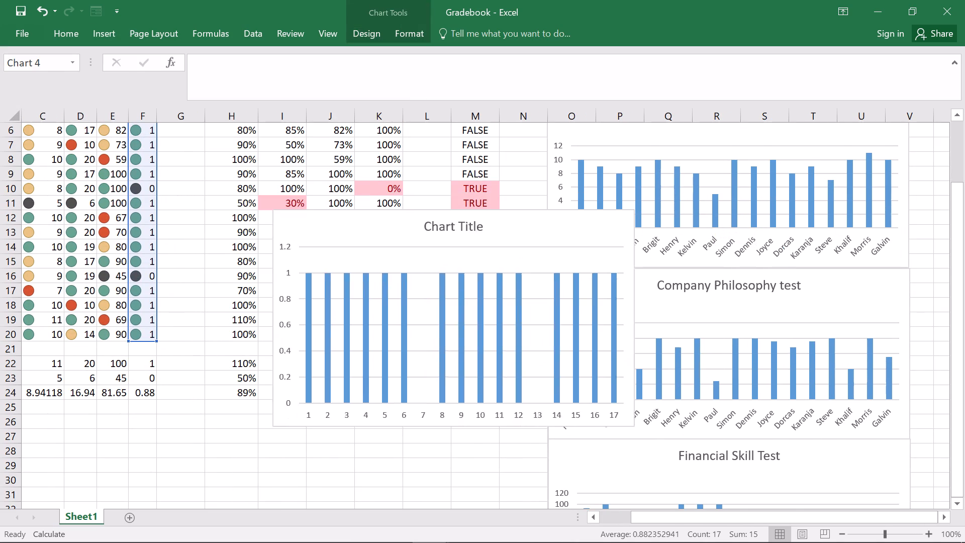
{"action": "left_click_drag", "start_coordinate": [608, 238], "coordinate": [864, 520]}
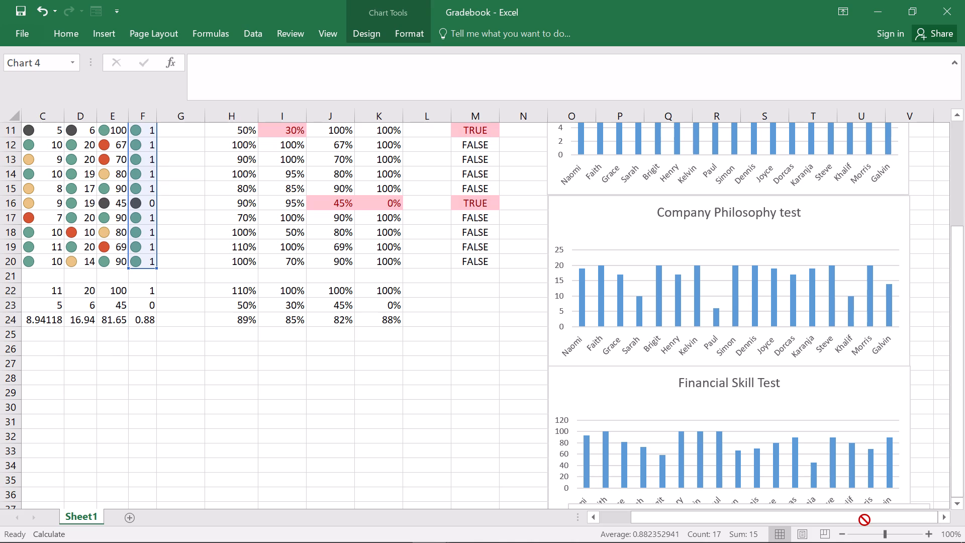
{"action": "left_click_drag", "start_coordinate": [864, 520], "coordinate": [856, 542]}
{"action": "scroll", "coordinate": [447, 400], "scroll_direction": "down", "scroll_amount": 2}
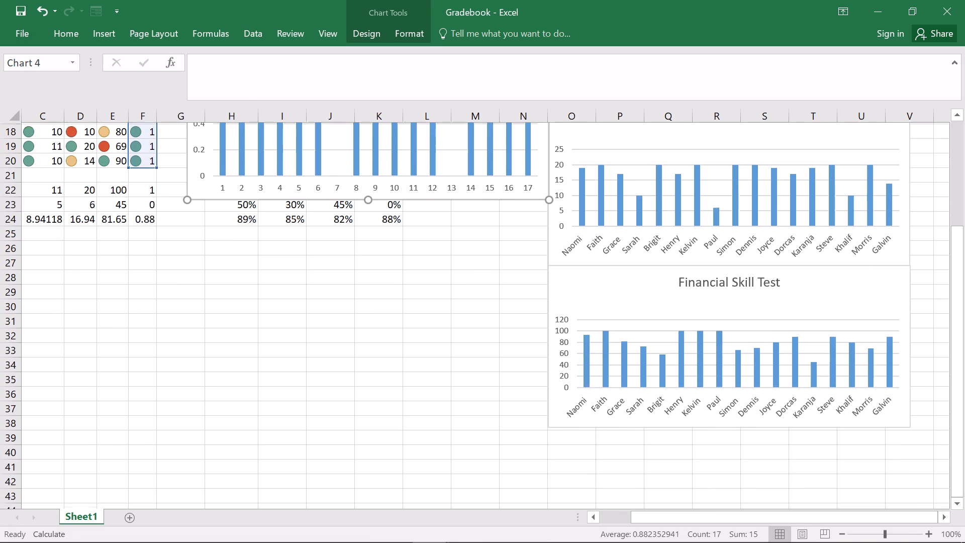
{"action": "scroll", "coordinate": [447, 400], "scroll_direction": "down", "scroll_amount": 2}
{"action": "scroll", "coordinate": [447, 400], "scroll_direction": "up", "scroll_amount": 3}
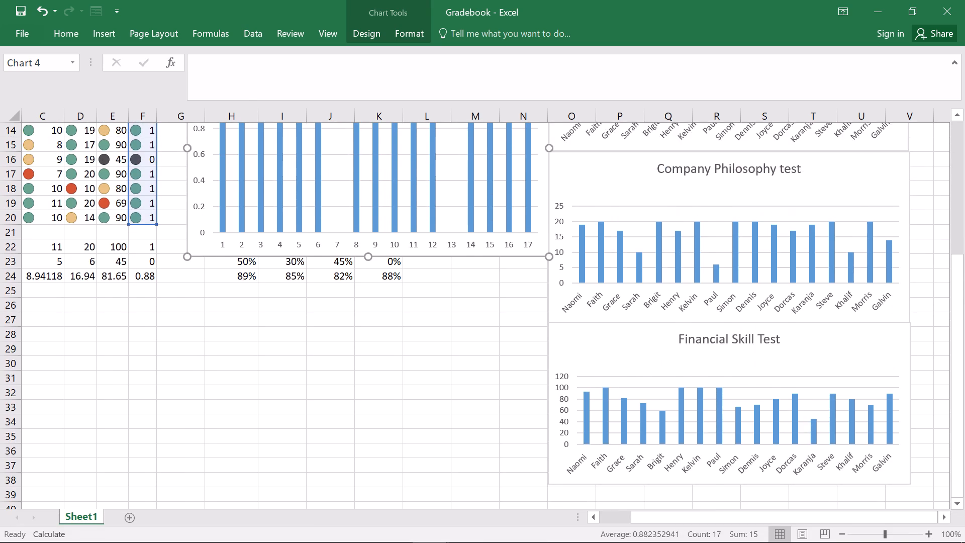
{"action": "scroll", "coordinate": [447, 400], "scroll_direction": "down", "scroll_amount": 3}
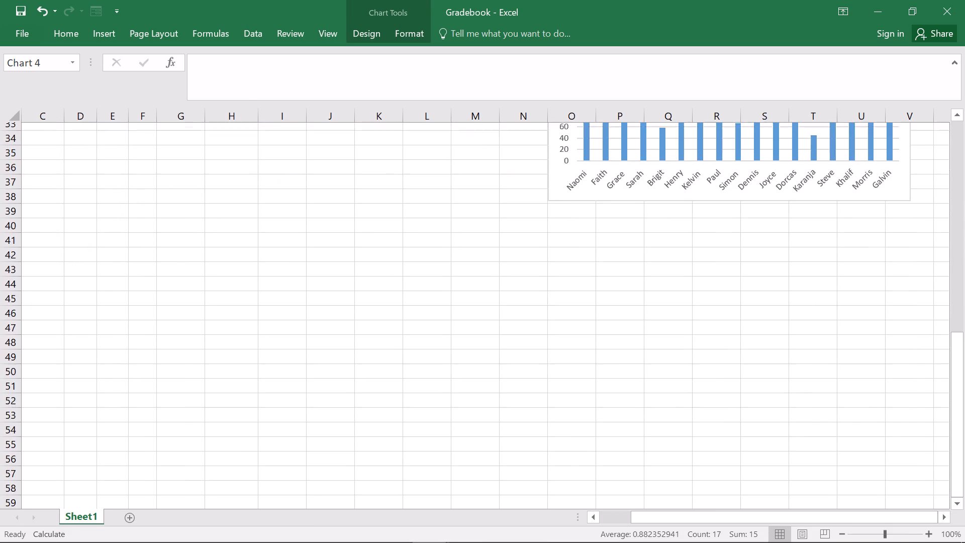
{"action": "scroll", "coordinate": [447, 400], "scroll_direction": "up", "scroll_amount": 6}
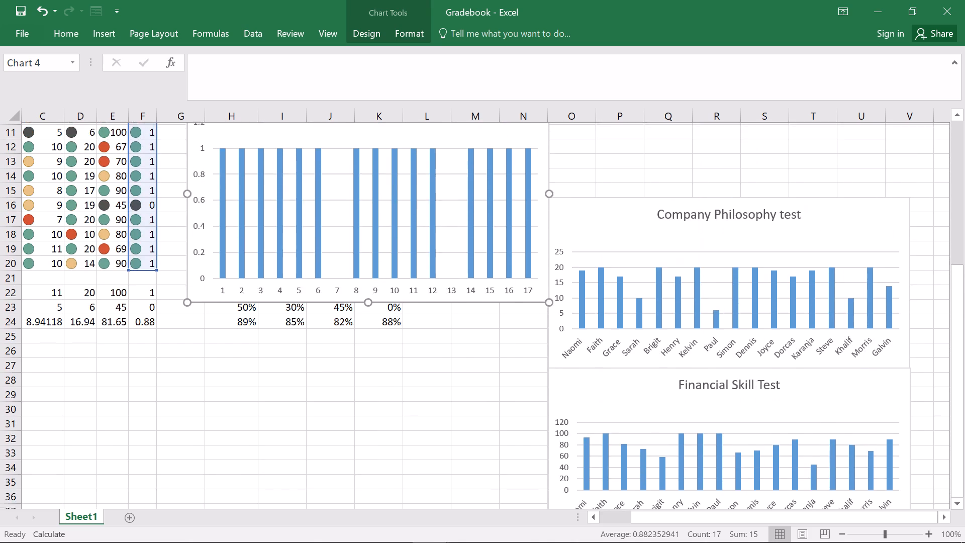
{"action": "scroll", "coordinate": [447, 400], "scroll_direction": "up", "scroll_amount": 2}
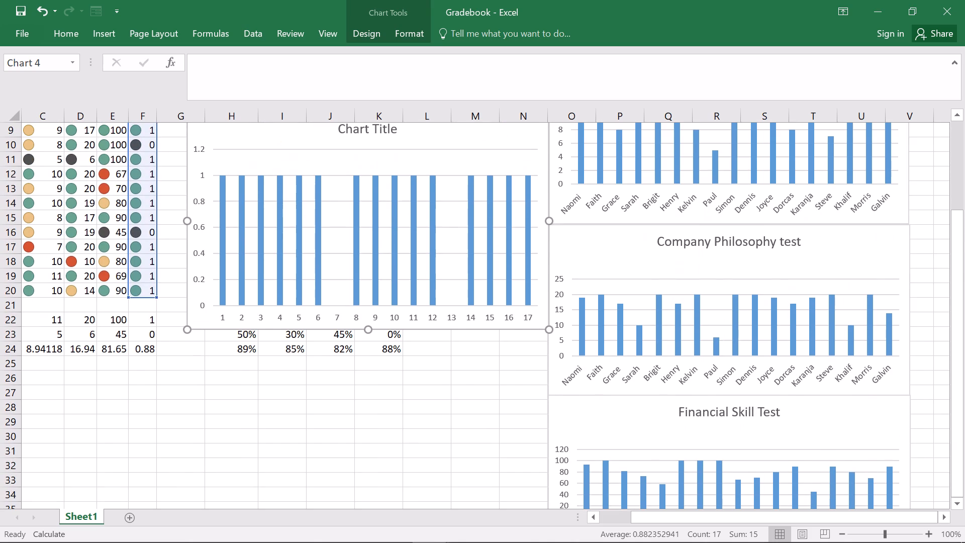
Move the Financial Skill Test chart directly beside the Safety Test chart, on its column V side, with their top edges aligned.
{"action": "scroll", "coordinate": [447, 400], "scroll_direction": "left", "scroll_amount": 3}
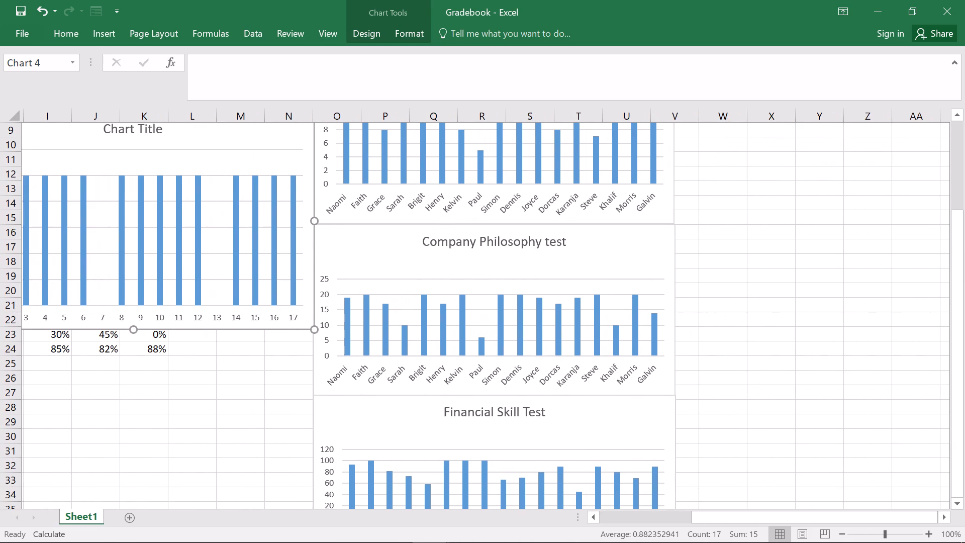
{"action": "scroll", "coordinate": [447, 400], "scroll_direction": "left", "scroll_amount": 1}
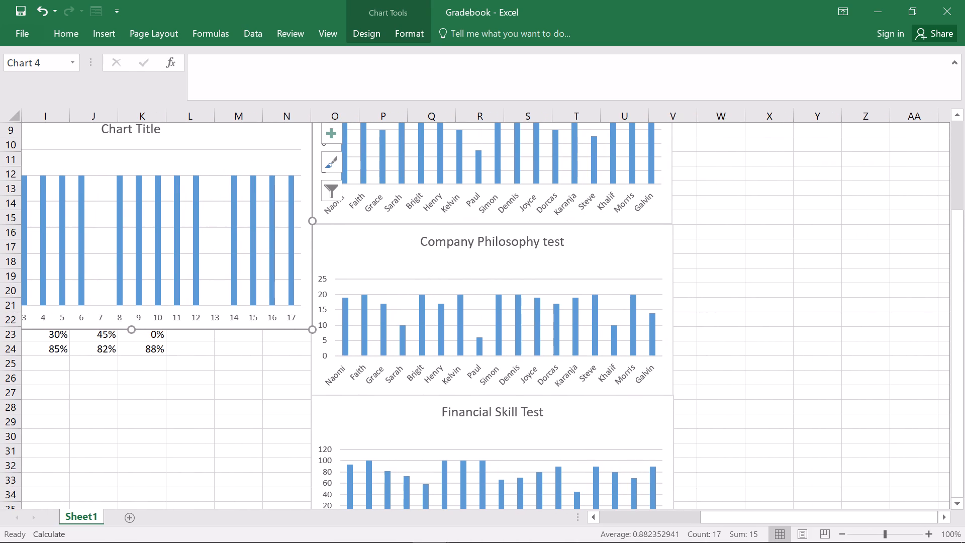
{"action": "left_click_drag", "start_coordinate": [611, 421], "coordinate": [957, 112]}
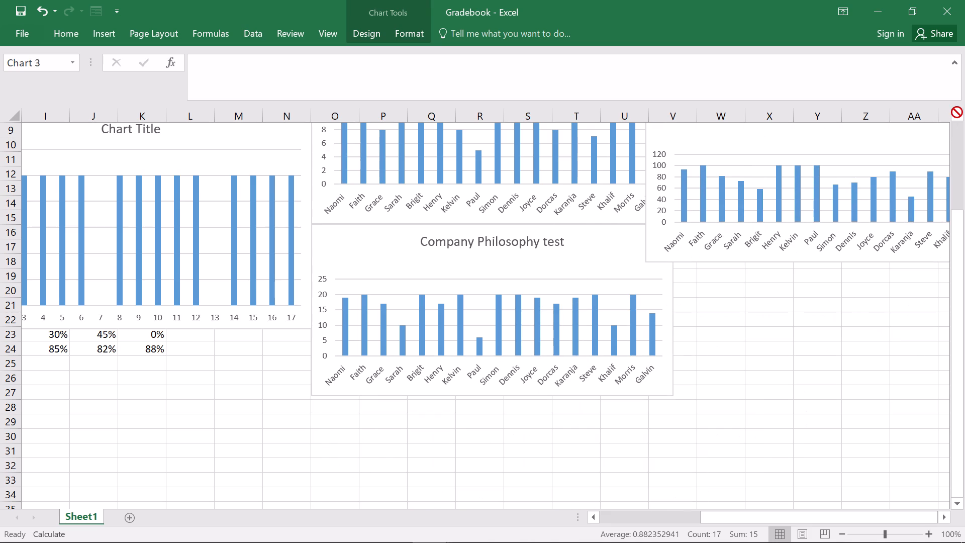
{"action": "left_click_drag", "start_coordinate": [957, 112], "coordinate": [964, 65]}
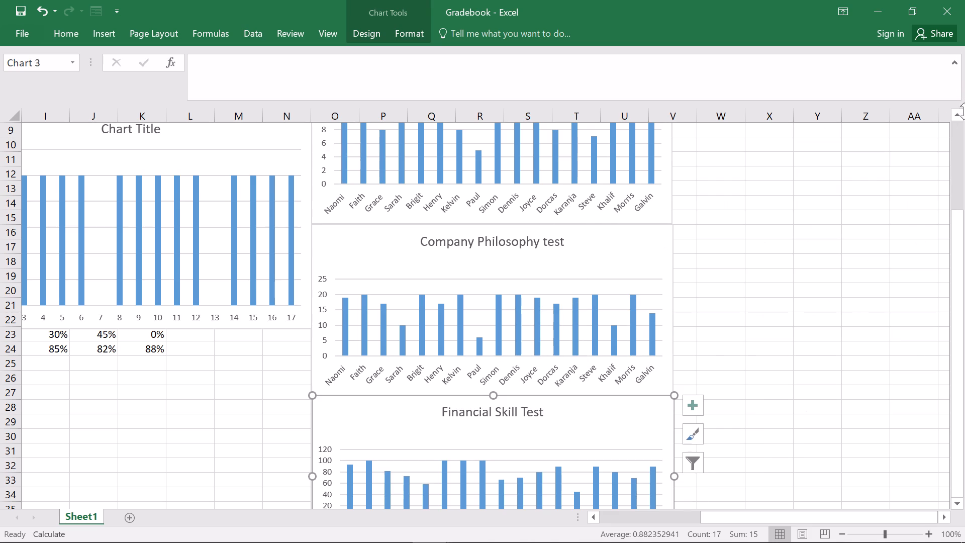
{"action": "scroll", "coordinate": [794, 325], "scroll_direction": "up", "scroll_amount": 1}
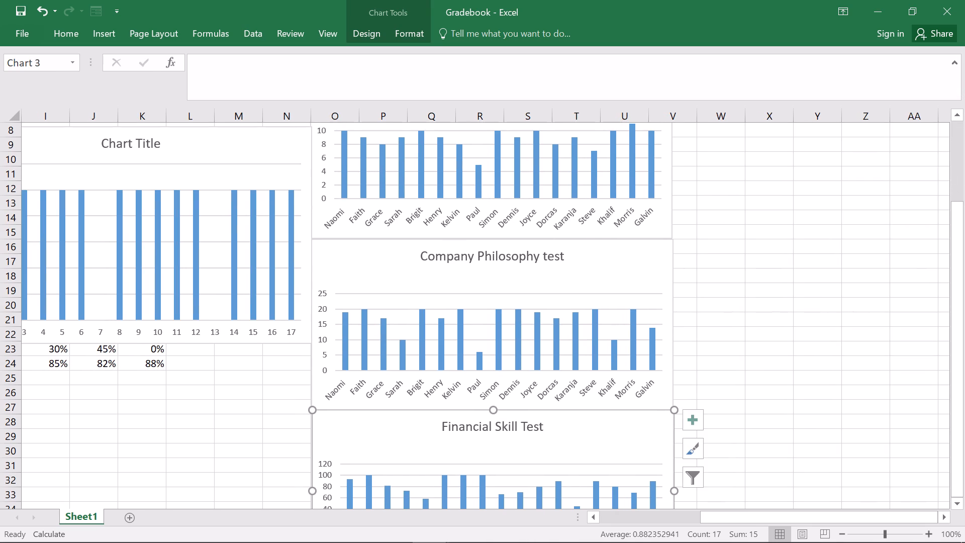
{"action": "left_click_drag", "start_coordinate": [625, 433], "coordinate": [927, 257]}
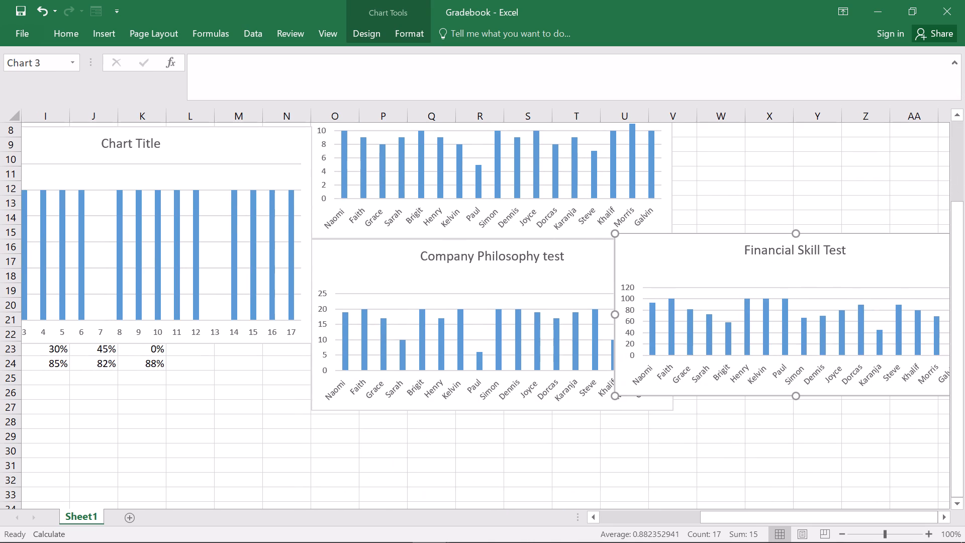
{"action": "scroll", "coordinate": [867, 189], "scroll_direction": "up", "scroll_amount": 2}
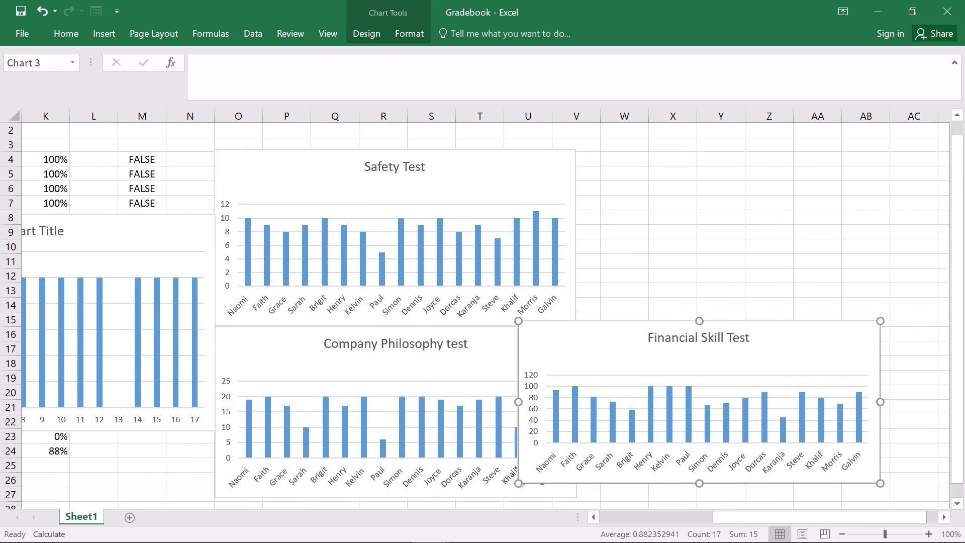
{"action": "scroll", "coordinate": [848, 213], "scroll_direction": "left", "scroll_amount": 1}
{"action": "left_click_drag", "start_coordinate": [776, 329], "coordinate": [841, 156]}
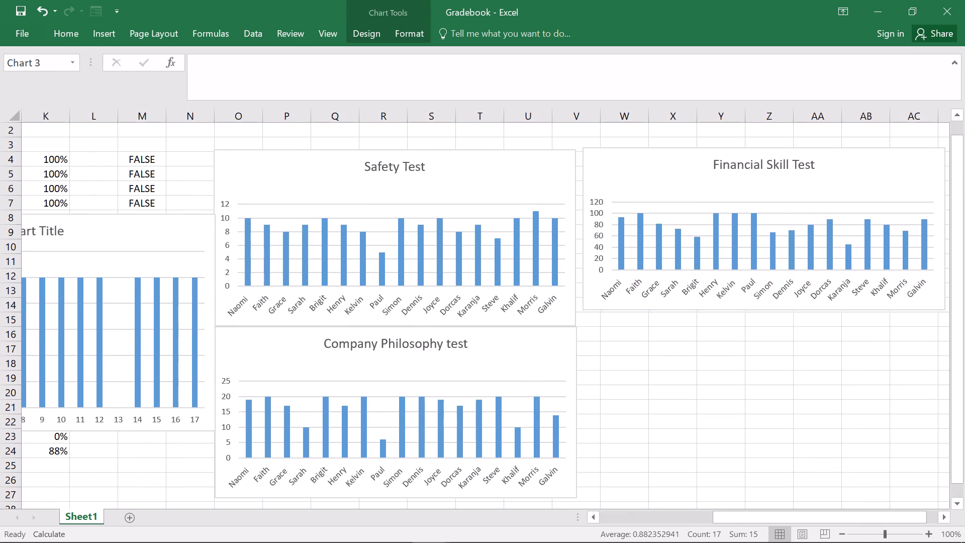
{"action": "left_click_drag", "start_coordinate": [841, 156], "coordinate": [840, 159]}
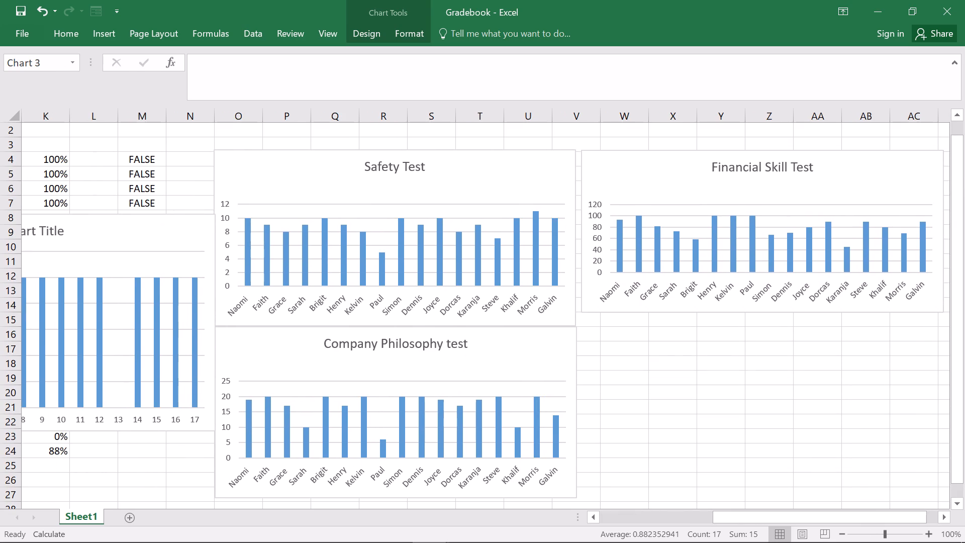
{"action": "left_click_drag", "start_coordinate": [840, 159], "coordinate": [837, 159]}
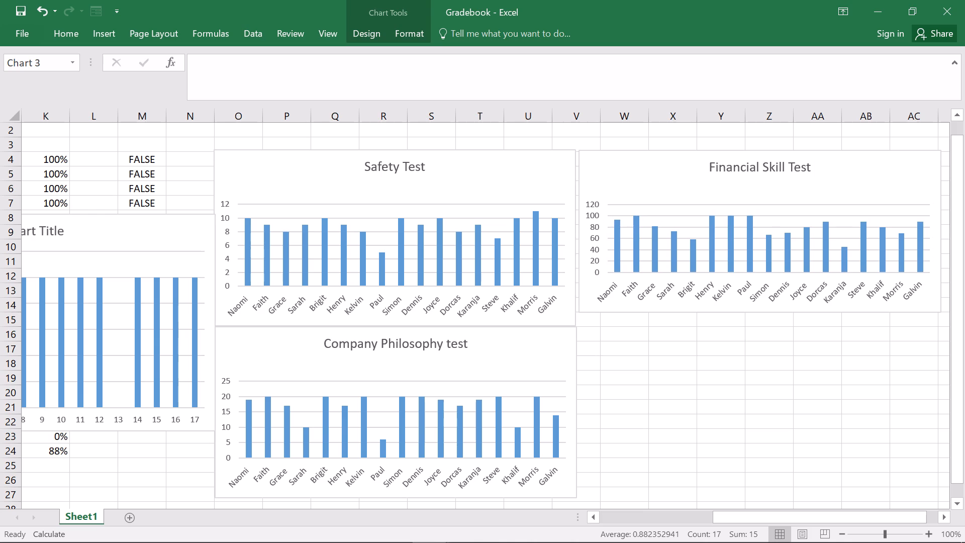
{"action": "left_click_drag", "start_coordinate": [837, 159], "coordinate": [835, 159]}
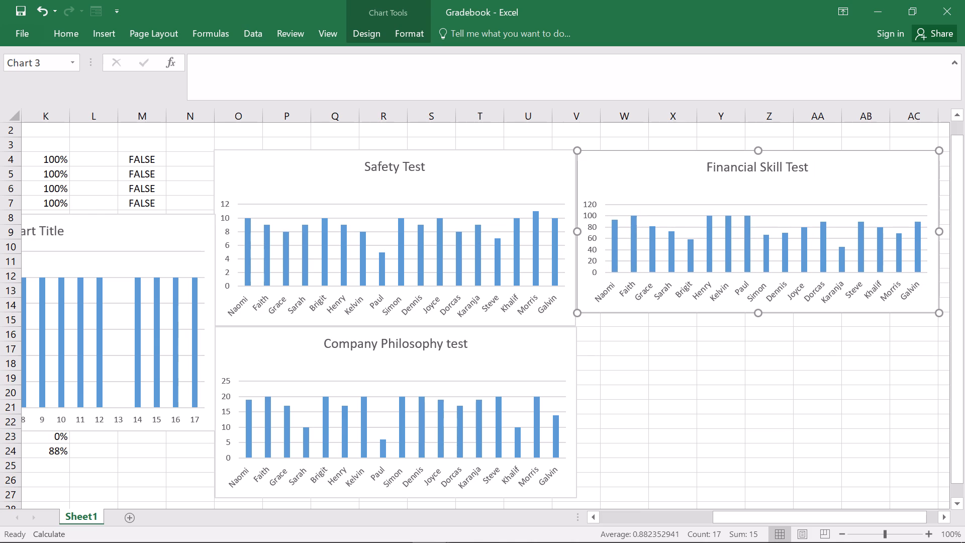
Extend the Financial Skill Test chart's bottom edge to line up with the Safety Test chart's bottom edge, and deselect the chart.
{"action": "left_click_drag", "start_coordinate": [760, 314], "coordinate": [760, 322]}
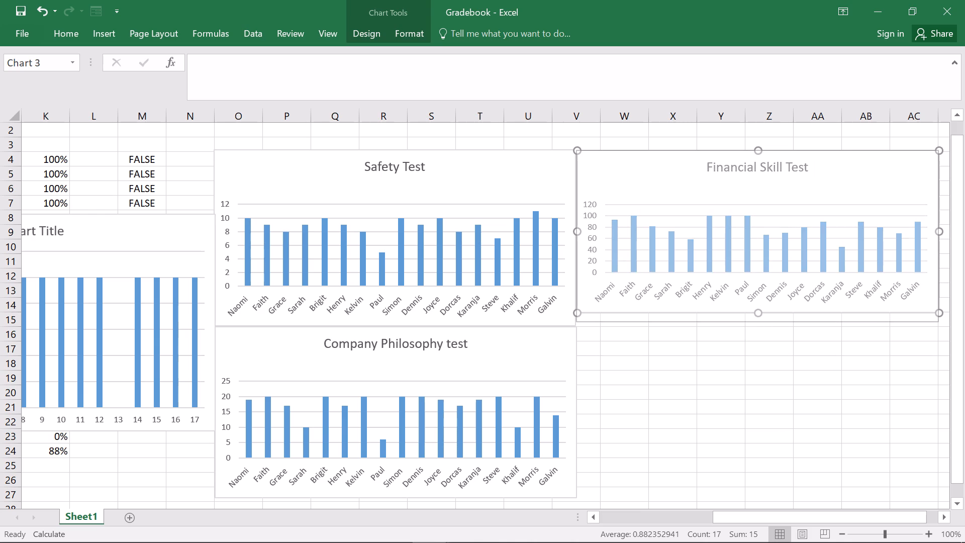
{"action": "left_click_drag", "start_coordinate": [760, 322], "coordinate": [760, 326]}
{"action": "left_click", "coordinate": [760, 375]}
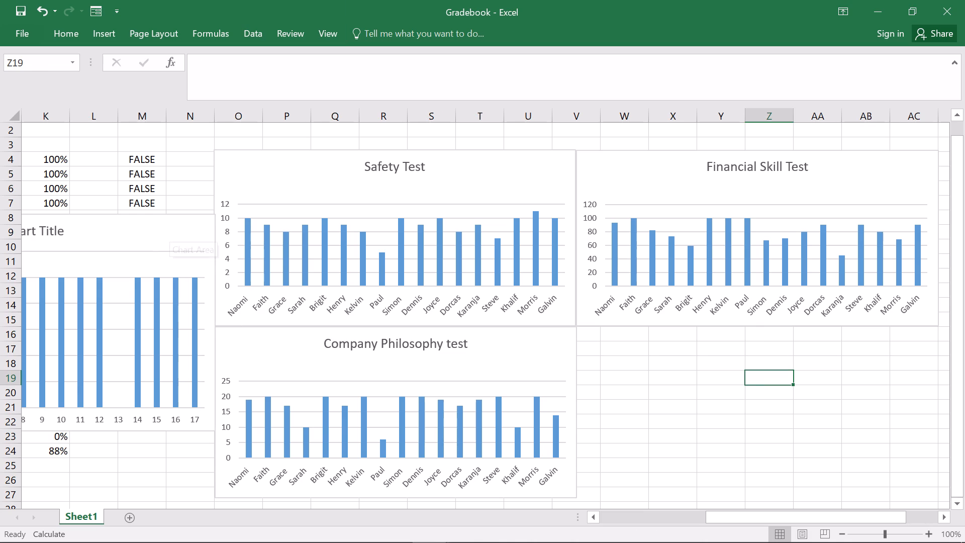
Move the new untitled chart directly beneath the Financial Skill Test chart, flush beside the Company Philosophy test chart.
{"action": "left_click_drag", "start_coordinate": [169, 227], "coordinate": [857, 394]}
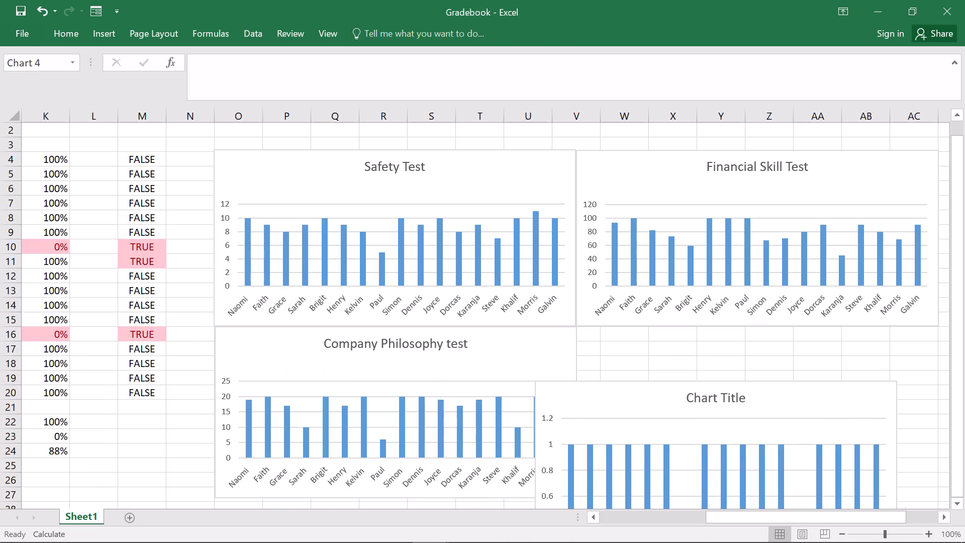
{"action": "left_click_drag", "start_coordinate": [857, 394], "coordinate": [900, 340]}
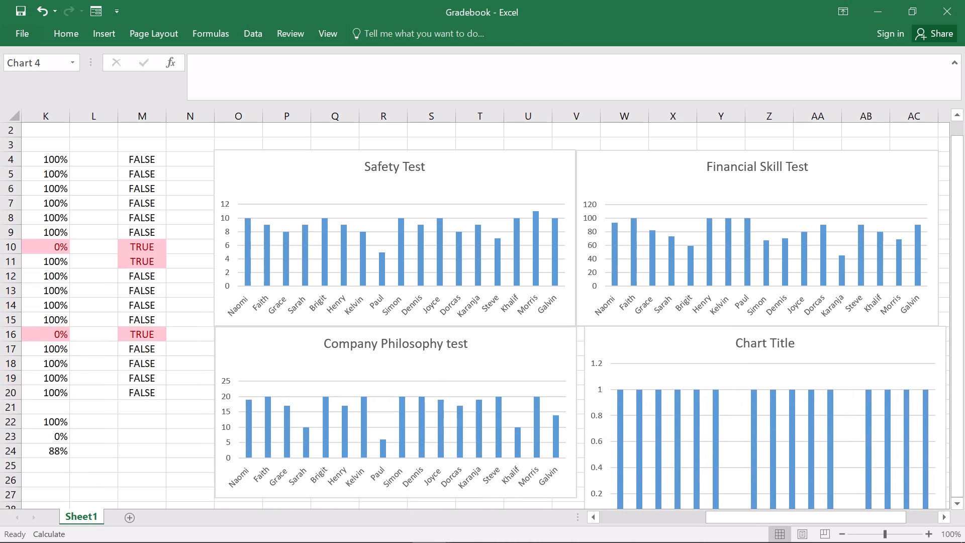
{"action": "left_click_drag", "start_coordinate": [900, 340], "coordinate": [894, 341]}
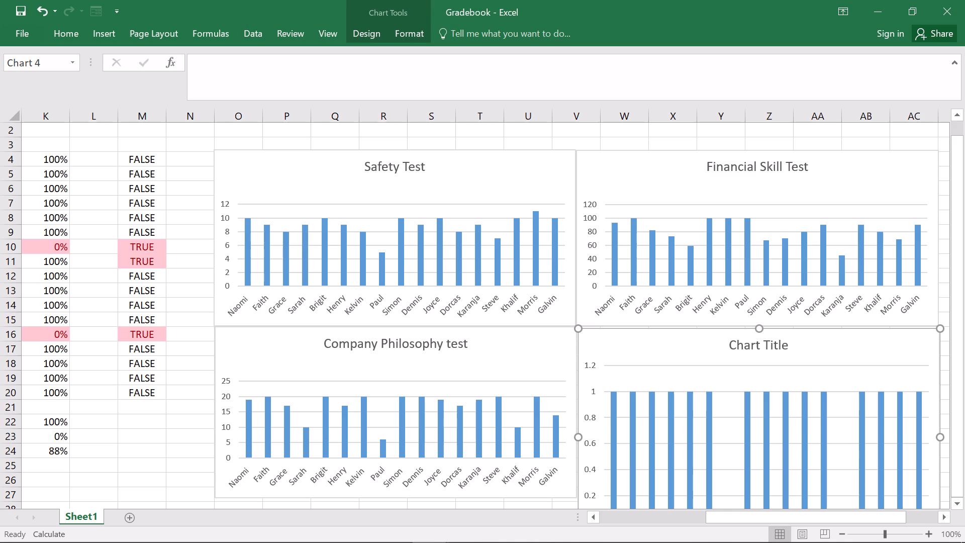
{"action": "scroll", "coordinate": [582, 324], "scroll_direction": "down", "scroll_amount": 2}
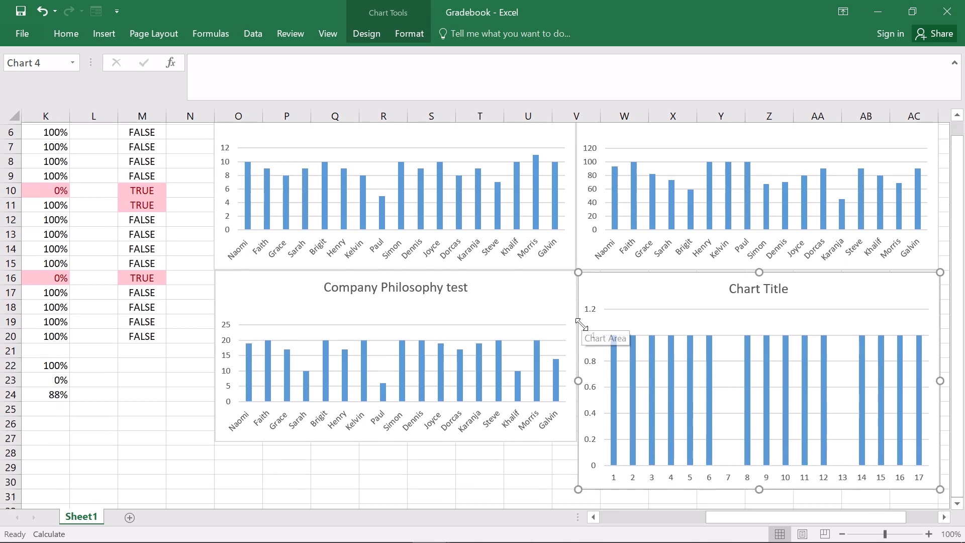
{"action": "scroll", "coordinate": [582, 324], "scroll_direction": "down", "scroll_amount": 2}
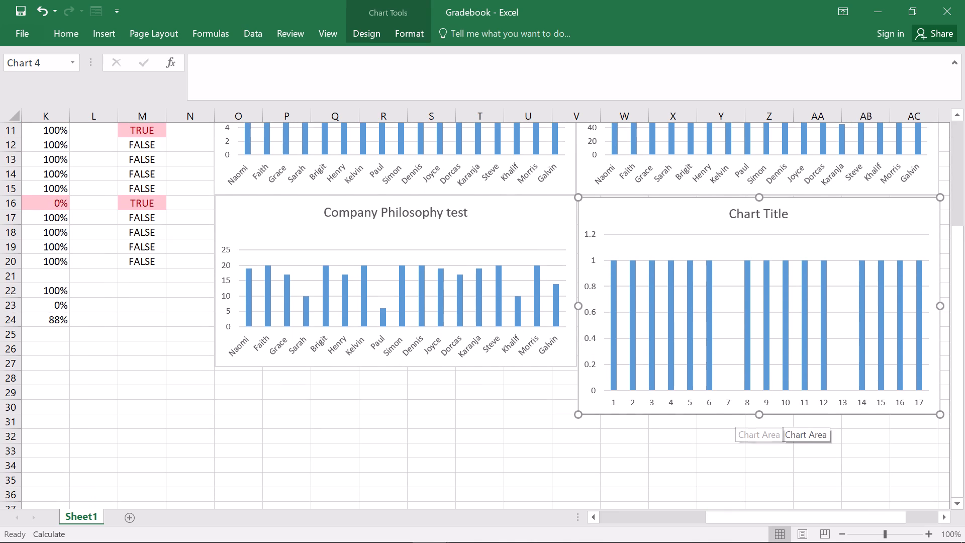
{"action": "left_click", "coordinate": [763, 412]}
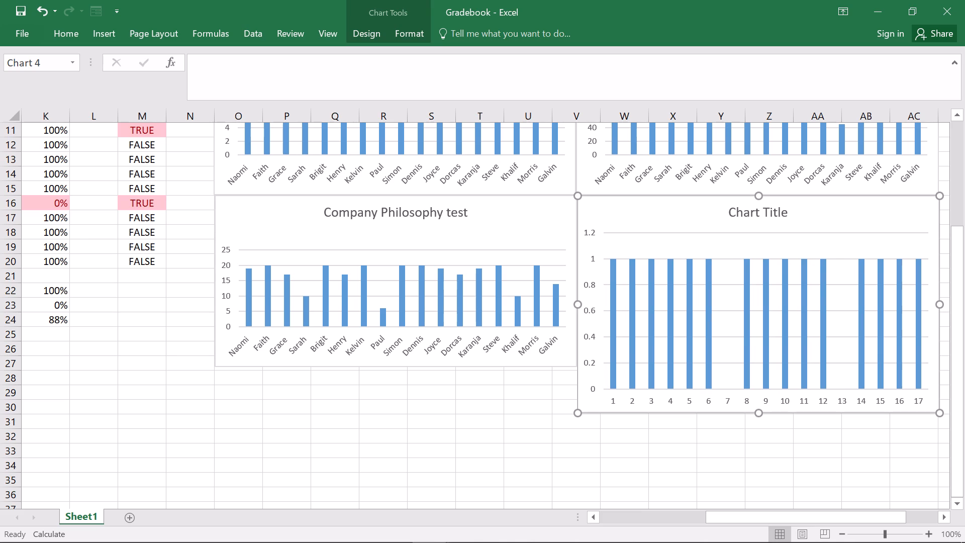
Shrink the untitled chart so its bottom edge lines up with the Company Philosophy test chart's bottom edge, and deselect it.
{"action": "left_click_drag", "start_coordinate": [761, 416], "coordinate": [761, 404]}
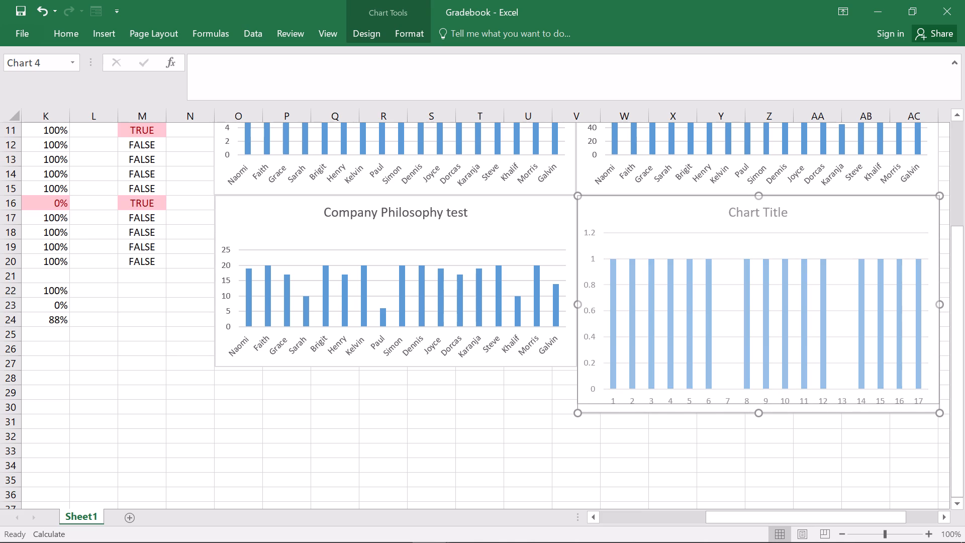
{"action": "left_click_drag", "start_coordinate": [761, 404], "coordinate": [761, 369]}
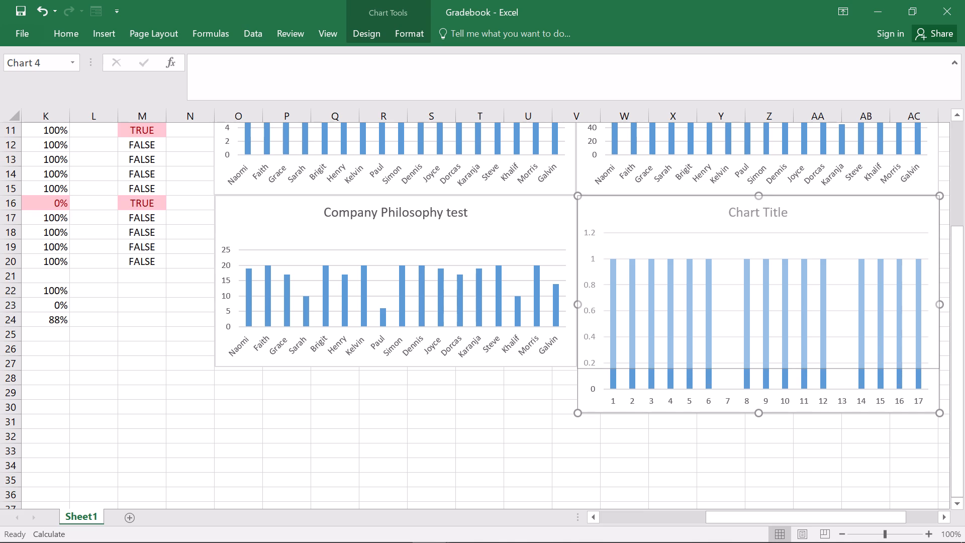
{"action": "left_click_drag", "start_coordinate": [761, 369], "coordinate": [759, 367]}
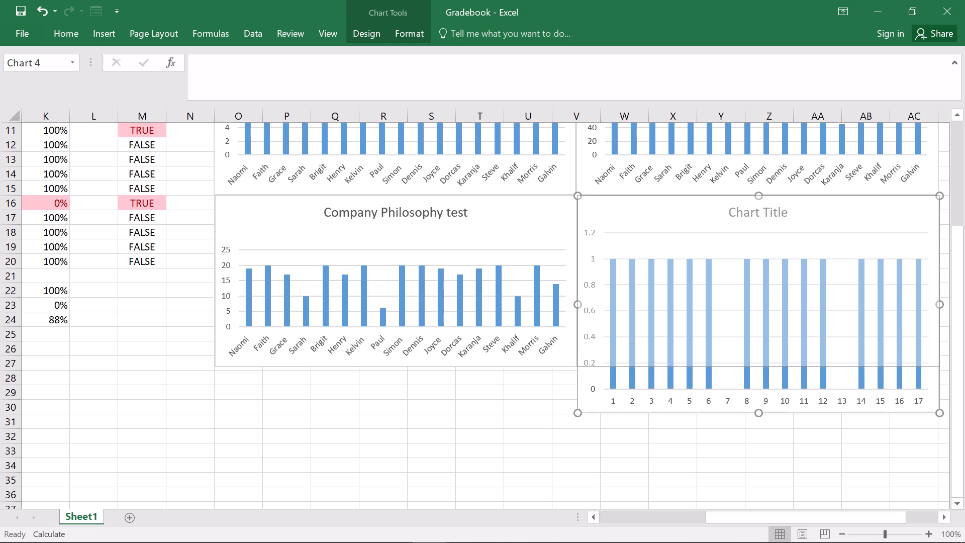
{"action": "left_click_drag", "start_coordinate": [759, 367], "coordinate": [759, 367]}
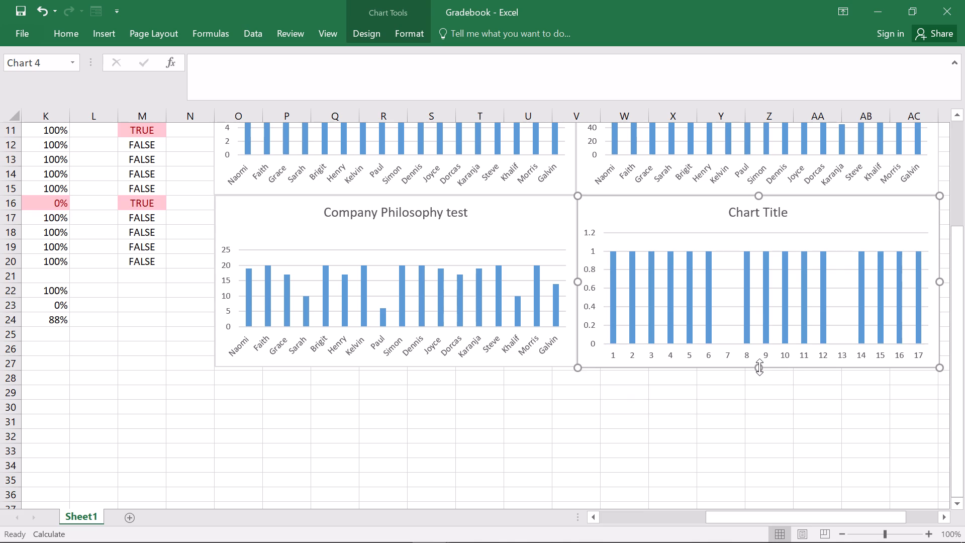
{"action": "left_click", "coordinate": [797, 445]}
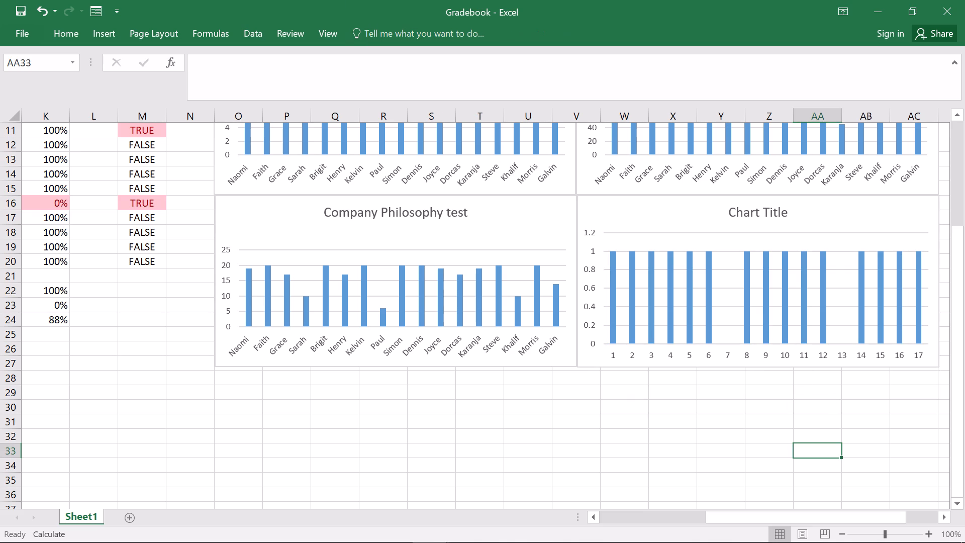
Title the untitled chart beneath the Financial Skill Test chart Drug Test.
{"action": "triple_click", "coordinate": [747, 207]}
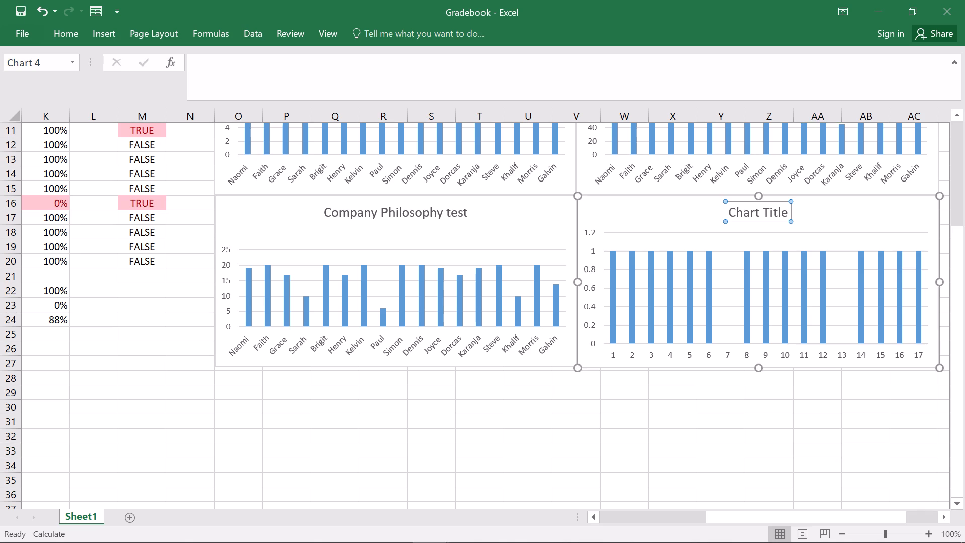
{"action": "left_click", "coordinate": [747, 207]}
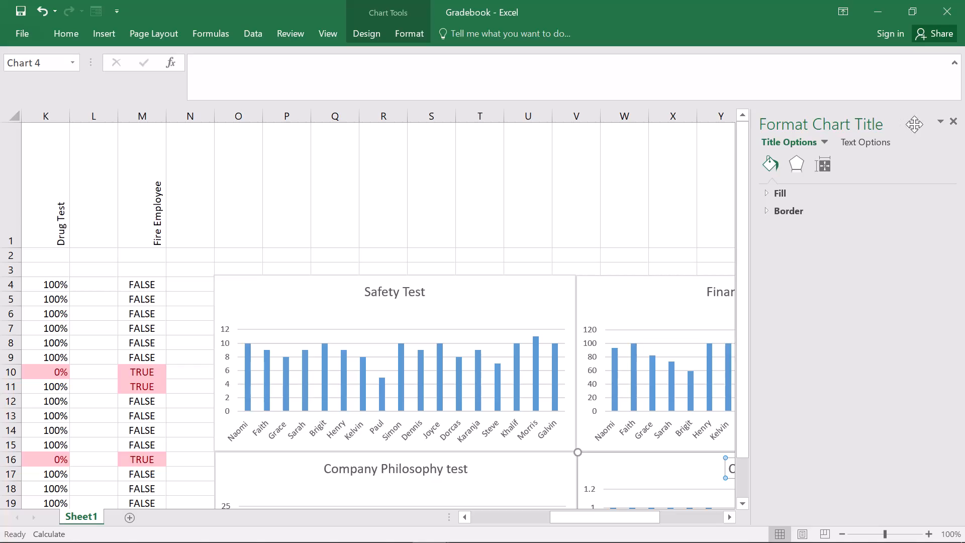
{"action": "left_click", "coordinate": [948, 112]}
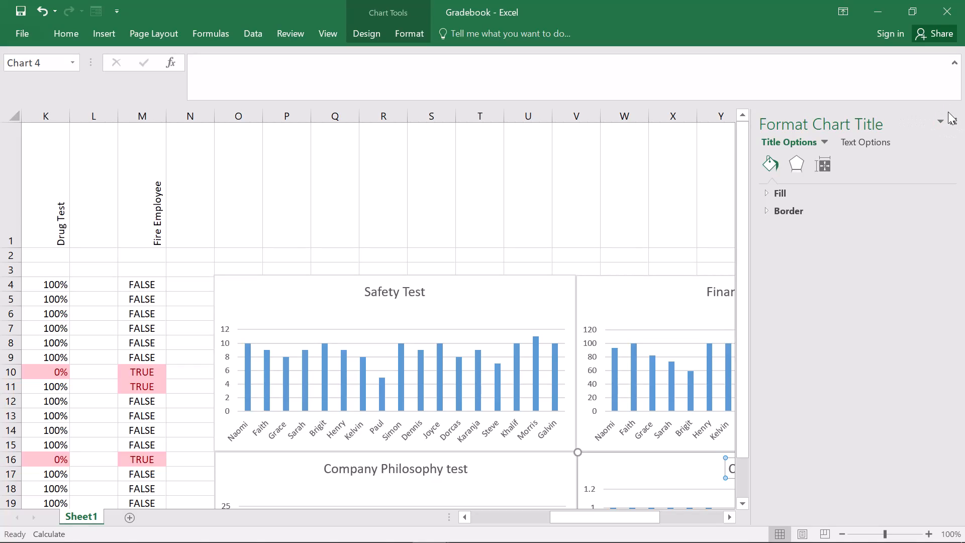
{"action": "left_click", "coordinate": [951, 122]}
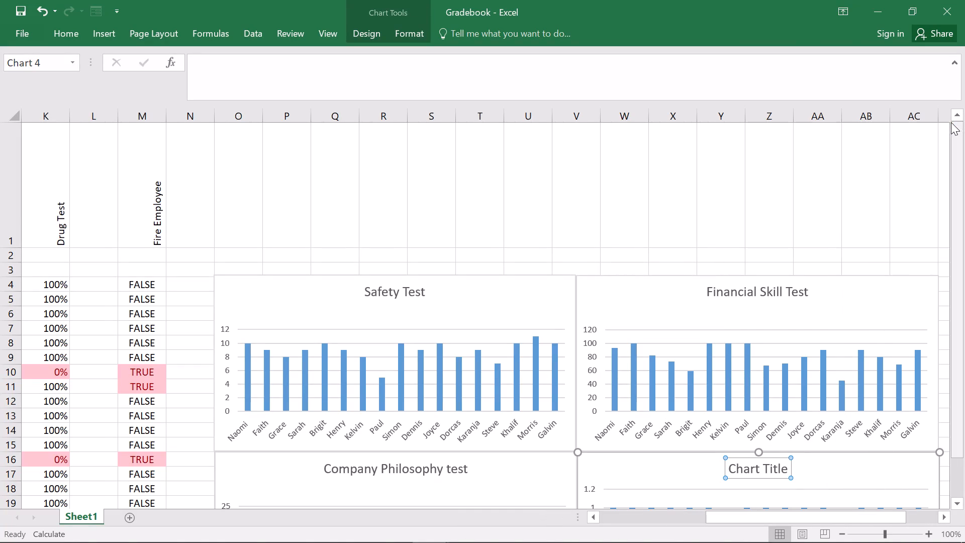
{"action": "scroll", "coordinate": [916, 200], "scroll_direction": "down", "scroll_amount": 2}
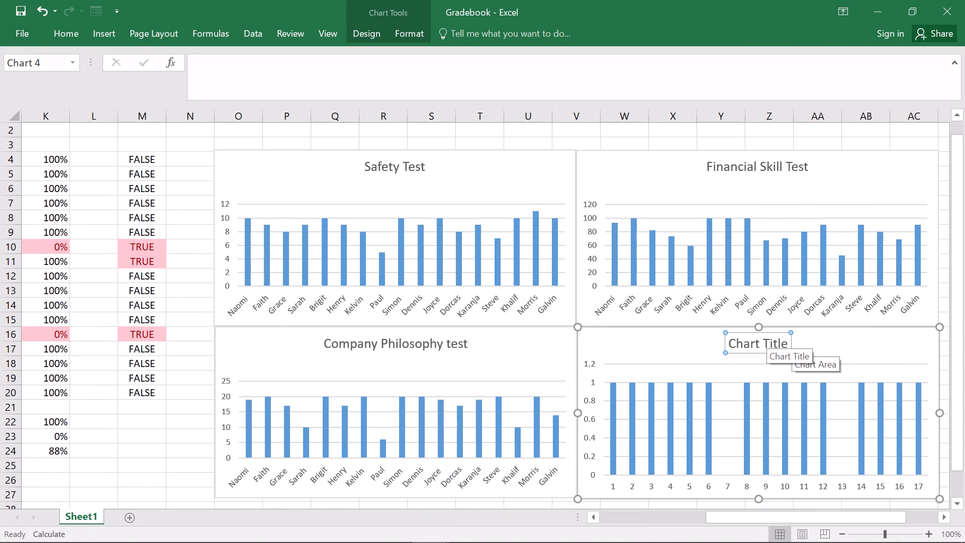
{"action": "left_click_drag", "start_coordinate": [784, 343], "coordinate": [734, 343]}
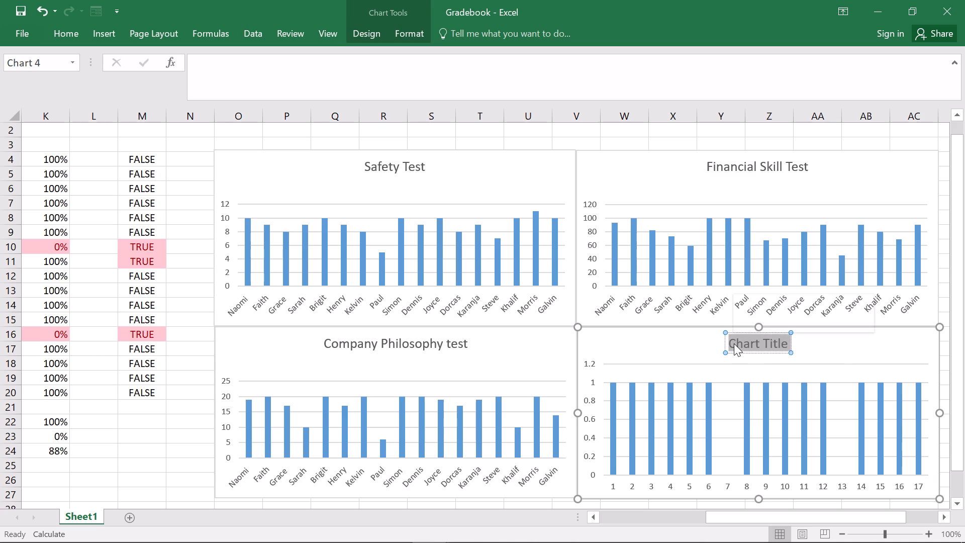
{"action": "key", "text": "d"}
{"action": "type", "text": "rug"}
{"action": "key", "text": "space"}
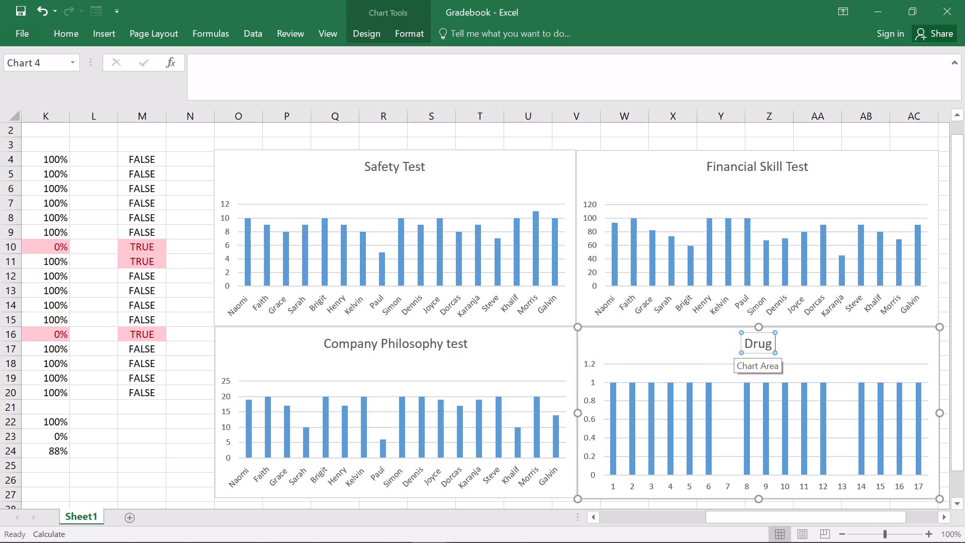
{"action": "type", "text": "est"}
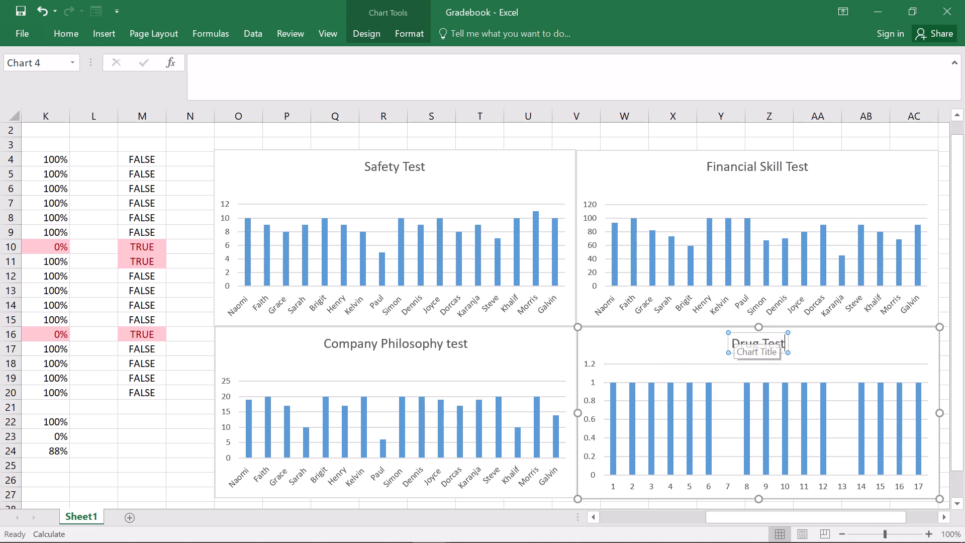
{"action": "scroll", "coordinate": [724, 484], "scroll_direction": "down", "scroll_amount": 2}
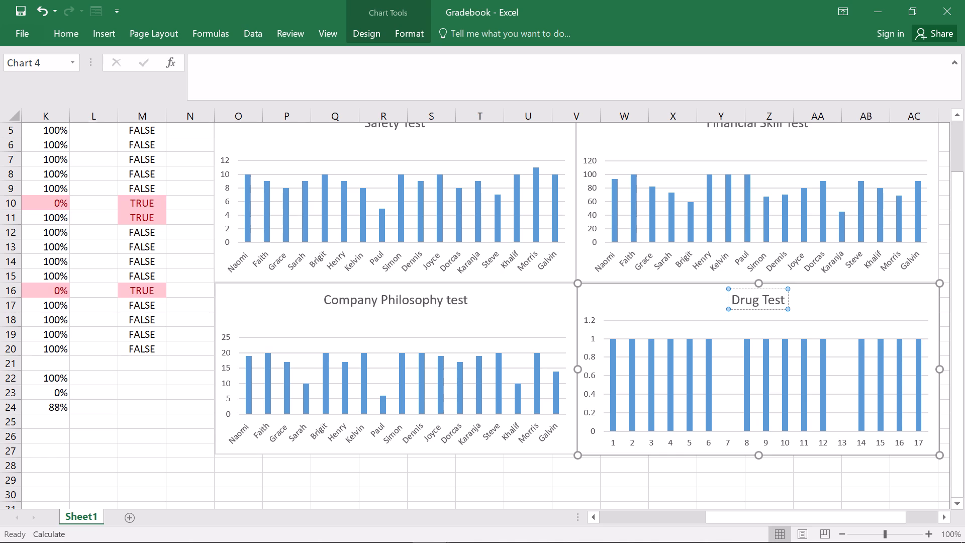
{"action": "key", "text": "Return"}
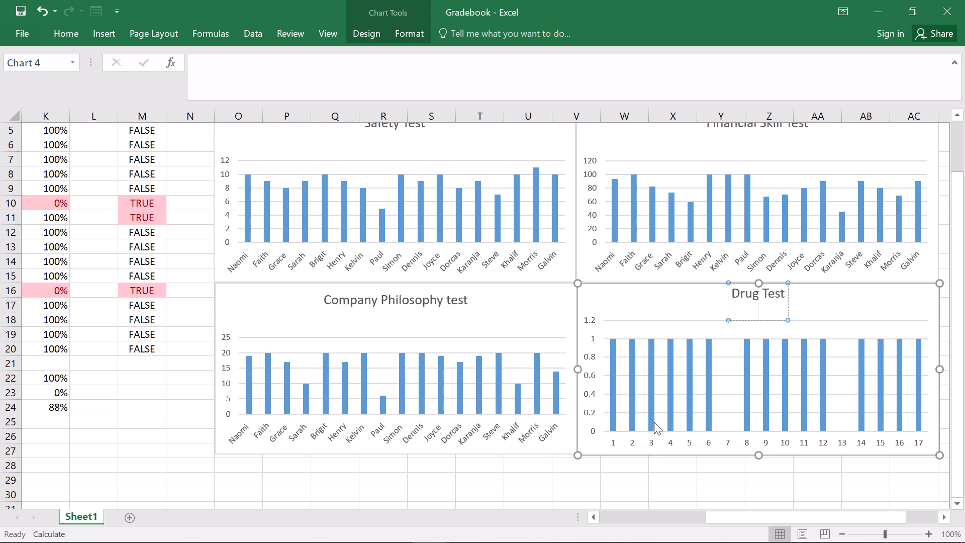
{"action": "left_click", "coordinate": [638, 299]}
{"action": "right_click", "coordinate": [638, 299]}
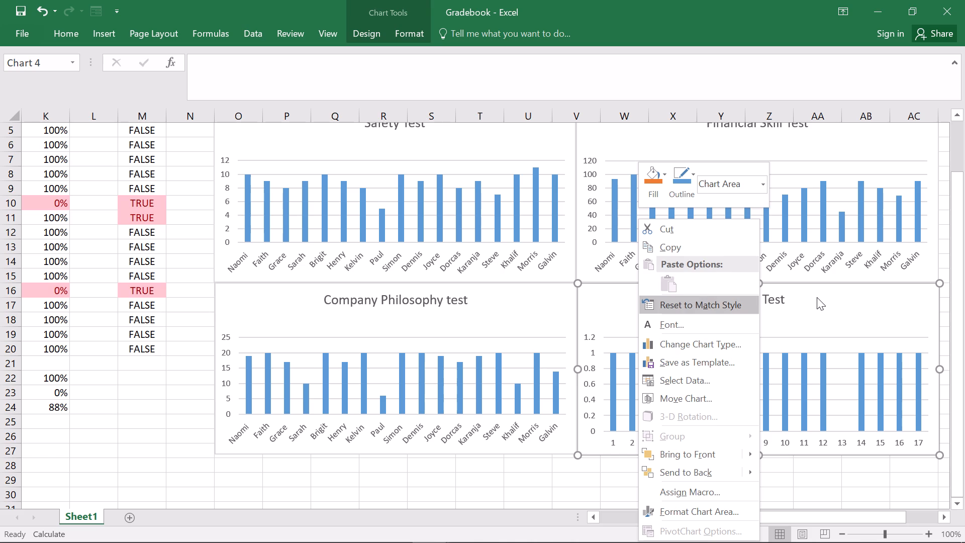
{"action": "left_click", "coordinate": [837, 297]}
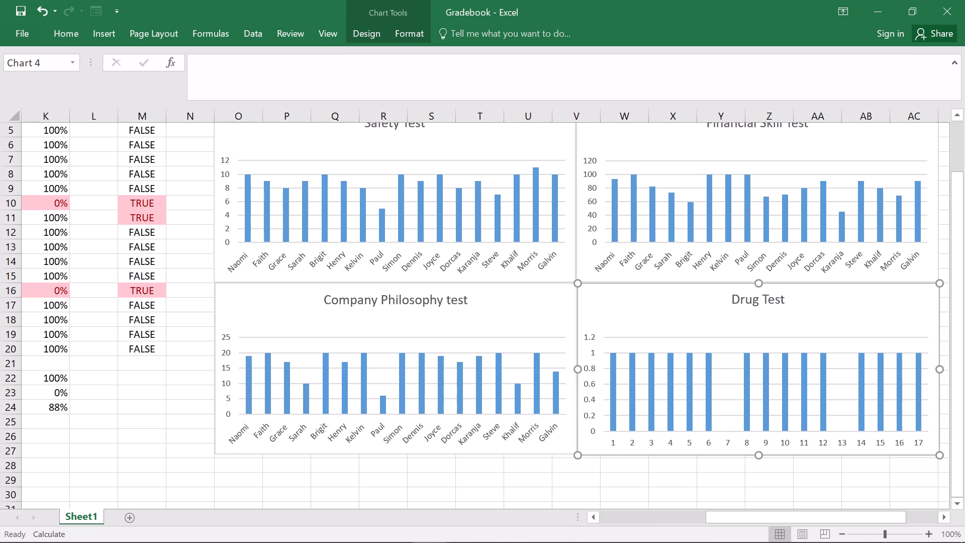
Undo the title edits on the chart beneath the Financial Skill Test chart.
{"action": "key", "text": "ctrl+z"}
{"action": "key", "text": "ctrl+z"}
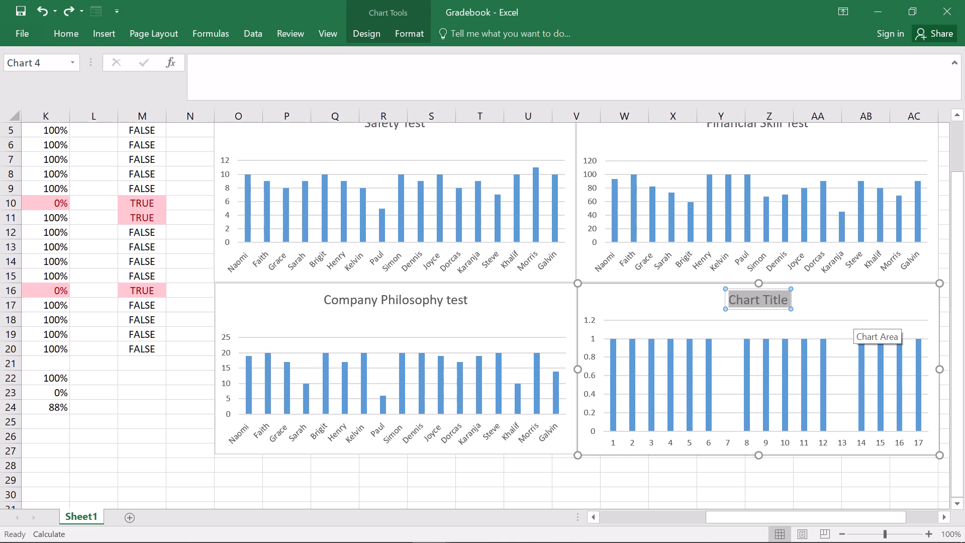
Set the horizontal axis labels of the chart beneath the Financial Skill Test chart to the names in A4:A20.
{"action": "scroll", "coordinate": [207, 326], "scroll_direction": "right", "scroll_amount": 7}
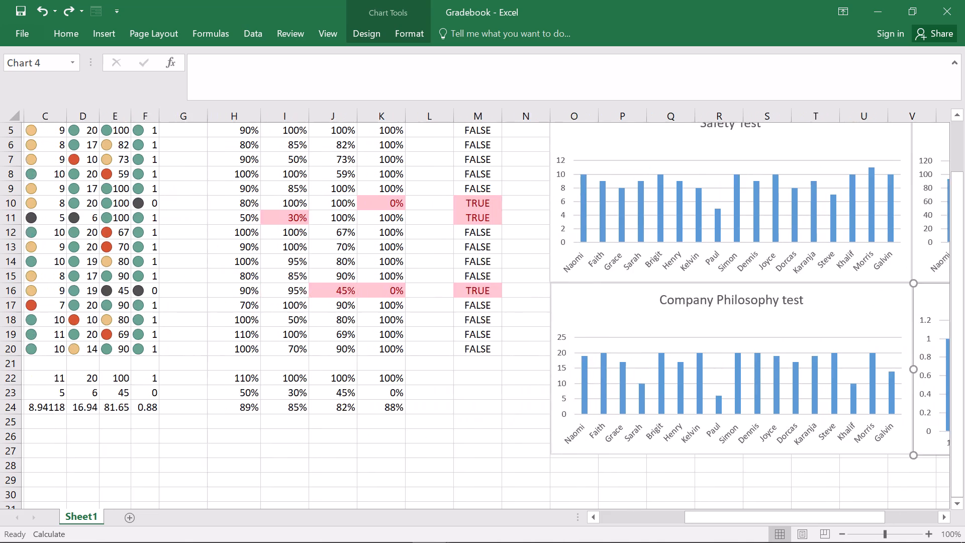
{"action": "scroll", "coordinate": [207, 326], "scroll_direction": "right", "scroll_amount": 2}
{"action": "scroll", "coordinate": [207, 326], "scroll_direction": "left", "scroll_amount": 3}
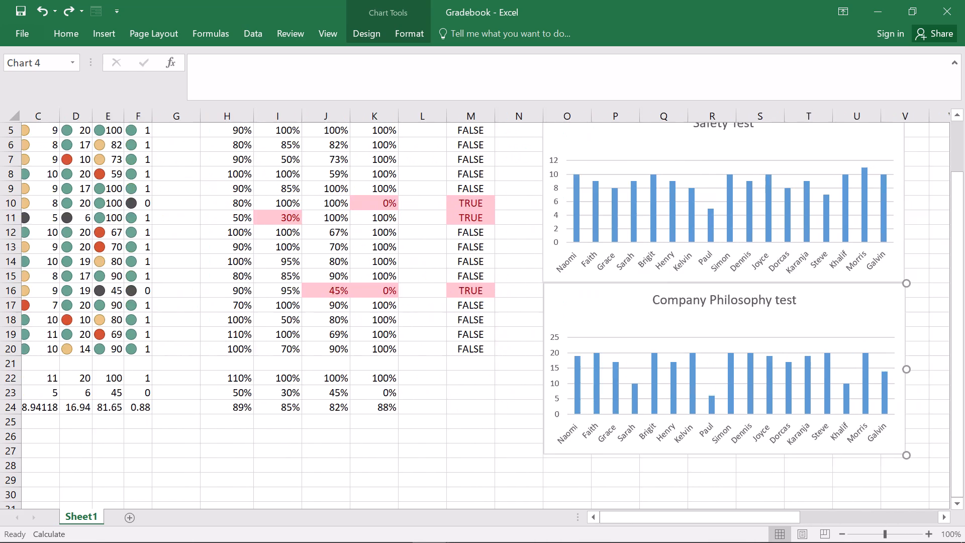
{"action": "scroll", "coordinate": [207, 326], "scroll_direction": "left", "scroll_amount": 7}
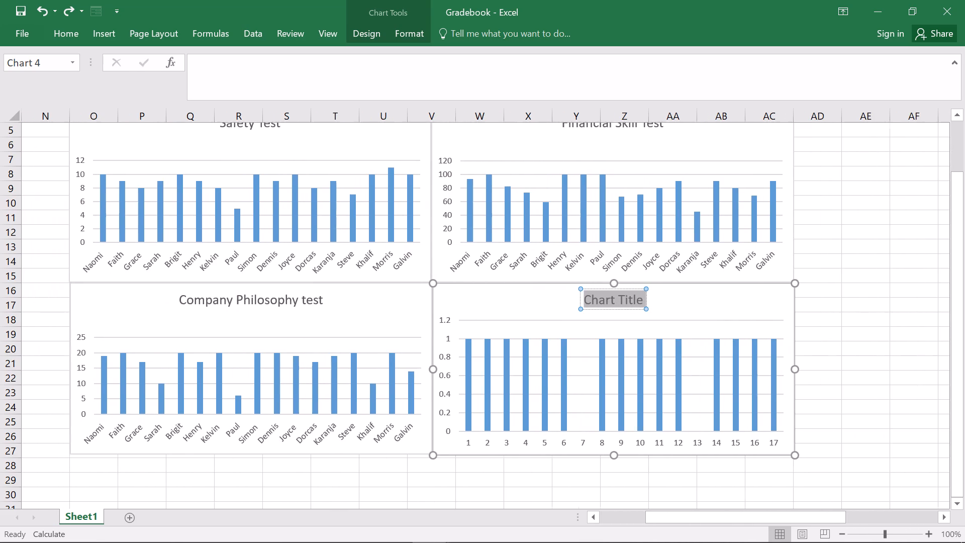
{"action": "left_click", "coordinate": [495, 299]}
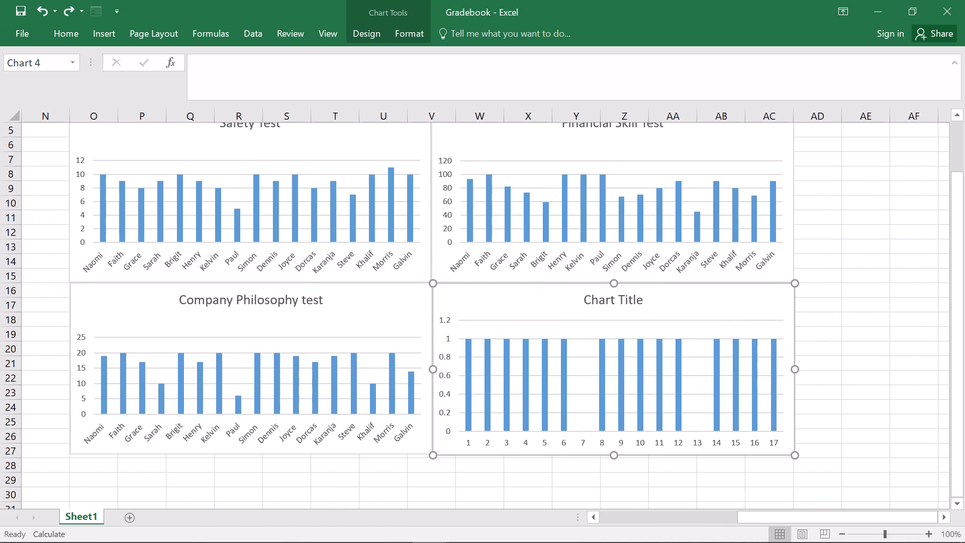
{"action": "right_click", "coordinate": [495, 299]}
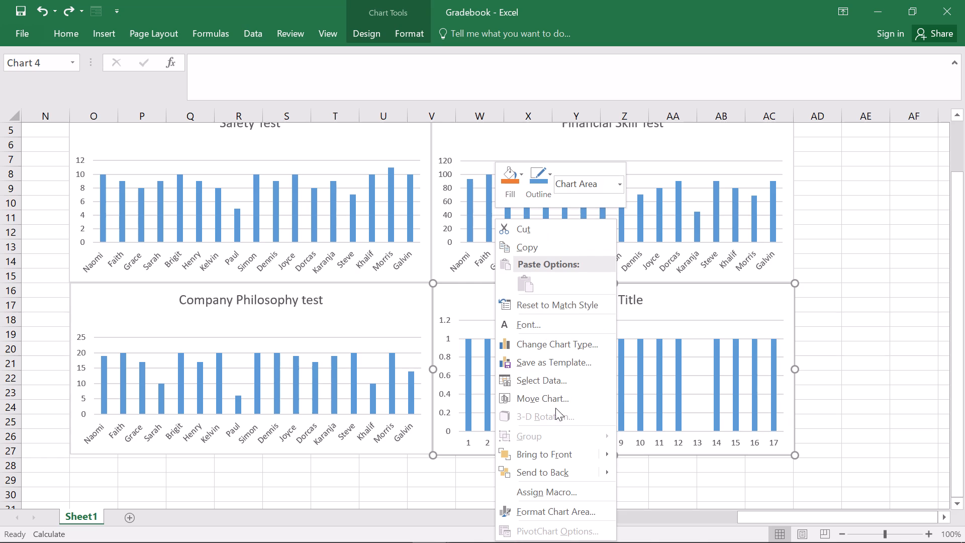
{"action": "left_click", "coordinate": [558, 384]}
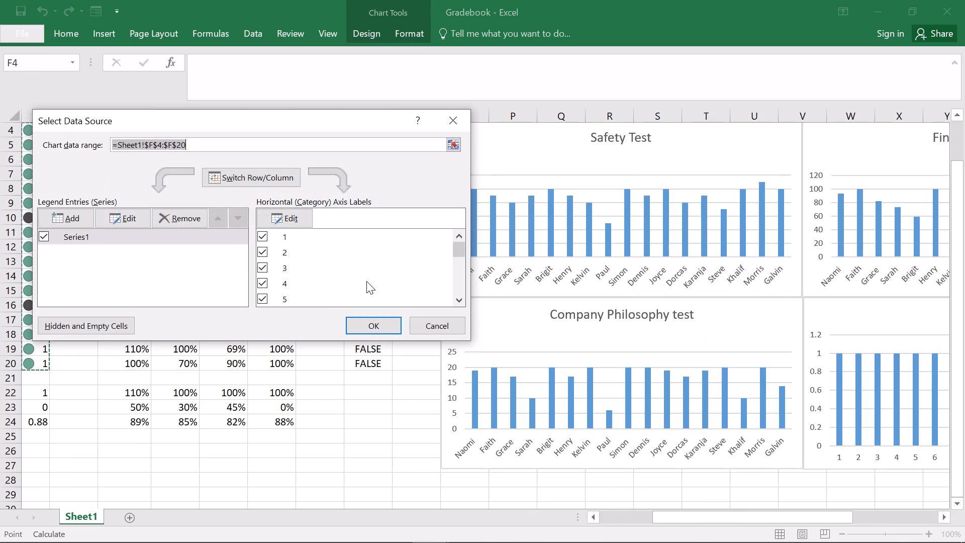
{"action": "left_click", "coordinate": [298, 220]}
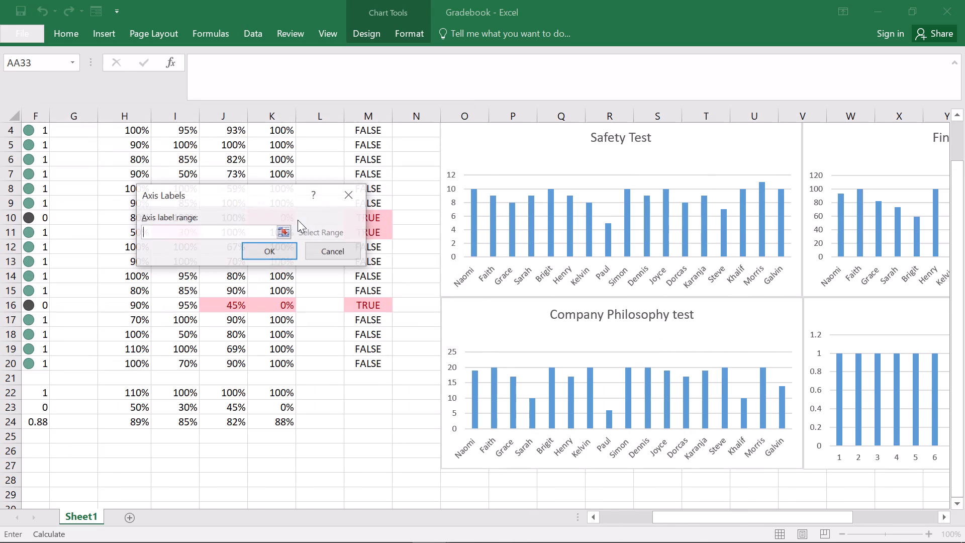
{"action": "scroll", "coordinate": [52, 266], "scroll_direction": "right", "scroll_amount": 3}
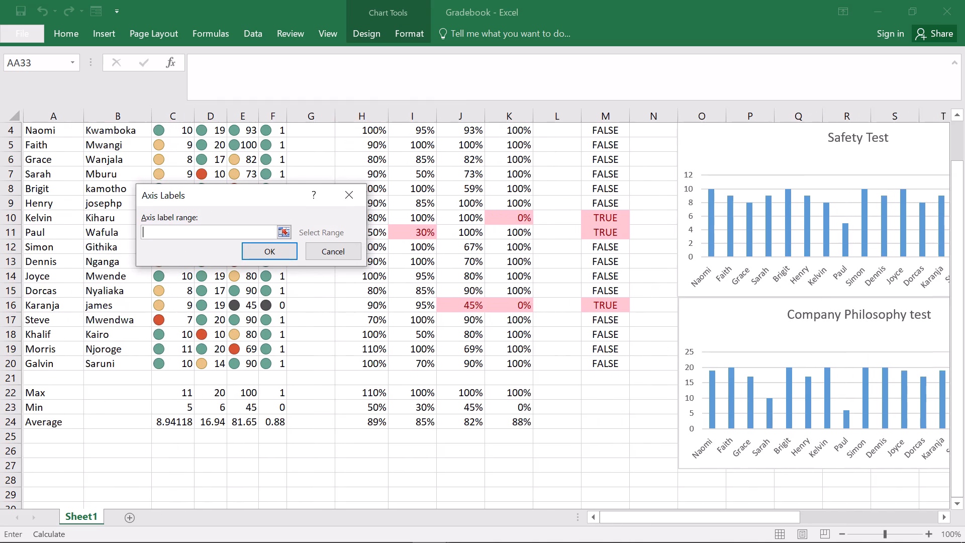
{"action": "scroll", "coordinate": [52, 266], "scroll_direction": "right", "scroll_amount": 1}
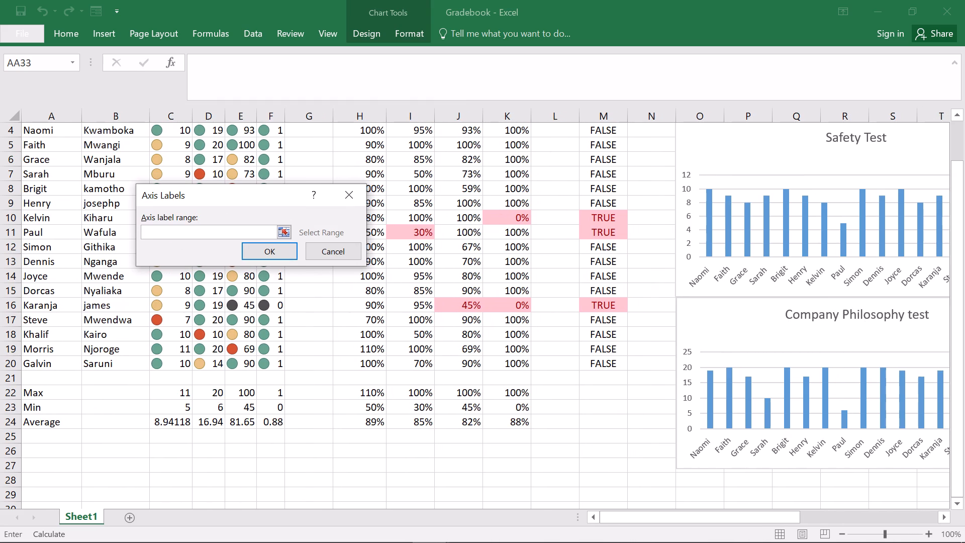
{"action": "left_click_drag", "start_coordinate": [43, 363], "coordinate": [35, 135]}
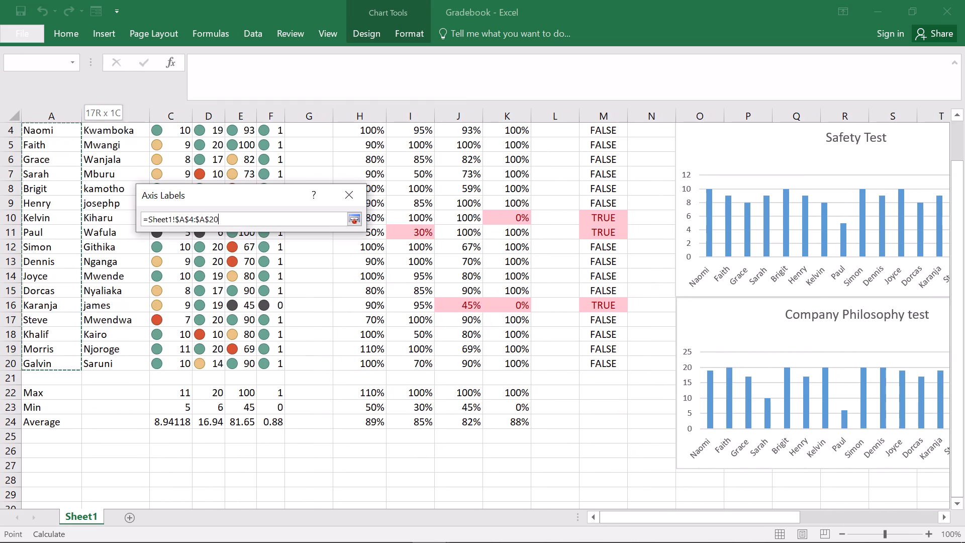
{"action": "left_click_drag", "start_coordinate": [35, 135], "coordinate": [30, 135]}
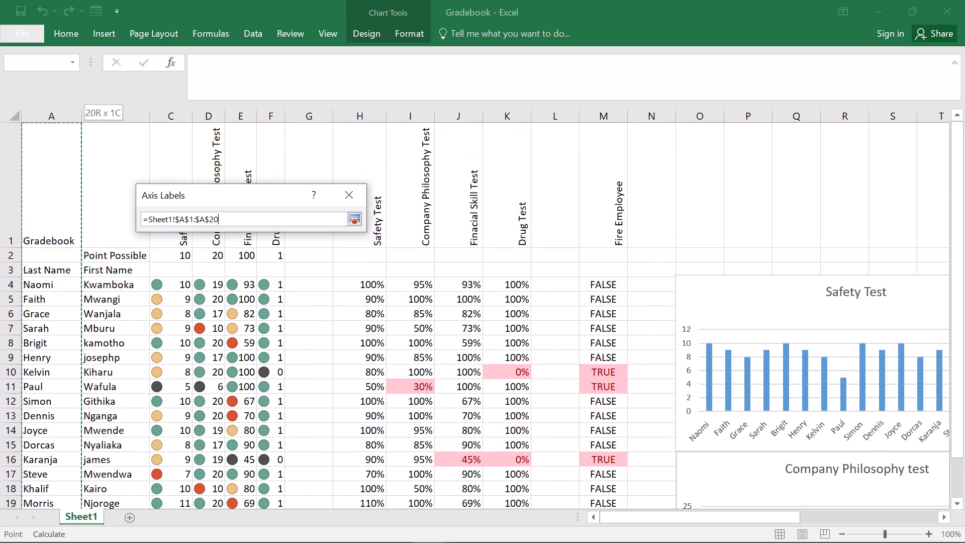
{"action": "left_click_drag", "start_coordinate": [30, 135], "coordinate": [28, 288]}
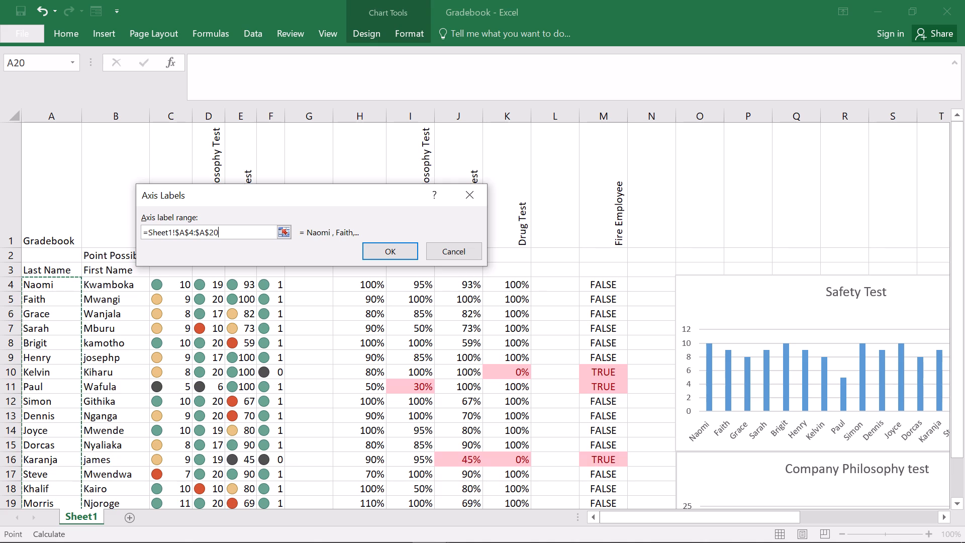
{"action": "left_click", "coordinate": [405, 248]}
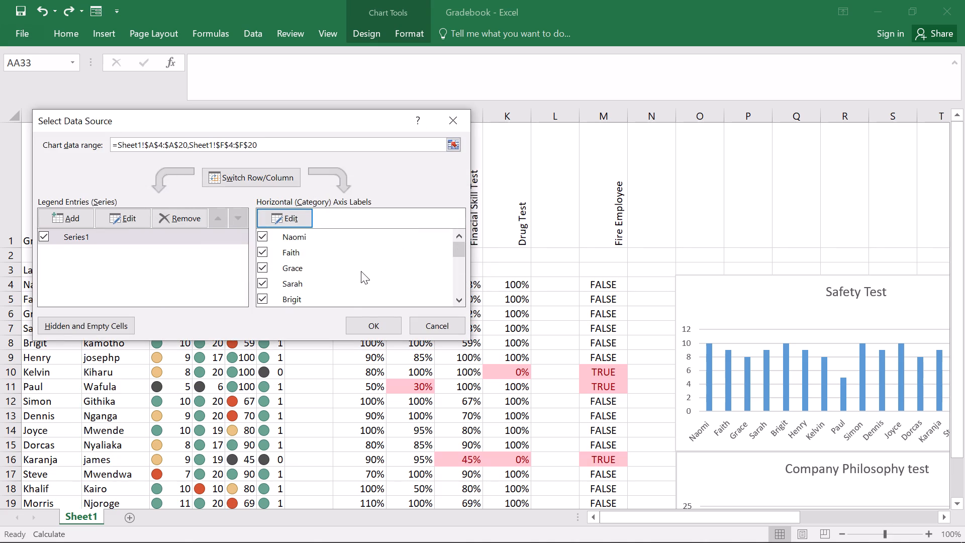
{"action": "left_click", "coordinate": [357, 325]}
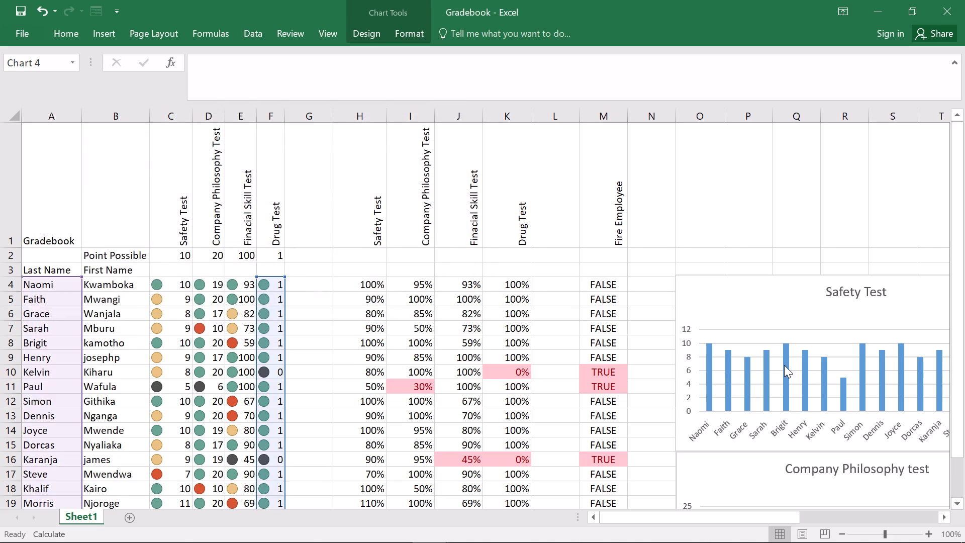
Review the two-by-two chart grid, checking the alignment, titles and name labels of all four test charts.
{"action": "scroll", "coordinate": [784, 365], "scroll_direction": "down", "scroll_amount": 2}
{"action": "scroll", "coordinate": [784, 365], "scroll_direction": "left", "scroll_amount": 6}
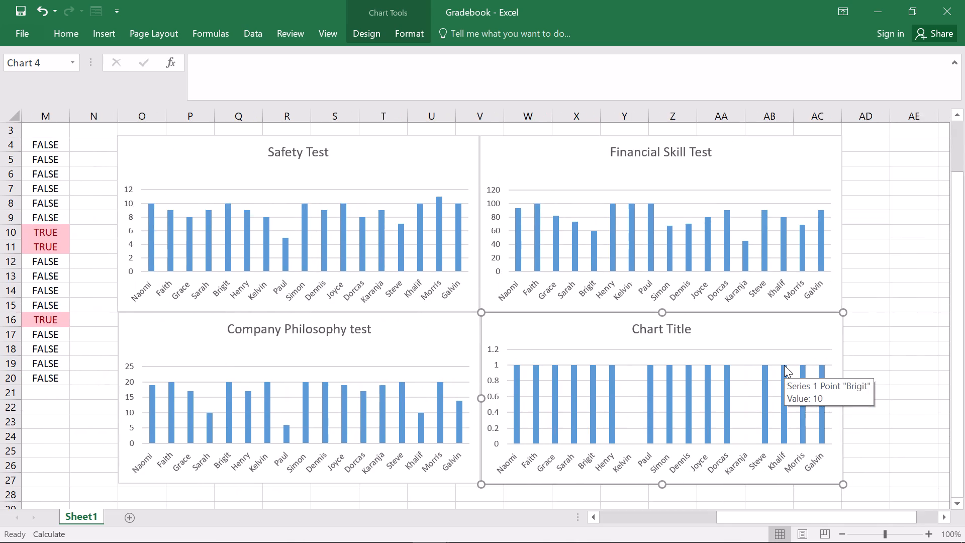
{"action": "scroll", "coordinate": [784, 365], "scroll_direction": "left", "scroll_amount": 1}
{"action": "scroll", "coordinate": [784, 365], "scroll_direction": "up", "scroll_amount": 1}
{"action": "scroll", "coordinate": [784, 365], "scroll_direction": "right", "scroll_amount": 1}
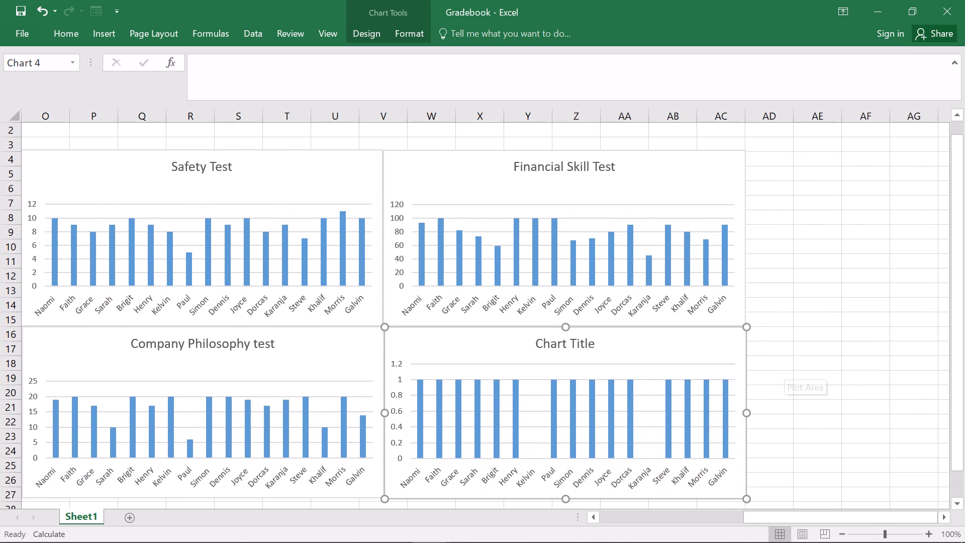
{"action": "scroll", "coordinate": [784, 365], "scroll_direction": "right", "scroll_amount": 1}
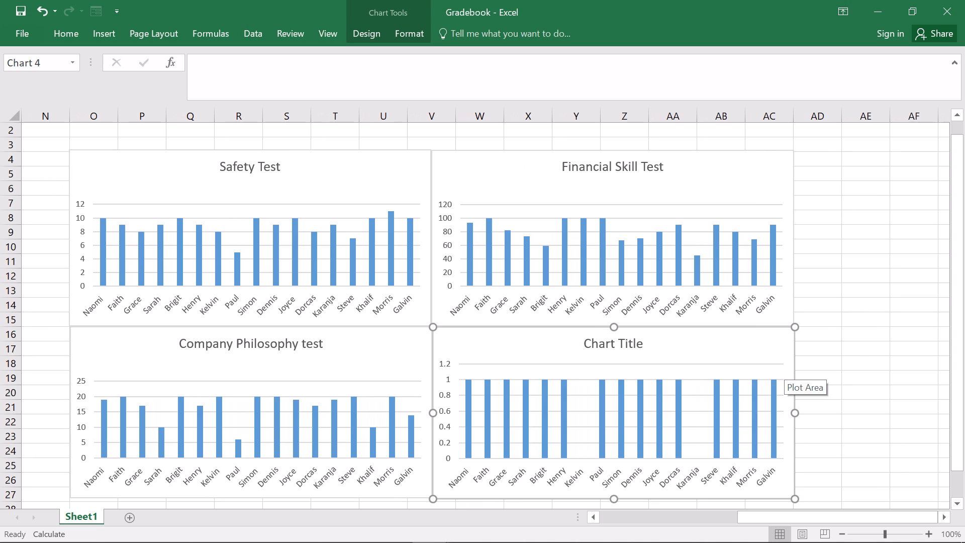
{"action": "scroll", "coordinate": [784, 365], "scroll_direction": "down", "scroll_amount": 3}
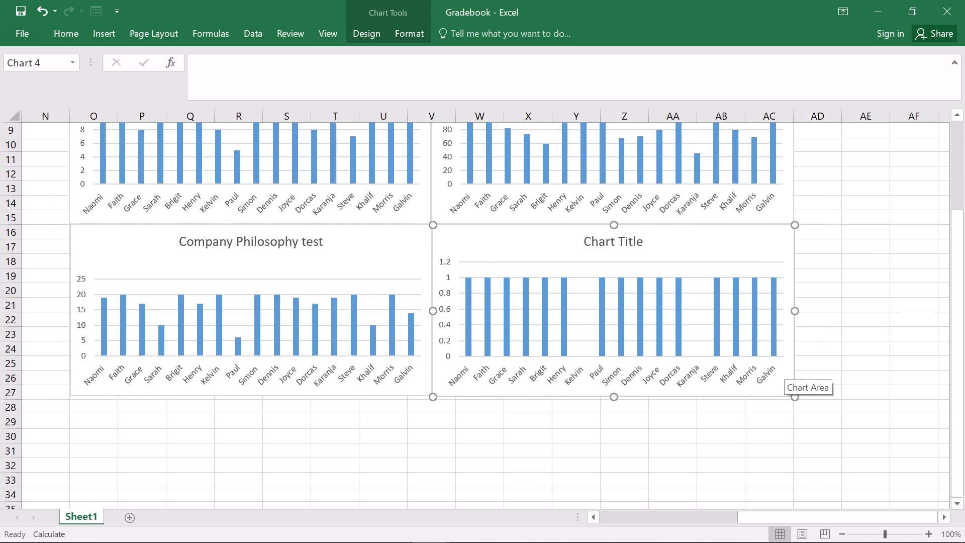
{"action": "scroll", "coordinate": [784, 365], "scroll_direction": "up", "scroll_amount": 1}
{"action": "scroll", "coordinate": [784, 365], "scroll_direction": "right", "scroll_amount": 2}
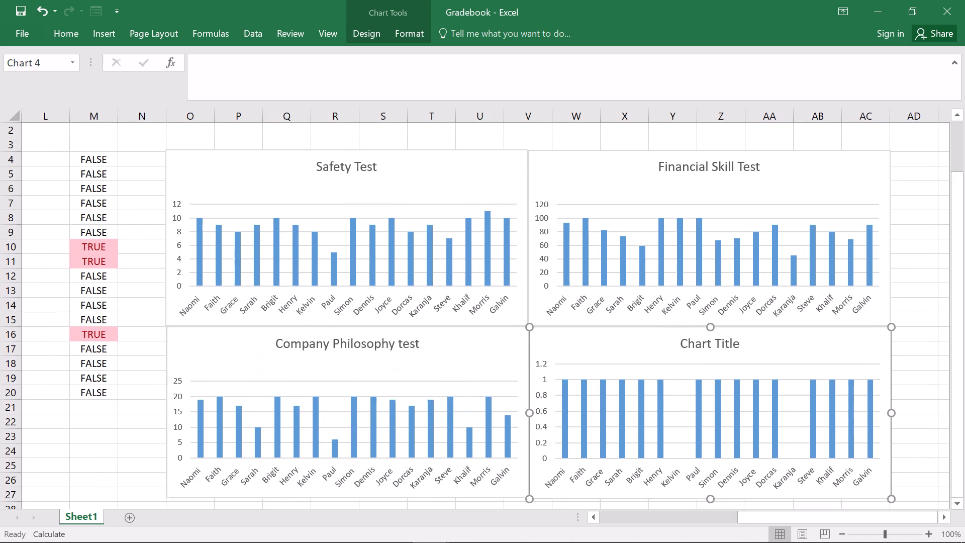
{"action": "scroll", "coordinate": [784, 365], "scroll_direction": "down", "scroll_amount": 1}
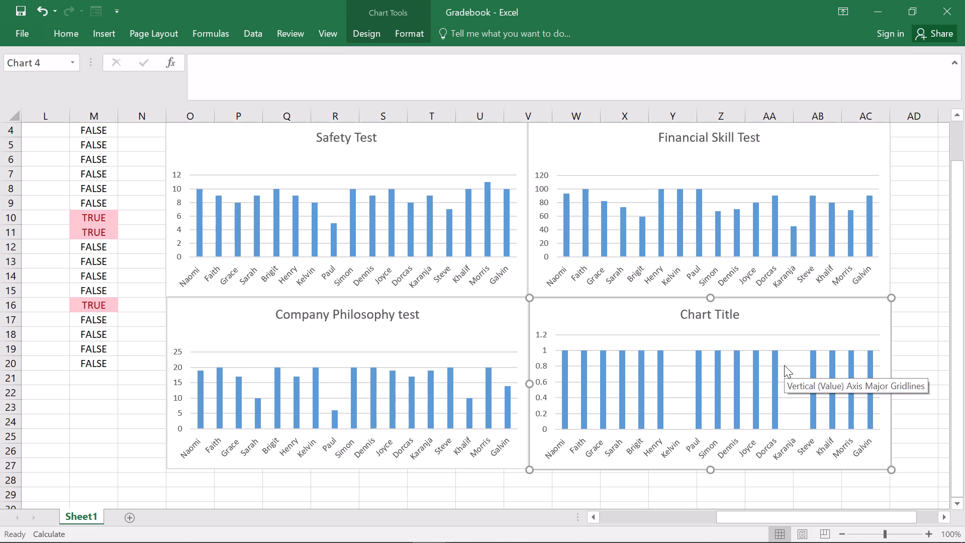
{"action": "scroll", "coordinate": [784, 365], "scroll_direction": "down", "scroll_amount": 1}
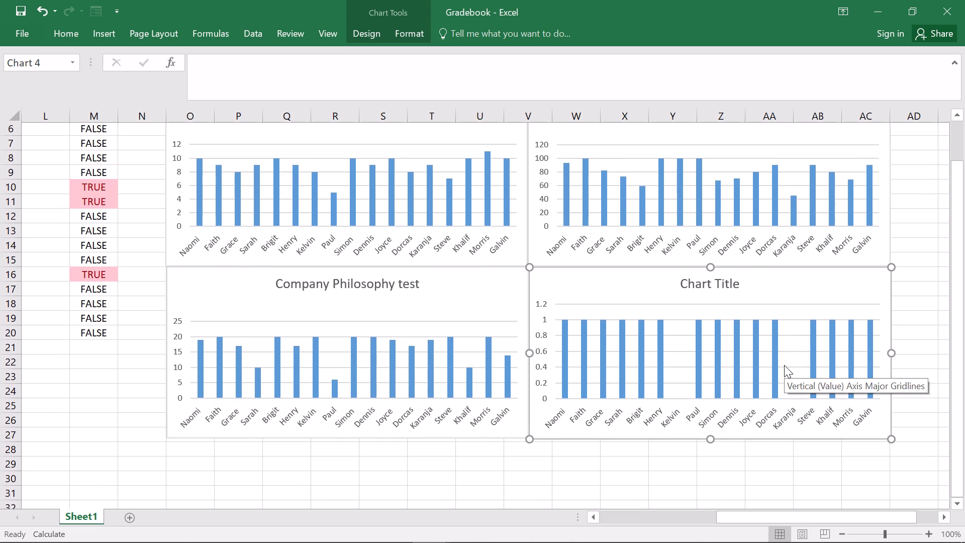
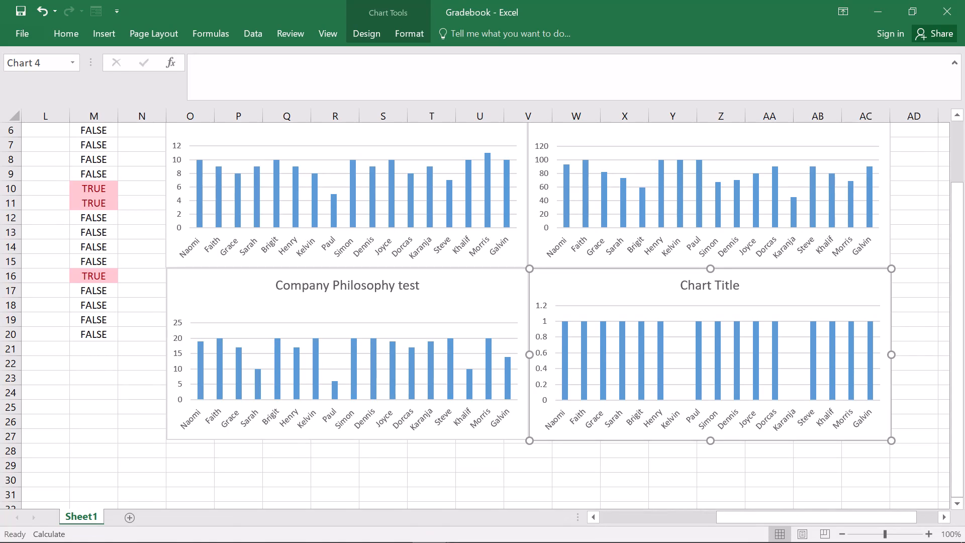
Save the Gradebook workbook.
{"action": "left_click", "coordinate": [21, 11]}
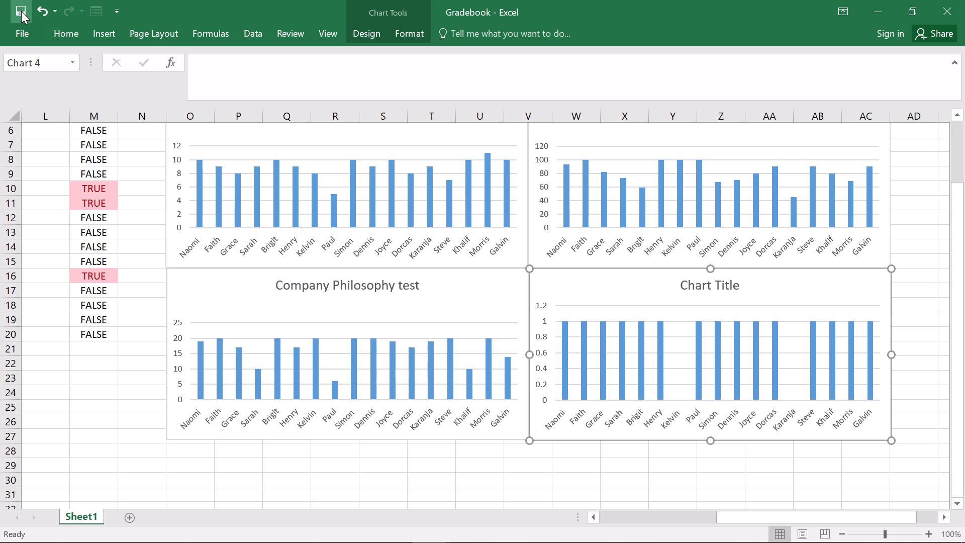
Open the print preview for the selected Chart Title chart and set the page to portrait orientation.
{"action": "left_click", "coordinate": [32, 28]}
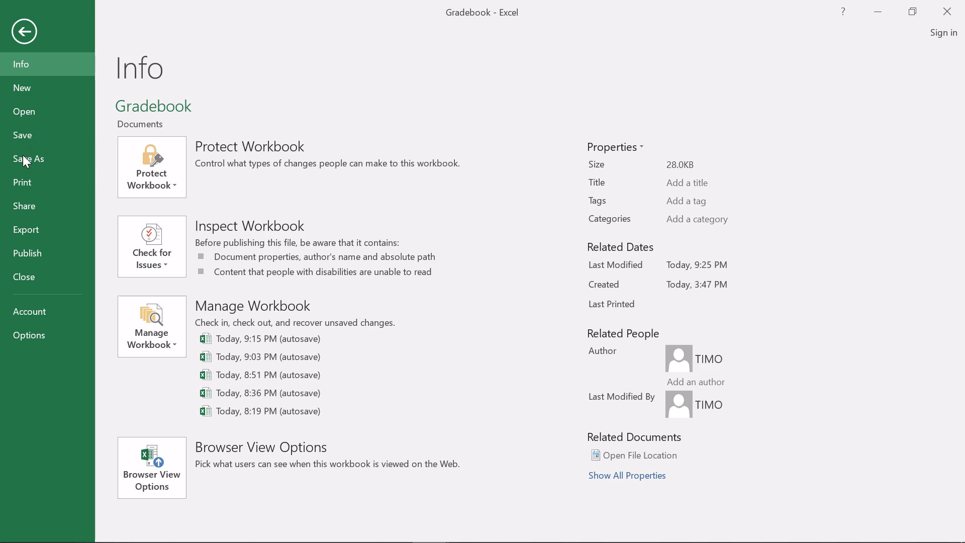
{"action": "left_click", "coordinate": [26, 177]}
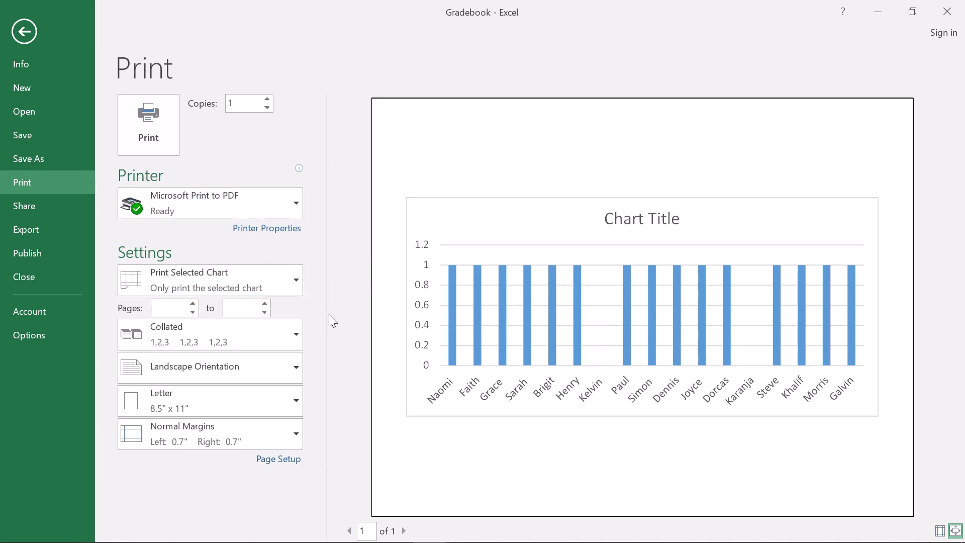
{"action": "scroll", "coordinate": [323, 355], "scroll_direction": "down", "scroll_amount": 1}
{"action": "left_click", "coordinate": [292, 369]}
{"action": "left_click", "coordinate": [248, 409]}
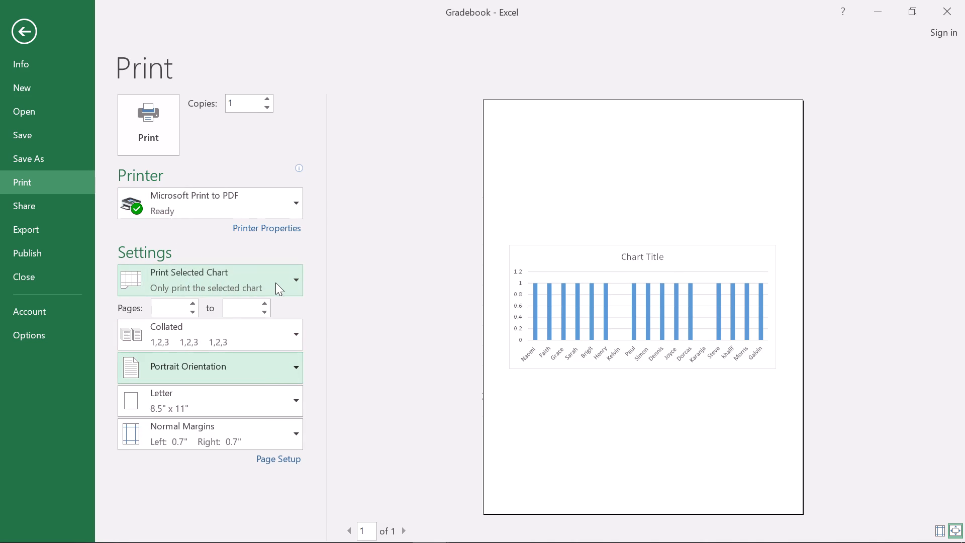
Check the preview for further pages in portrait orientation, and return to the worksheet.
{"action": "scroll", "coordinate": [398, 470], "scroll_direction": "down", "scroll_amount": 1}
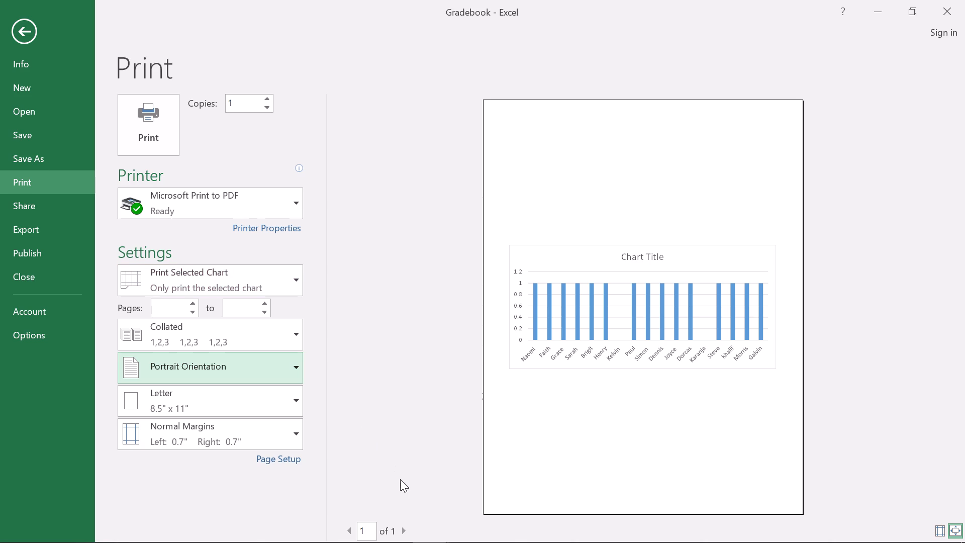
{"action": "left_click", "coordinate": [401, 530]}
{"action": "left_click", "coordinate": [401, 530]}
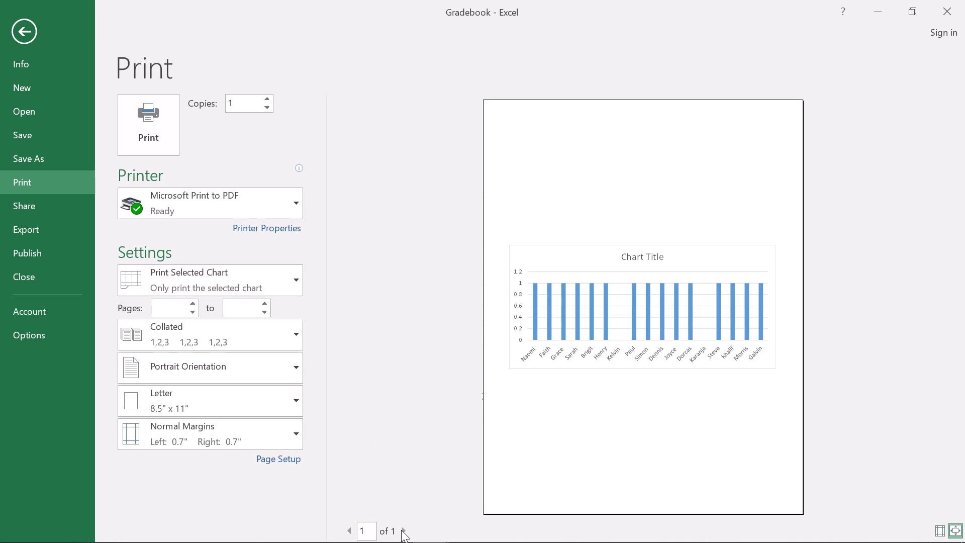
{"action": "double_click", "coordinate": [401, 530]}
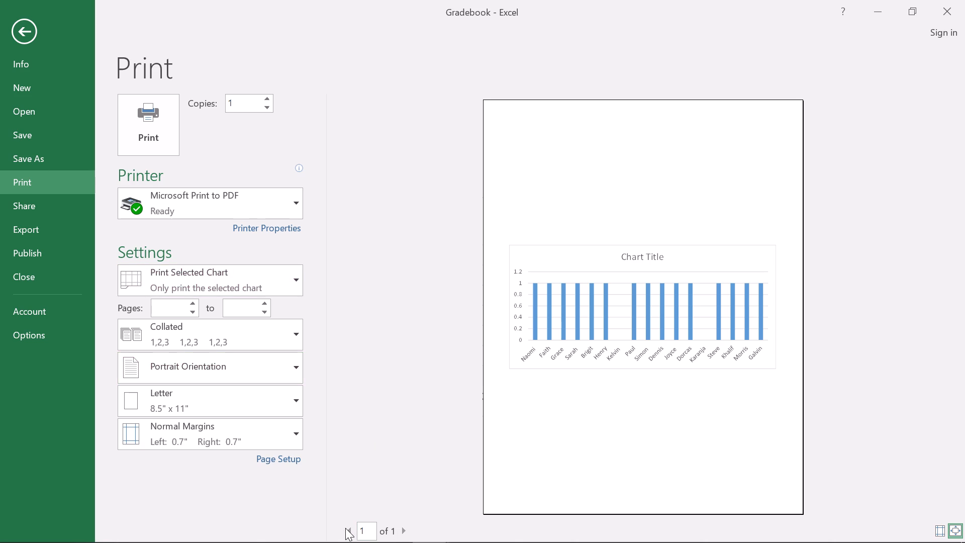
{"action": "triple_click", "coordinate": [345, 528]}
{"action": "triple_click", "coordinate": [345, 528]}
{"action": "left_click", "coordinate": [345, 528]}
{"action": "left_click", "coordinate": [428, 420]}
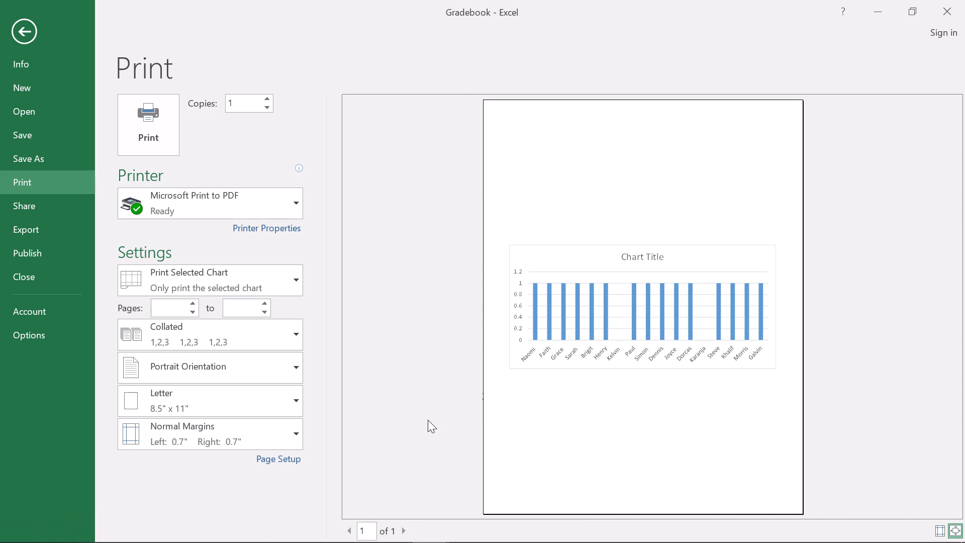
{"action": "left_click", "coordinate": [31, 33]}
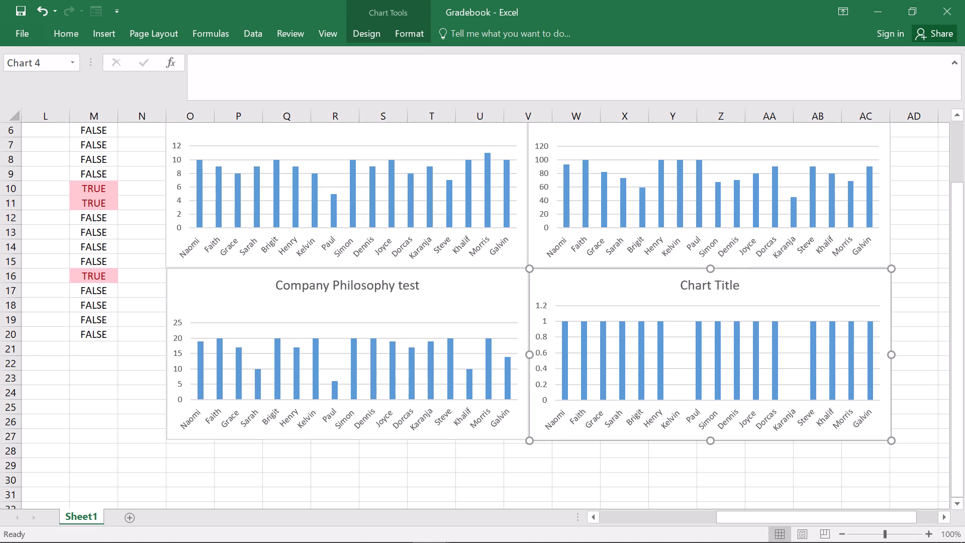
Look over the gradebook data from its first row, recheck the print preview, and return to the worksheet.
{"action": "scroll", "coordinate": [206, 192], "scroll_direction": "right", "scroll_amount": 1}
{"action": "scroll", "coordinate": [206, 192], "scroll_direction": "up", "scroll_amount": 7}
{"action": "scroll", "coordinate": [206, 192], "scroll_direction": "right", "scroll_amount": 3}
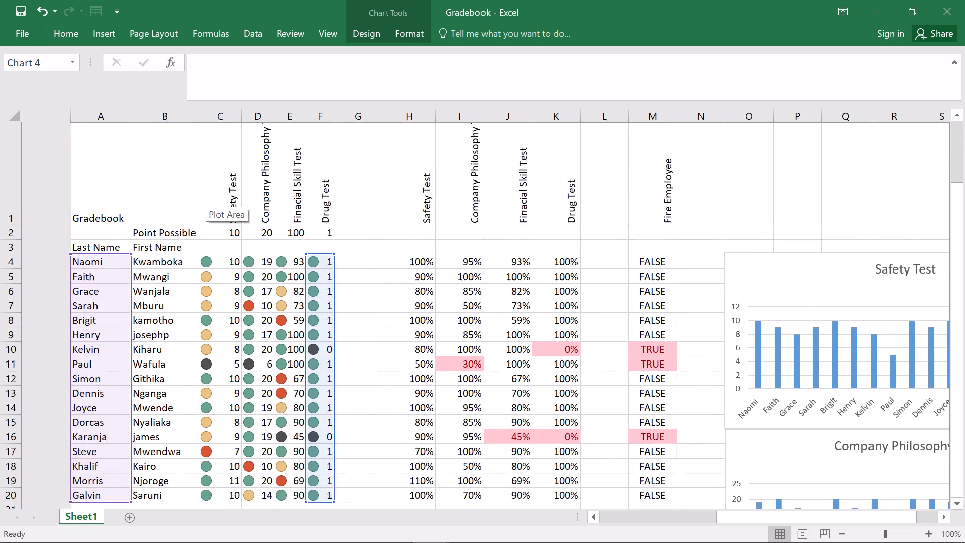
{"action": "scroll", "coordinate": [206, 192], "scroll_direction": "right", "scroll_amount": 5}
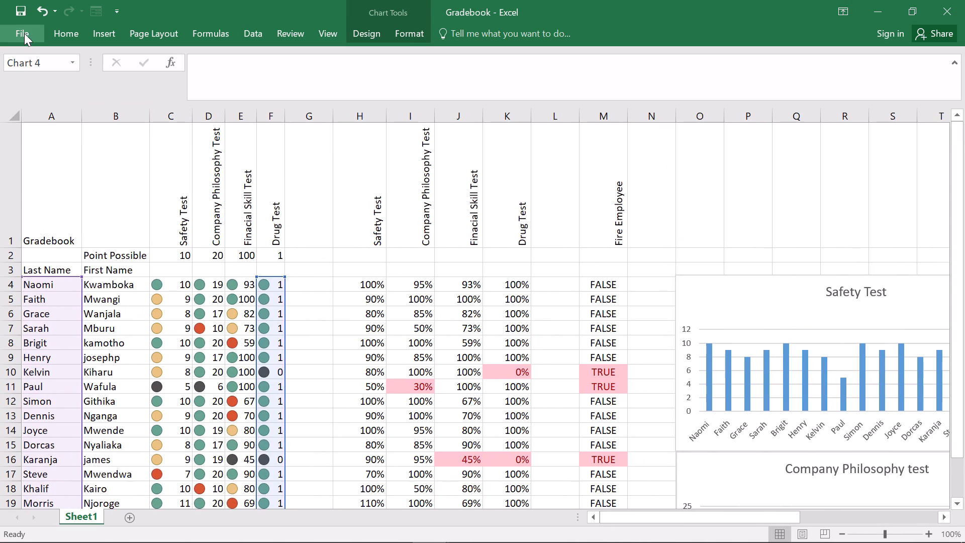
{"action": "left_click", "coordinate": [24, 33]}
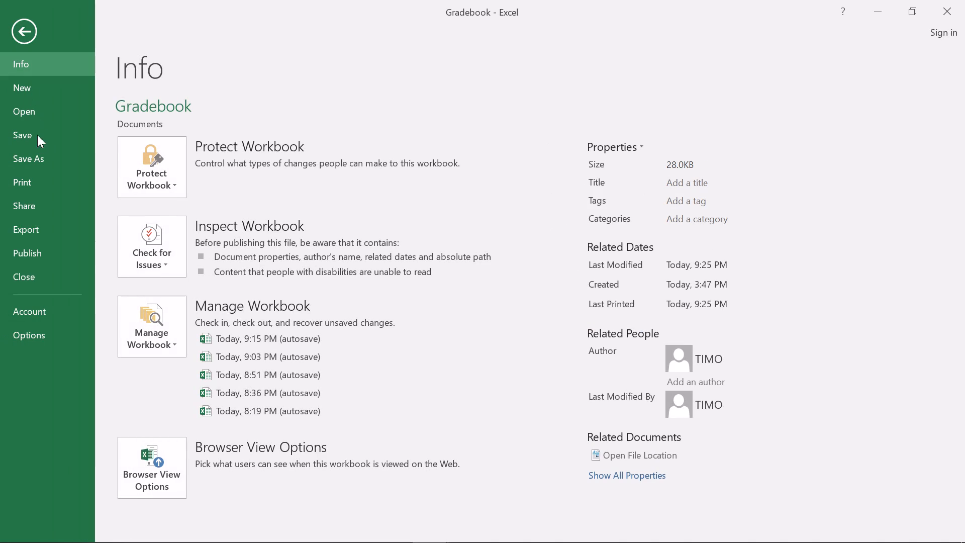
{"action": "left_click", "coordinate": [37, 190]}
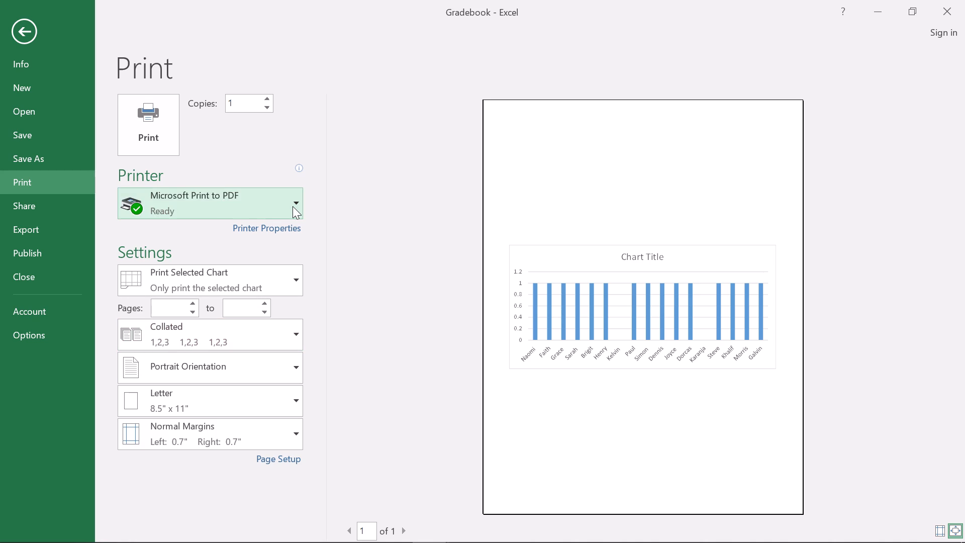
{"action": "left_click", "coordinate": [21, 30]}
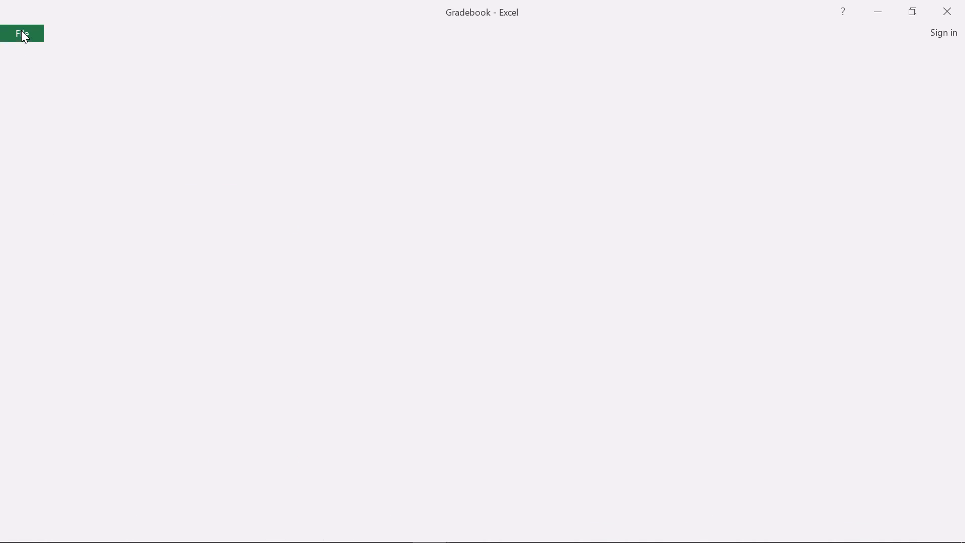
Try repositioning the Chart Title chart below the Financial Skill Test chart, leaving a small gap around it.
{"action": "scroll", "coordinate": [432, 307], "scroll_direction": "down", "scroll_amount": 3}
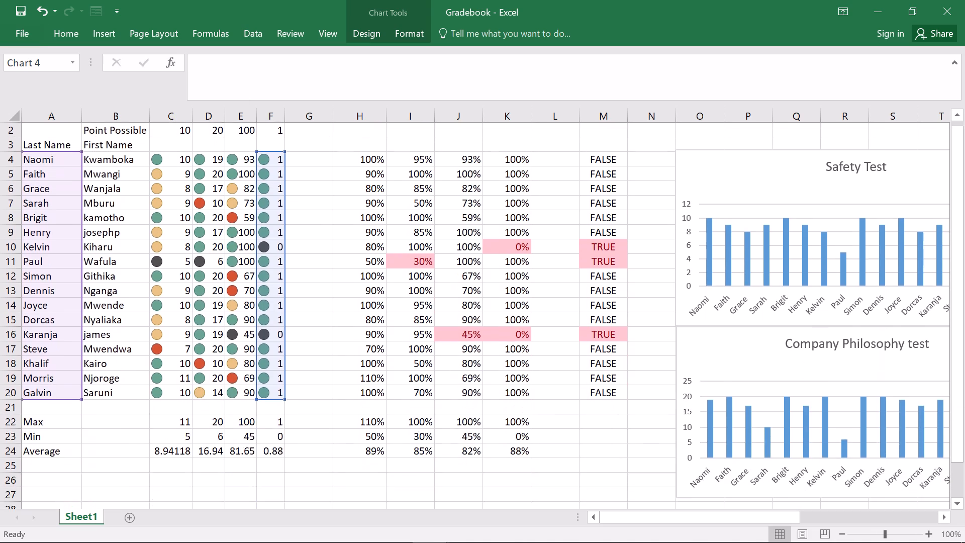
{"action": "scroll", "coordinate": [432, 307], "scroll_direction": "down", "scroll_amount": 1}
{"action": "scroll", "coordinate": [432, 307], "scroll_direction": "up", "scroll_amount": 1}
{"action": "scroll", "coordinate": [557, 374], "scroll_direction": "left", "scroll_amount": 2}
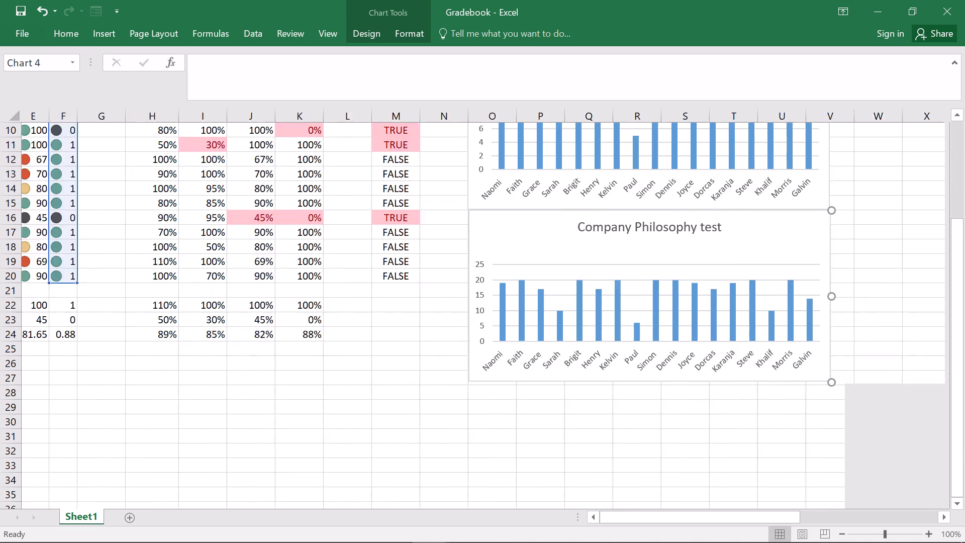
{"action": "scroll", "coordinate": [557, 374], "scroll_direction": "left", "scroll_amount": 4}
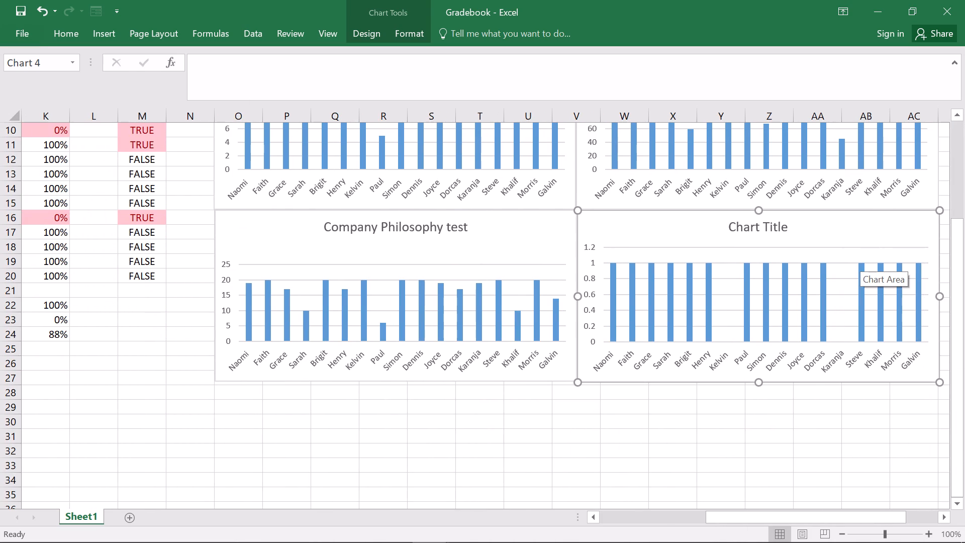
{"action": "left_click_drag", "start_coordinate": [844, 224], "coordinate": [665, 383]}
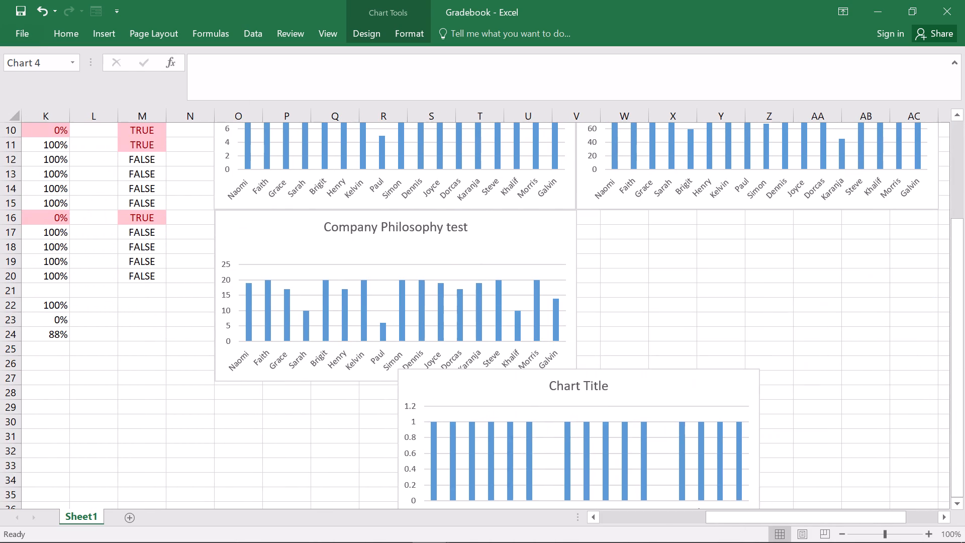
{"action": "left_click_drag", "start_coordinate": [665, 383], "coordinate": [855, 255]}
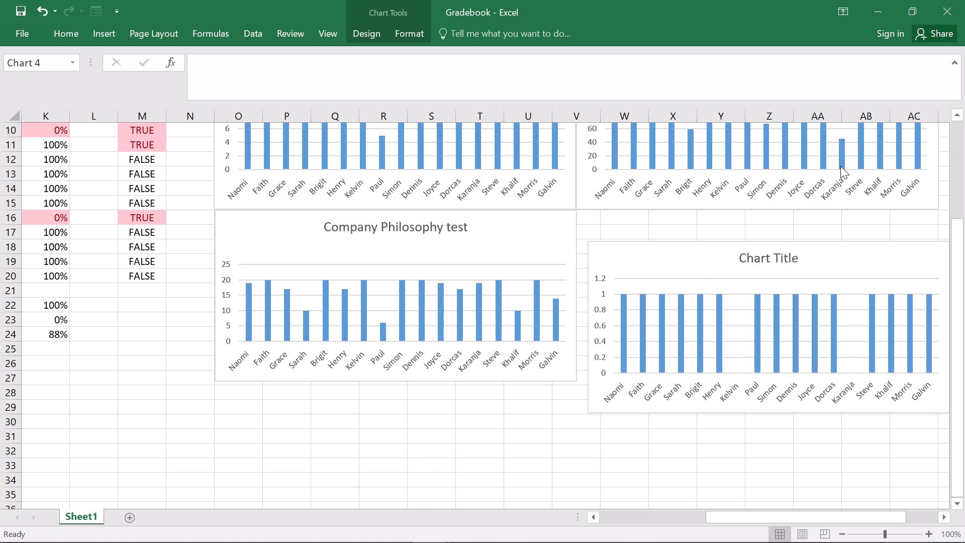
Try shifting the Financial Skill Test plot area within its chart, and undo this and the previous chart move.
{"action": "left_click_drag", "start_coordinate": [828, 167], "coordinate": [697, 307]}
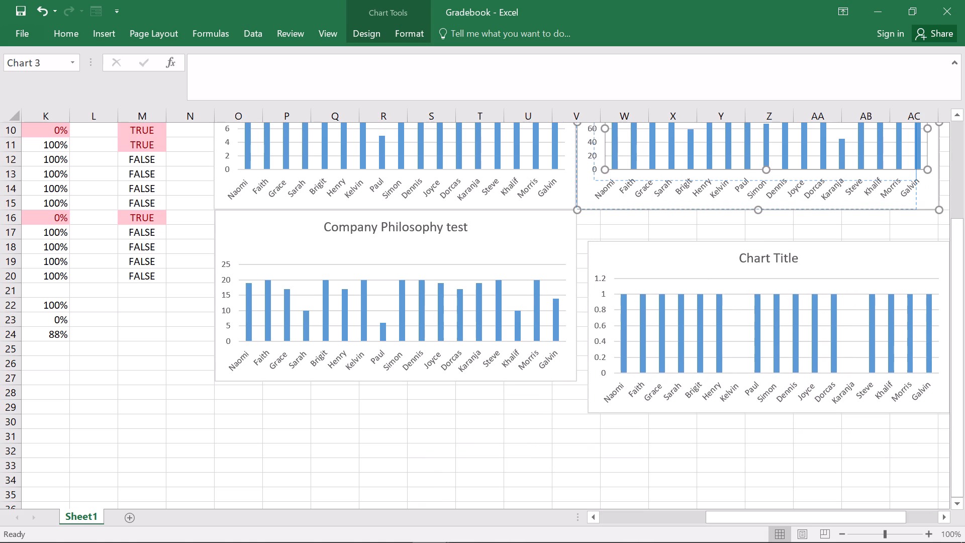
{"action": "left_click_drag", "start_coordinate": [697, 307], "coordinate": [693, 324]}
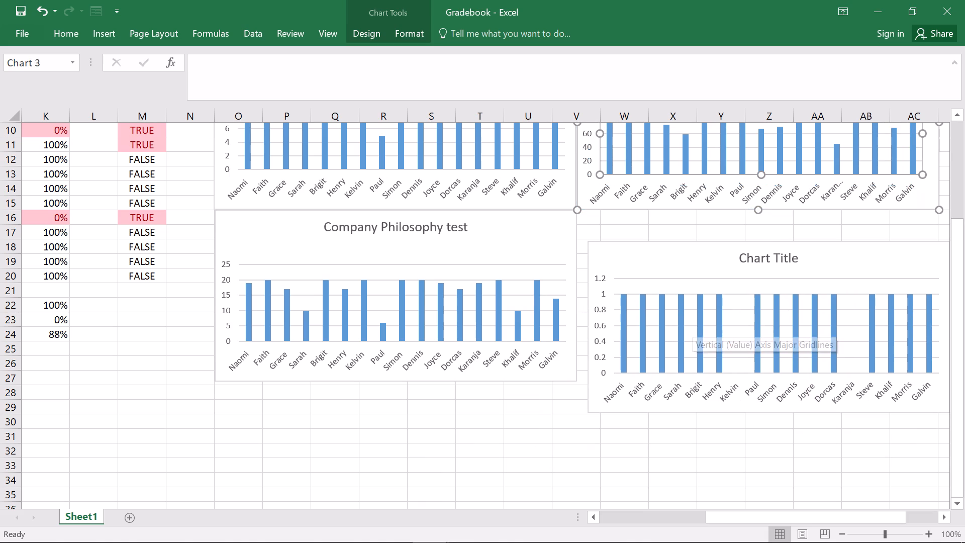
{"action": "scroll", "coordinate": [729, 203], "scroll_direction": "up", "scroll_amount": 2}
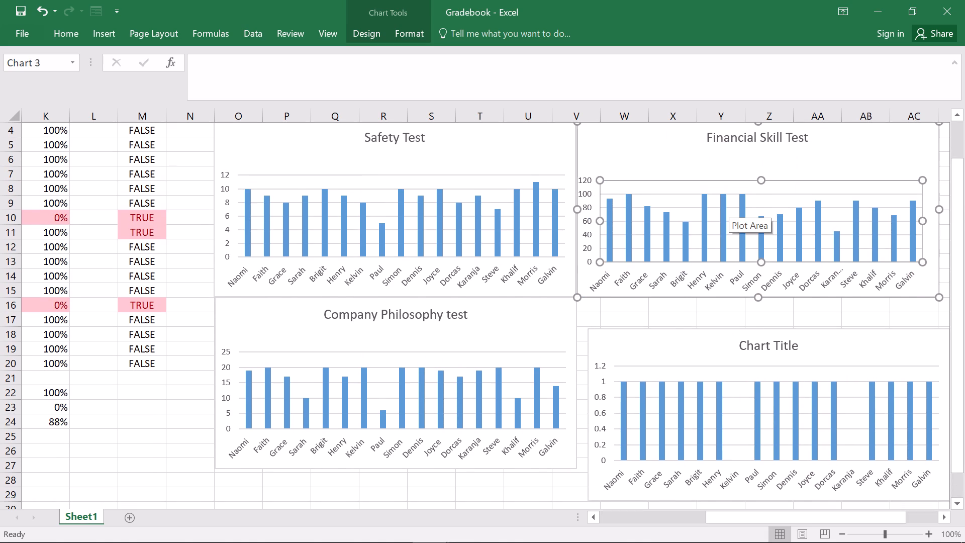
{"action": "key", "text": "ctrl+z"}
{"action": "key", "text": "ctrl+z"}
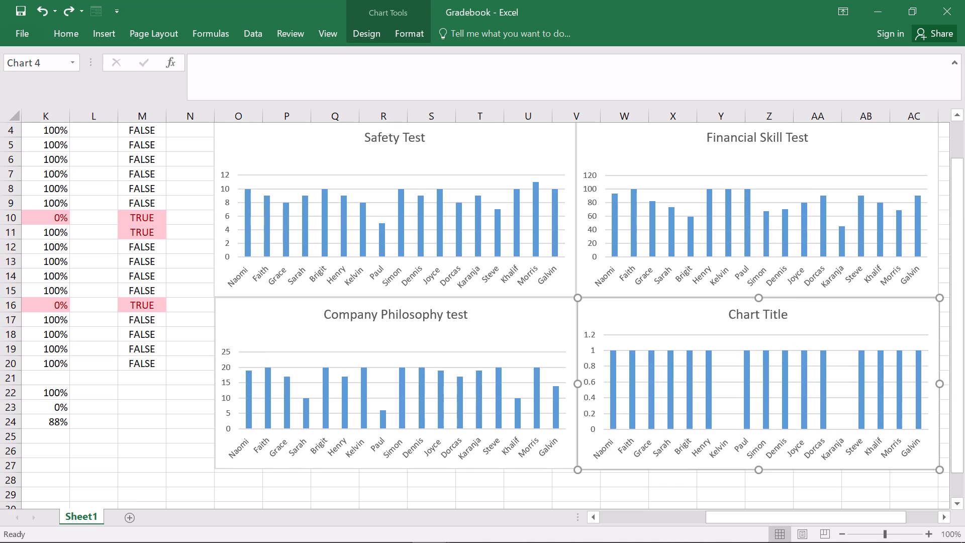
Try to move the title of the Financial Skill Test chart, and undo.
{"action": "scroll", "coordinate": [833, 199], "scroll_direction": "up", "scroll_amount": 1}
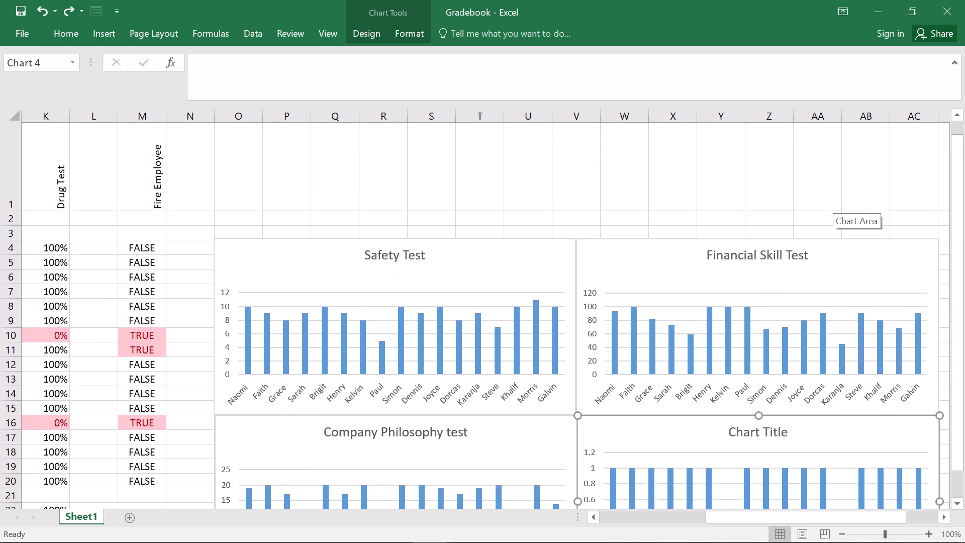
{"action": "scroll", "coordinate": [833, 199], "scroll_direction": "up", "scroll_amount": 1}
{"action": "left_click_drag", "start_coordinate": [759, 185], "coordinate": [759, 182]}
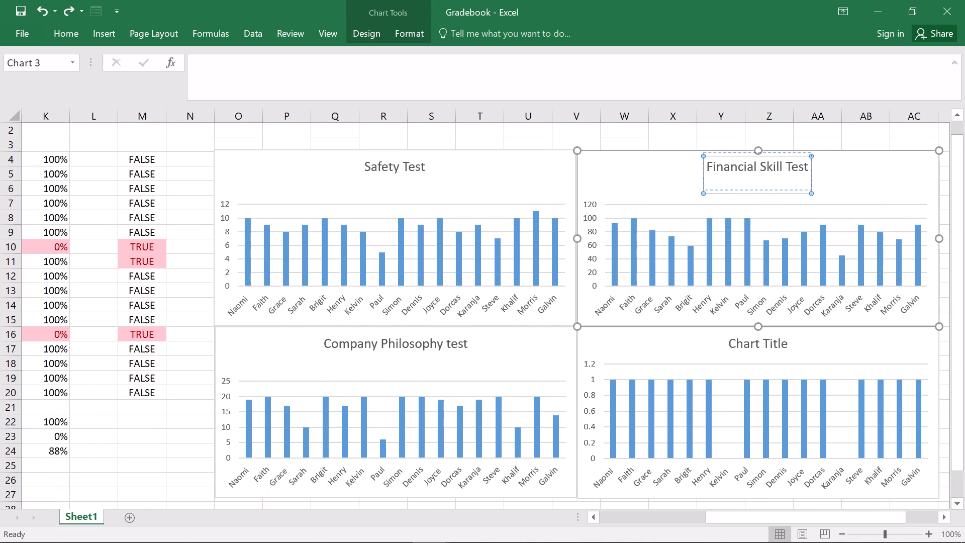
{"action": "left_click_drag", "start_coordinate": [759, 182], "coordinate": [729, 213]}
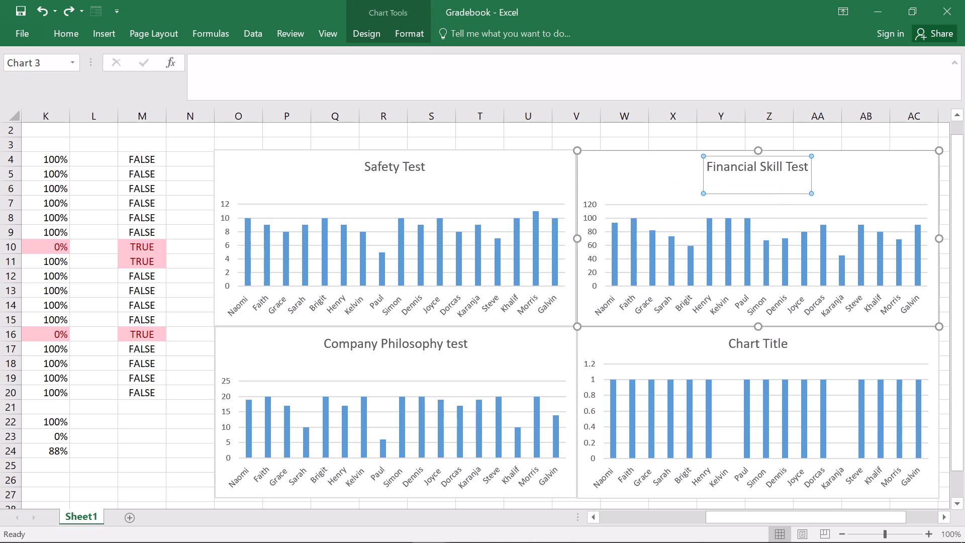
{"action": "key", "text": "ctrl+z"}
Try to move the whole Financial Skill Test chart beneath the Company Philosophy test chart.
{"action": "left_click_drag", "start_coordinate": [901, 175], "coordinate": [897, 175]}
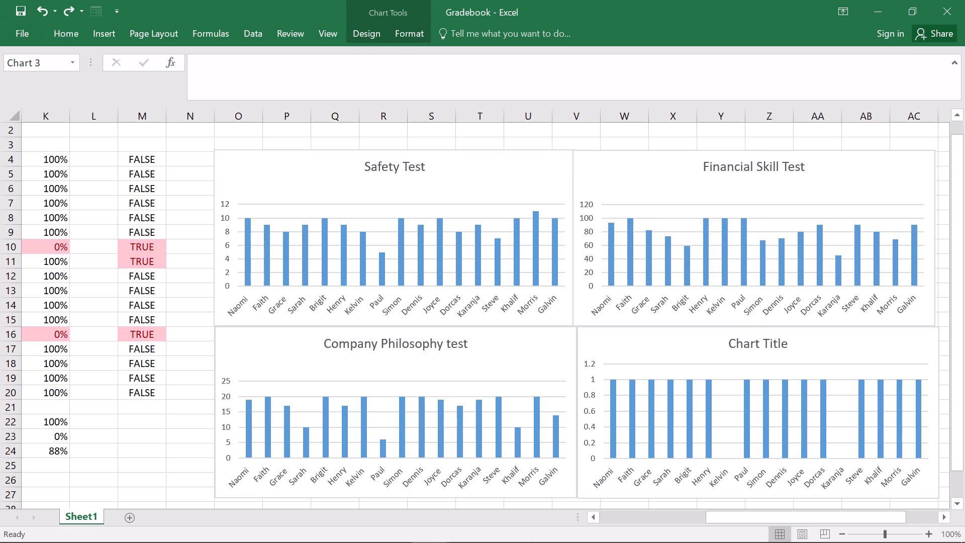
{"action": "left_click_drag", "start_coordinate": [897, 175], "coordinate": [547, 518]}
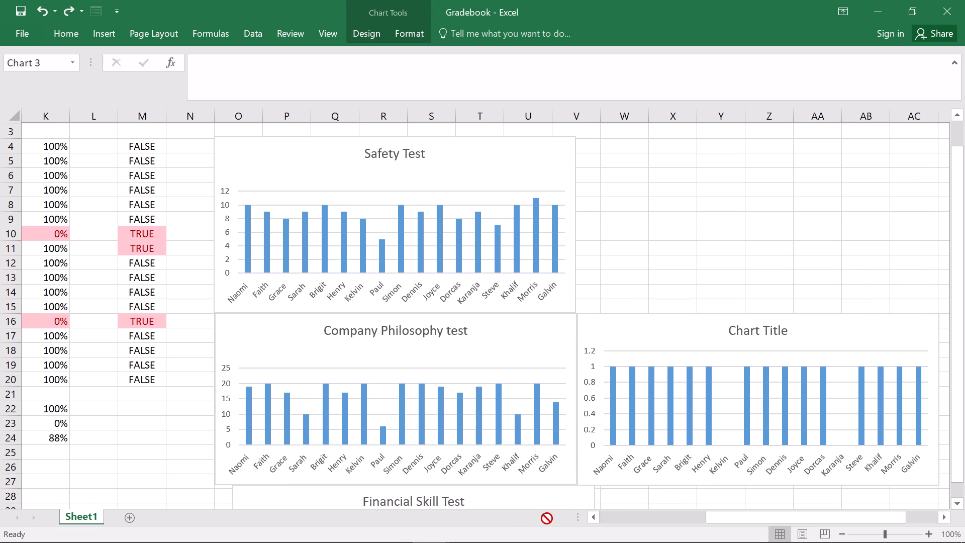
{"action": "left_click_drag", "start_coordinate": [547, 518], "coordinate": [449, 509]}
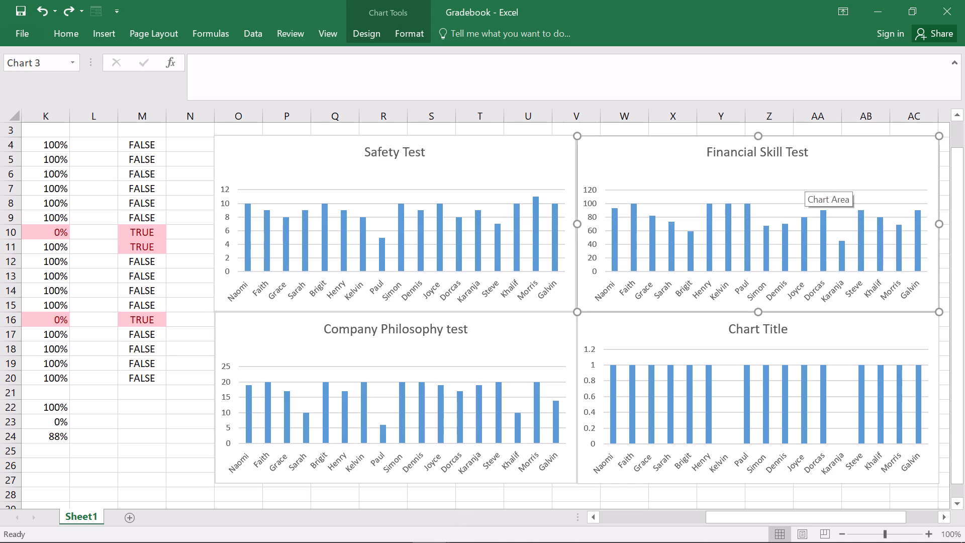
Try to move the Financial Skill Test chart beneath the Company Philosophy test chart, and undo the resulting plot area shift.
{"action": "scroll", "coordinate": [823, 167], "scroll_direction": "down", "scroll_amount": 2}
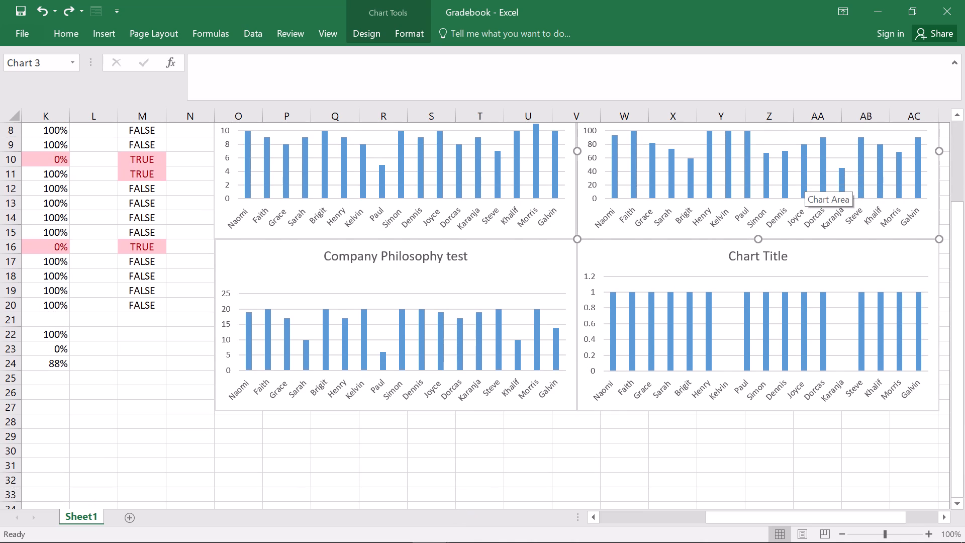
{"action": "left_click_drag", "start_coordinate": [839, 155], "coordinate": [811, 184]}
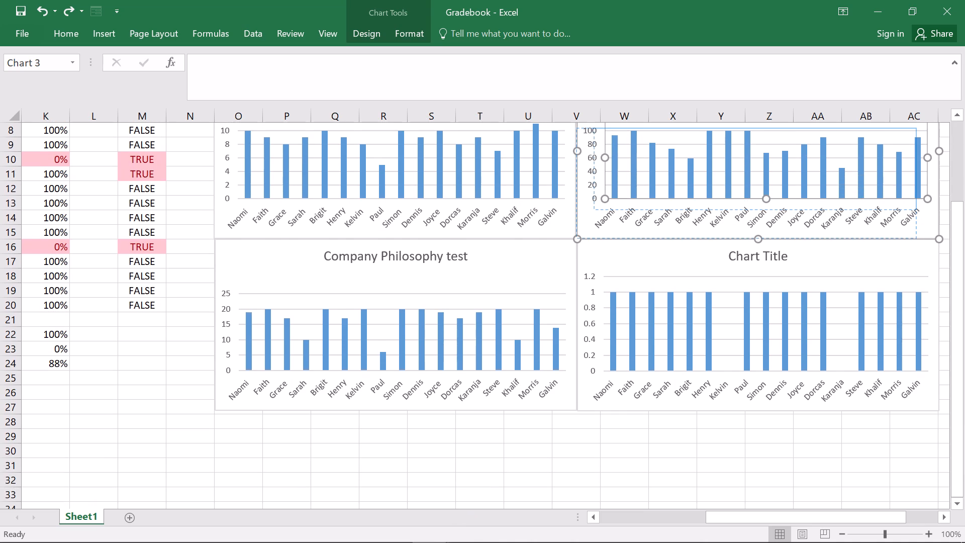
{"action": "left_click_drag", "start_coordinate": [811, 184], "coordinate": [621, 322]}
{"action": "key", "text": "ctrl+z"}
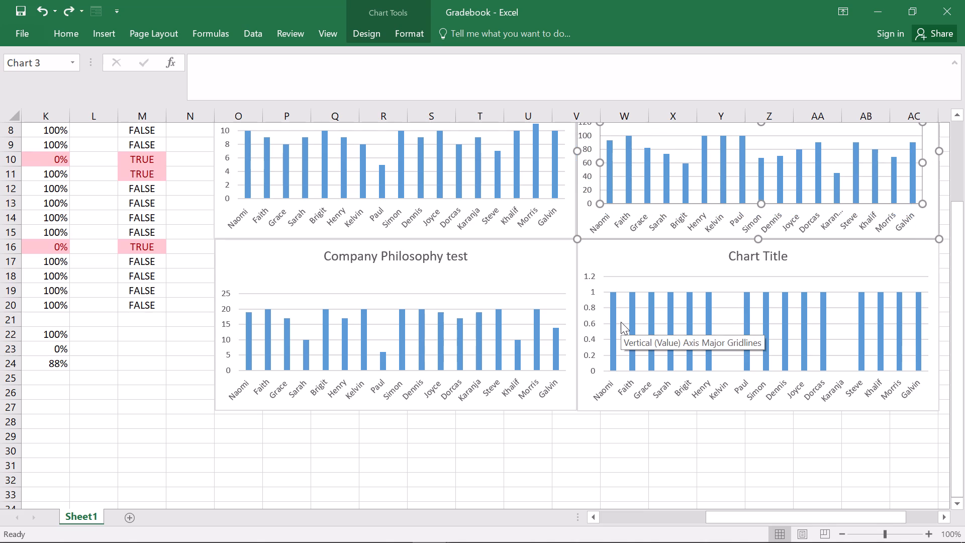
Move the whole Financial Skill Test chart directly beneath the Company Philosophy test chart, aligning their side edges with a slight gap.
{"action": "scroll", "coordinate": [715, 201], "scroll_direction": "up", "scroll_amount": 1}
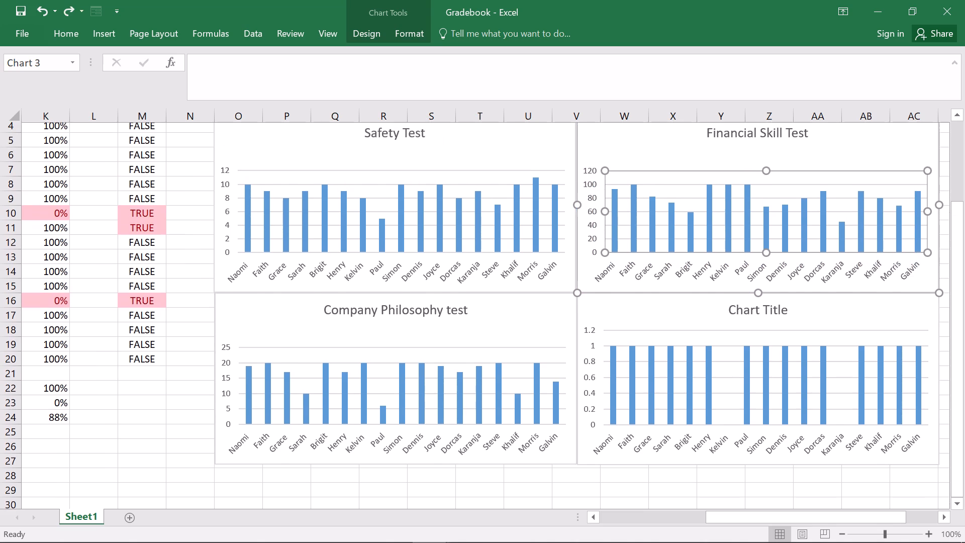
{"action": "scroll", "coordinate": [715, 201], "scroll_direction": "up", "scroll_amount": 2}
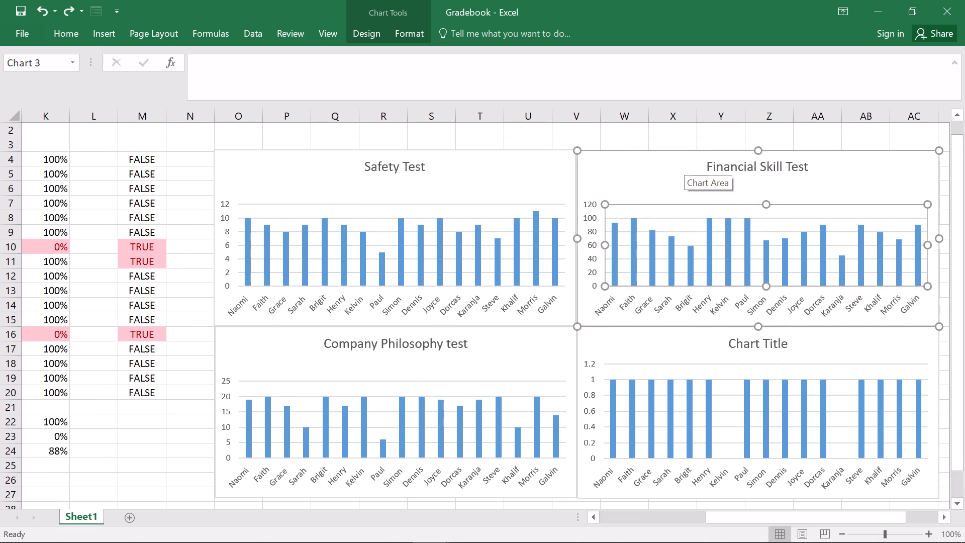
{"action": "left_click_drag", "start_coordinate": [679, 148], "coordinate": [643, 205]}
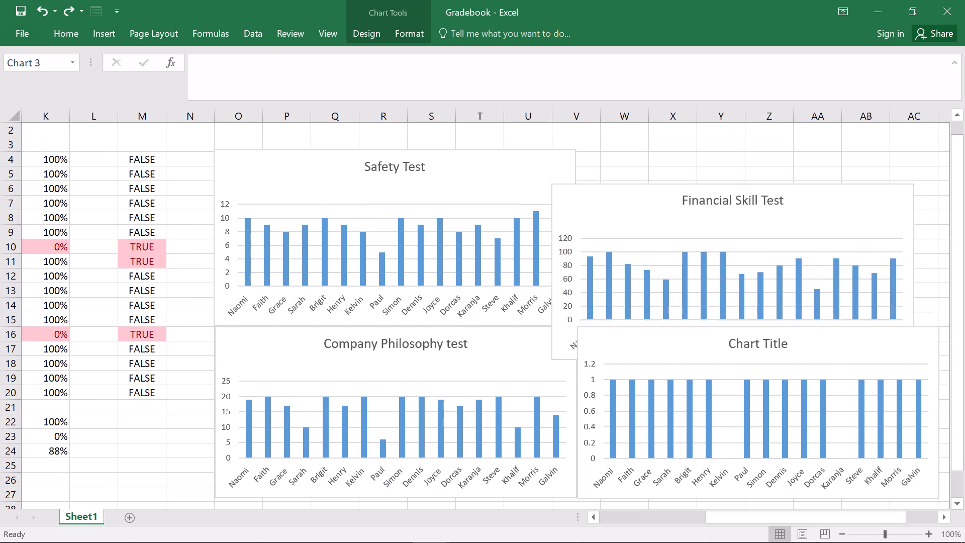
{"action": "left_click_drag", "start_coordinate": [643, 205], "coordinate": [303, 502]}
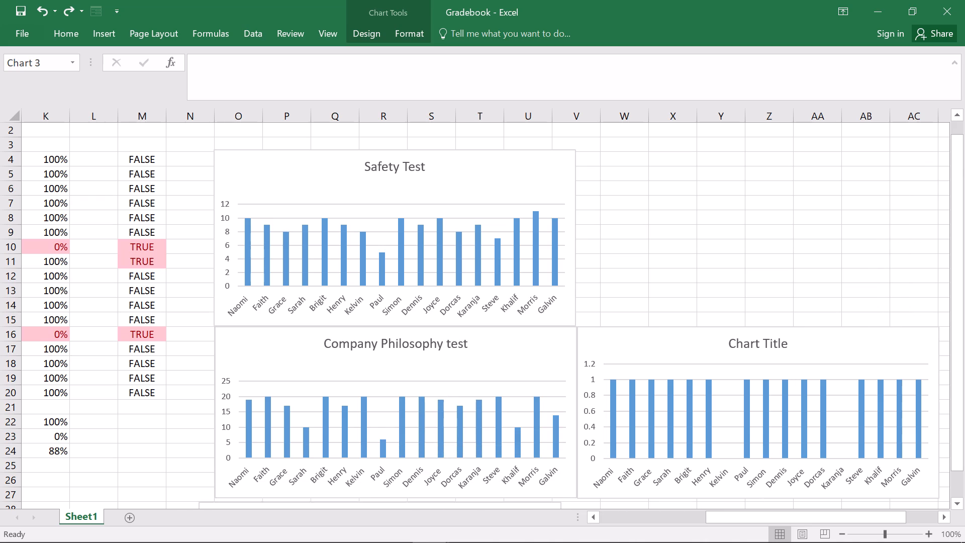
{"action": "left_click_drag", "start_coordinate": [303, 502], "coordinate": [319, 444]}
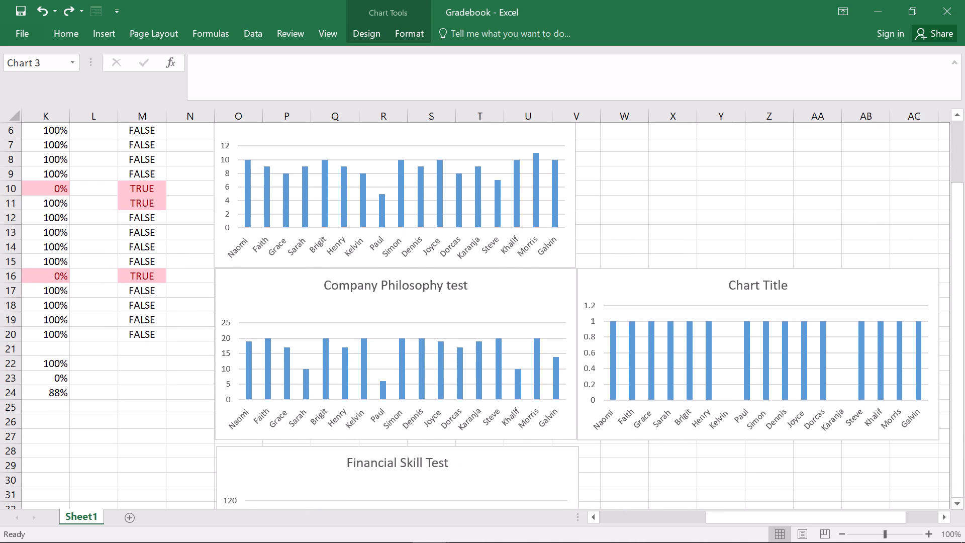
{"action": "left_click_drag", "start_coordinate": [319, 444], "coordinate": [318, 443]}
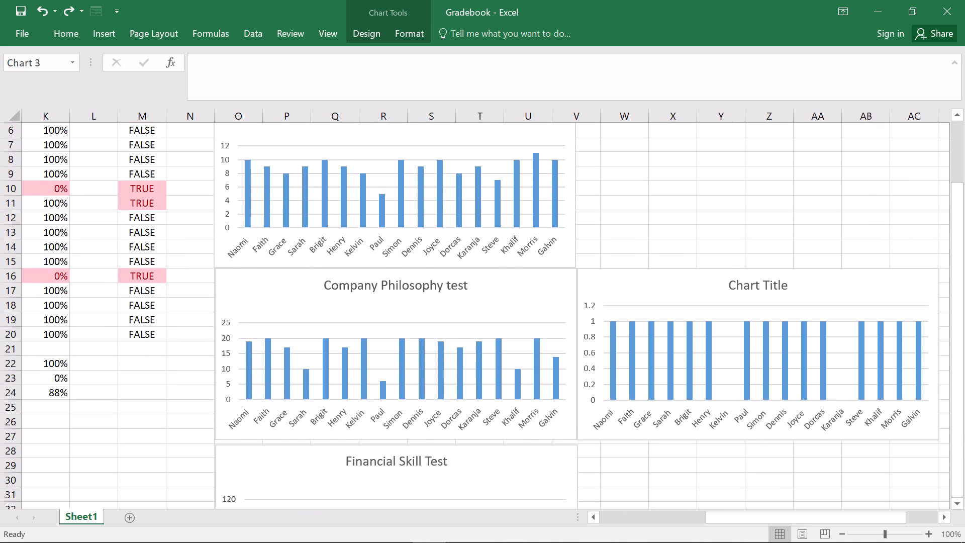
{"action": "left_click_drag", "start_coordinate": [318, 443], "coordinate": [318, 439]}
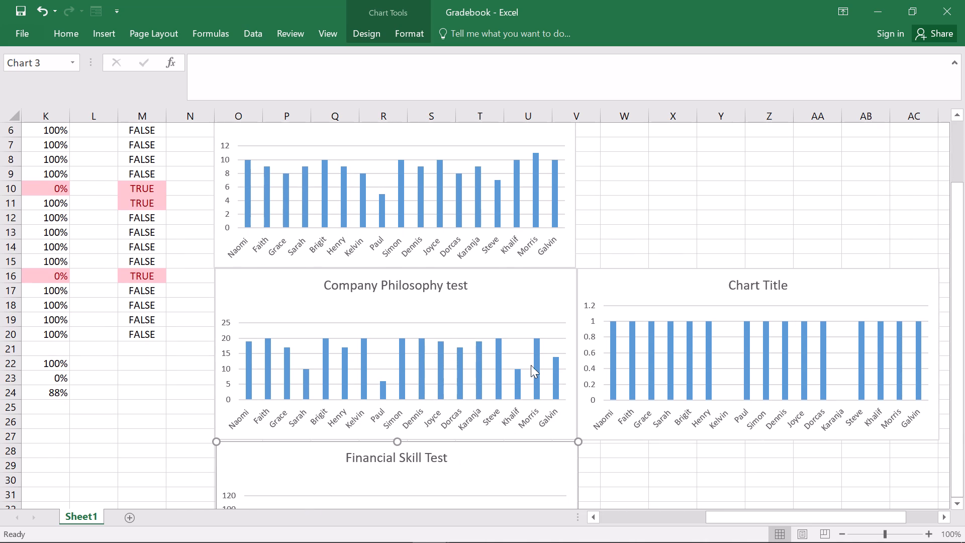
{"action": "left_click", "coordinate": [686, 241]}
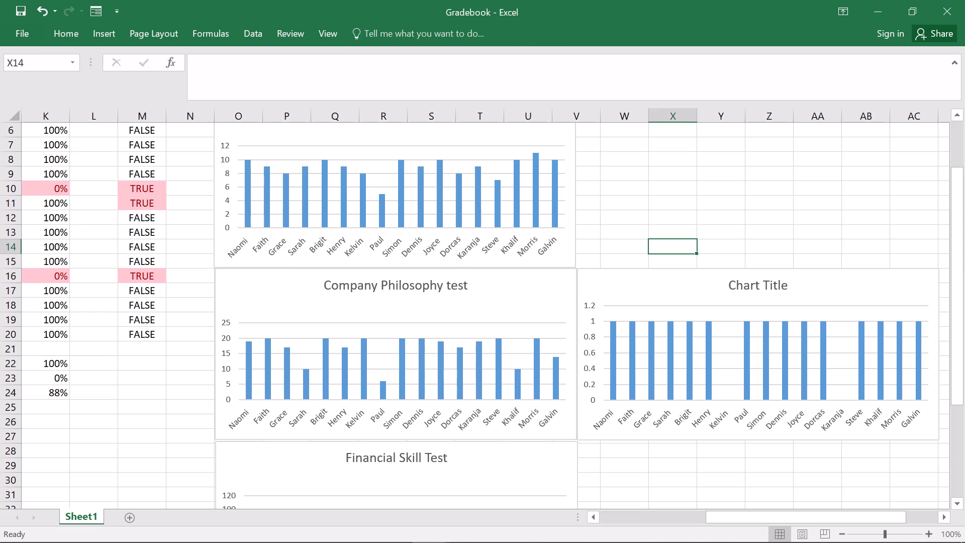
Move the Chart Title chart directly beneath the Financial Skill Test chart, aligned with the column of charts starting at column O.
{"action": "left_click_drag", "start_coordinate": [713, 268], "coordinate": [476, 476]}
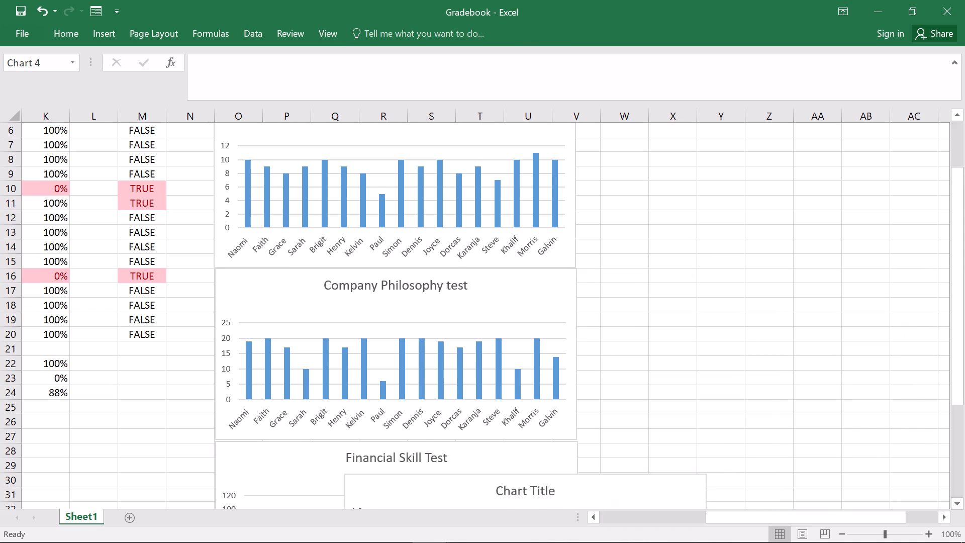
{"action": "left_click_drag", "start_coordinate": [476, 476], "coordinate": [367, 542]}
{"action": "scroll", "coordinate": [488, 415], "scroll_direction": "down", "scroll_amount": 1}
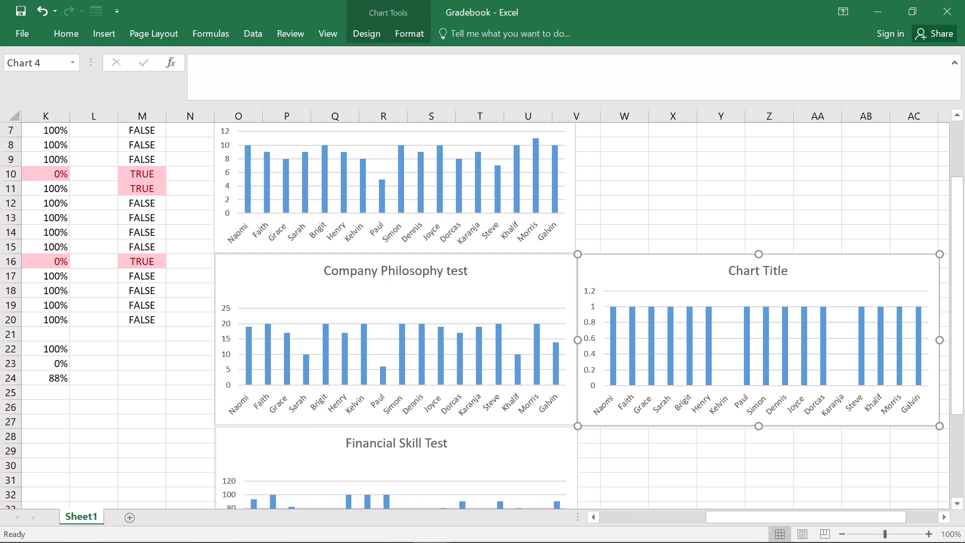
{"action": "scroll", "coordinate": [488, 415], "scroll_direction": "down", "scroll_amount": 3}
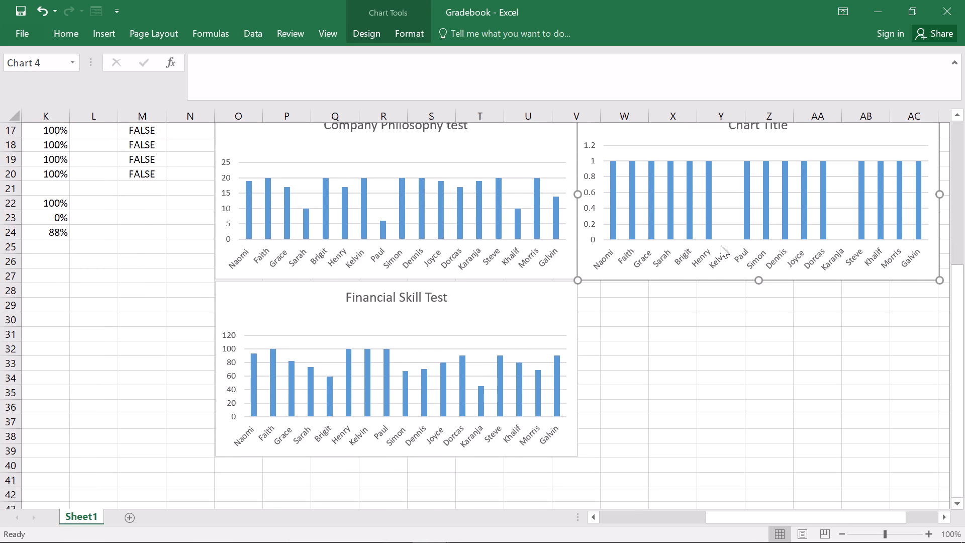
{"action": "left_click_drag", "start_coordinate": [703, 277], "coordinate": [703, 278]}
{"action": "left_click_drag", "start_coordinate": [703, 278], "coordinate": [393, 542]}
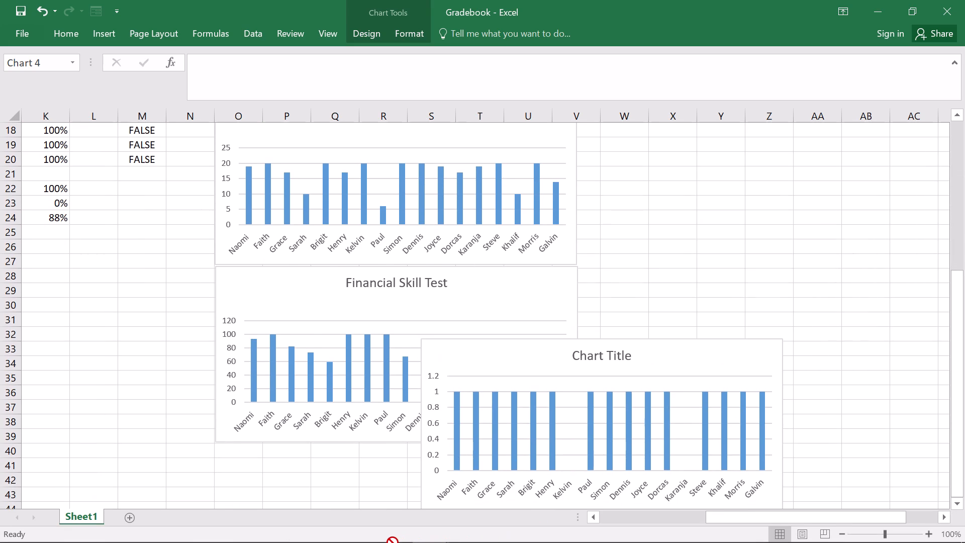
{"action": "left_click_drag", "start_coordinate": [393, 542], "coordinate": [332, 492]}
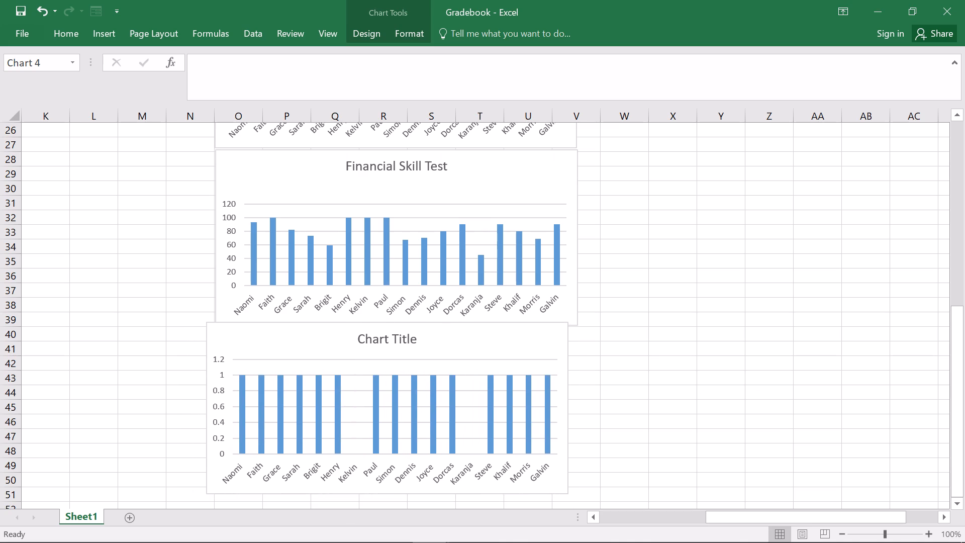
{"action": "left_click_drag", "start_coordinate": [332, 492], "coordinate": [341, 497]}
{"action": "left_click", "coordinate": [692, 294]}
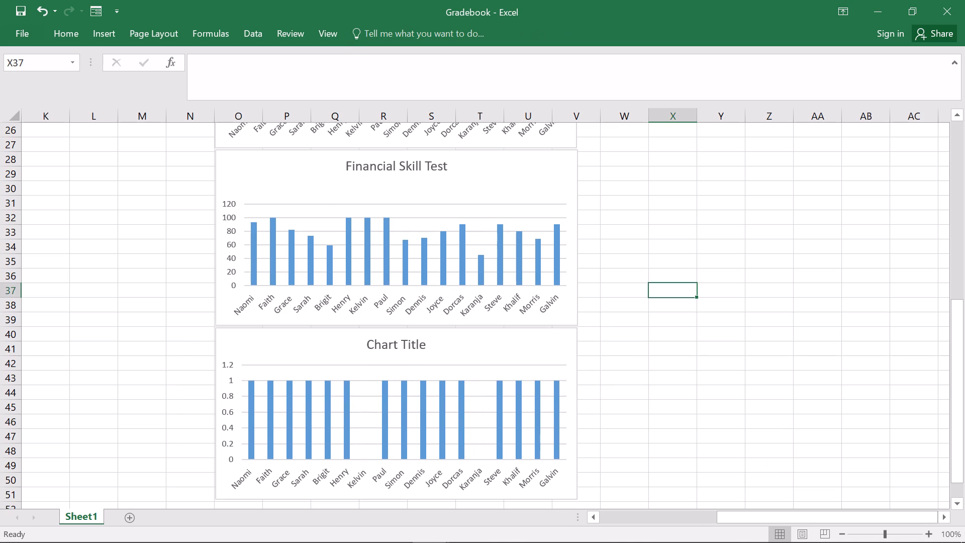
Look over the single column of stacked charts from the Safety Test chart downward to check their arrangement.
{"action": "scroll", "coordinate": [692, 294], "scroll_direction": "up", "scroll_amount": 1}
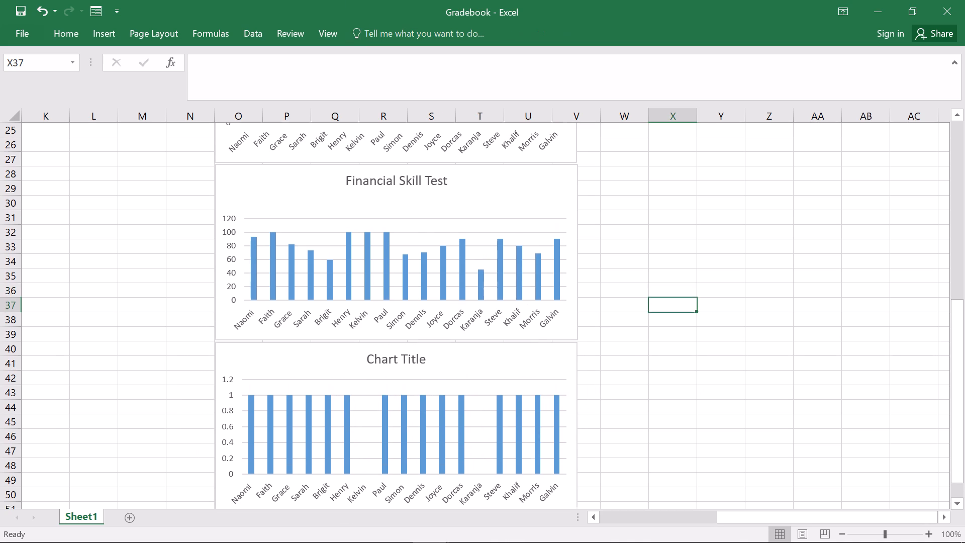
{"action": "scroll", "coordinate": [692, 294], "scroll_direction": "up", "scroll_amount": 3}
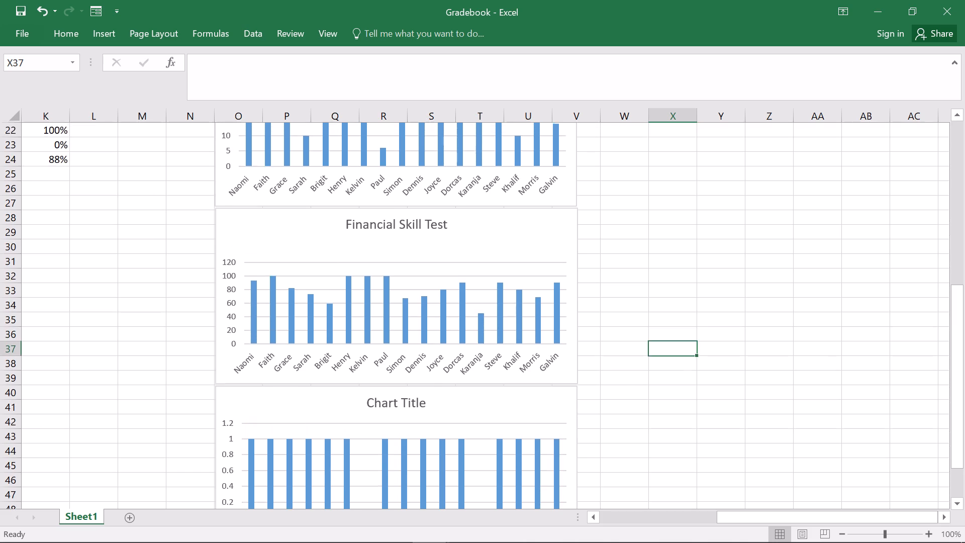
{"action": "scroll", "coordinate": [692, 294], "scroll_direction": "up", "scroll_amount": 5}
{"action": "scroll", "coordinate": [692, 294], "scroll_direction": "down", "scroll_amount": 1}
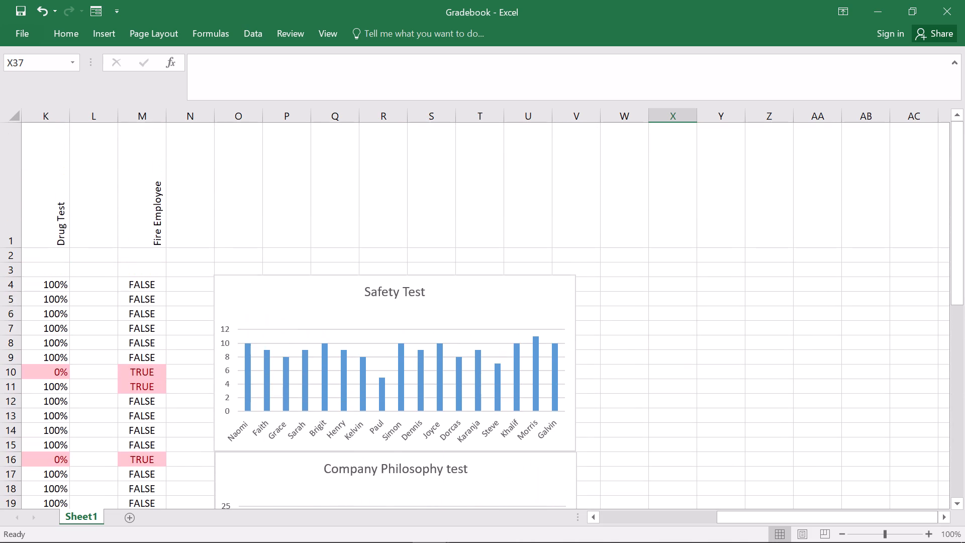
{"action": "scroll", "coordinate": [692, 294], "scroll_direction": "down", "scroll_amount": 5}
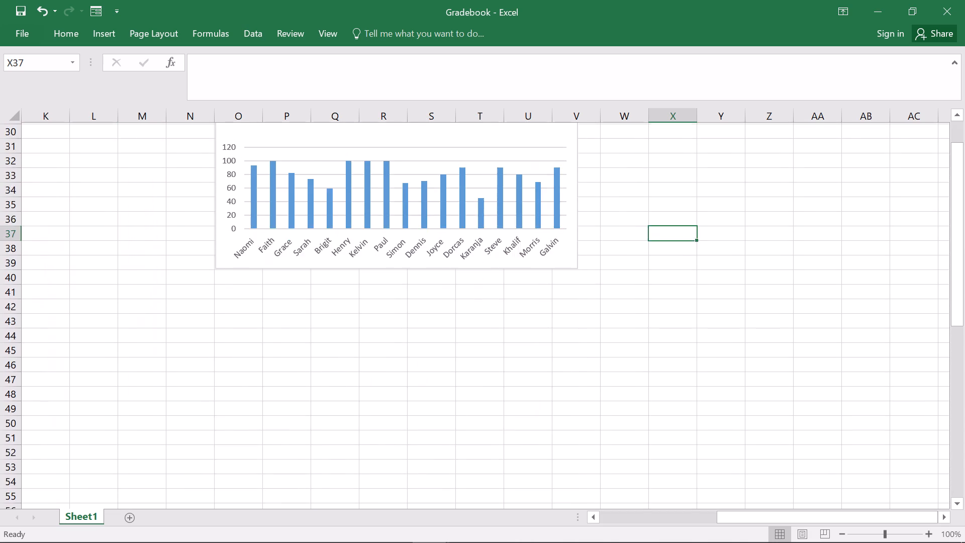
Replace the placeholder title of the bottom chart with Drug Test.
{"action": "scroll", "coordinate": [692, 294], "scroll_direction": "up", "scroll_amount": 2}
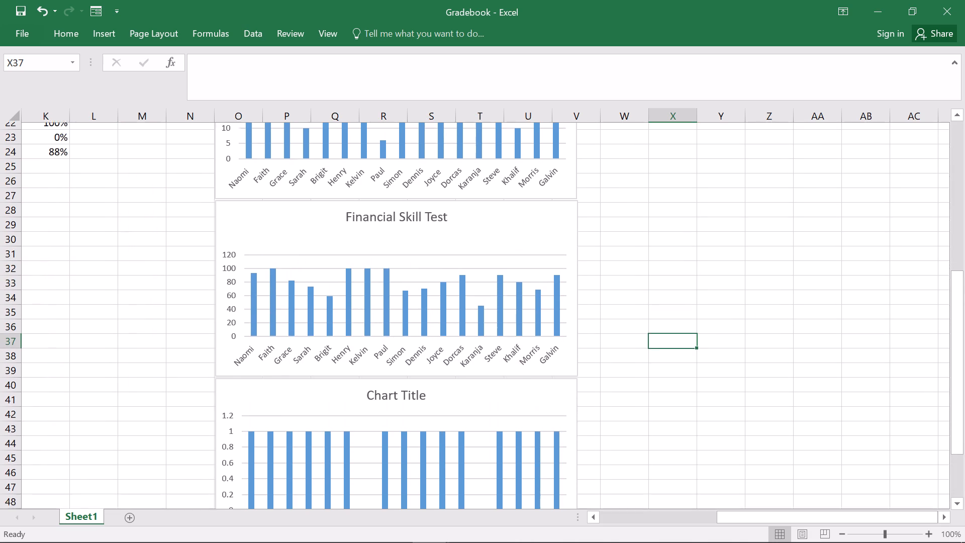
{"action": "triple_click", "coordinate": [407, 388]}
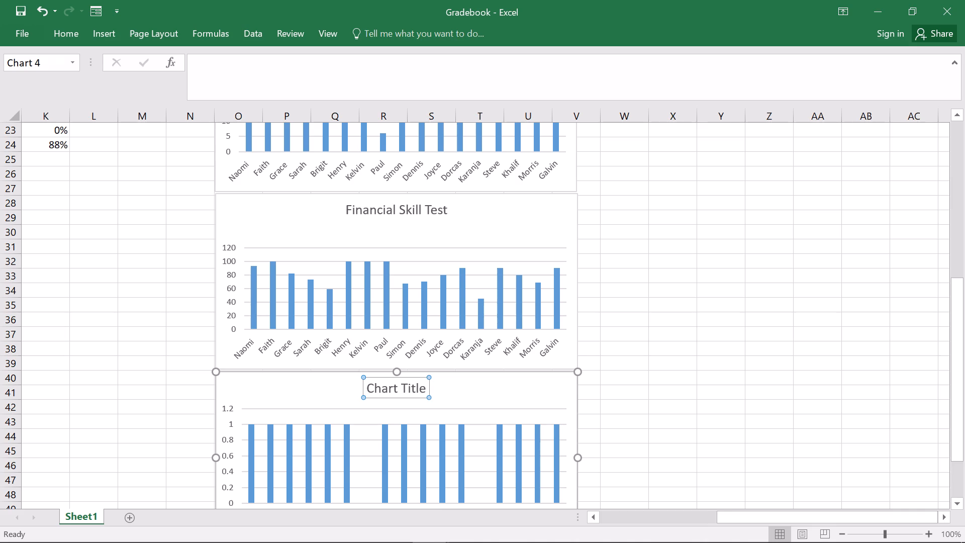
{"action": "triple_click", "coordinate": [407, 388]}
{"action": "left_click", "coordinate": [407, 388]}
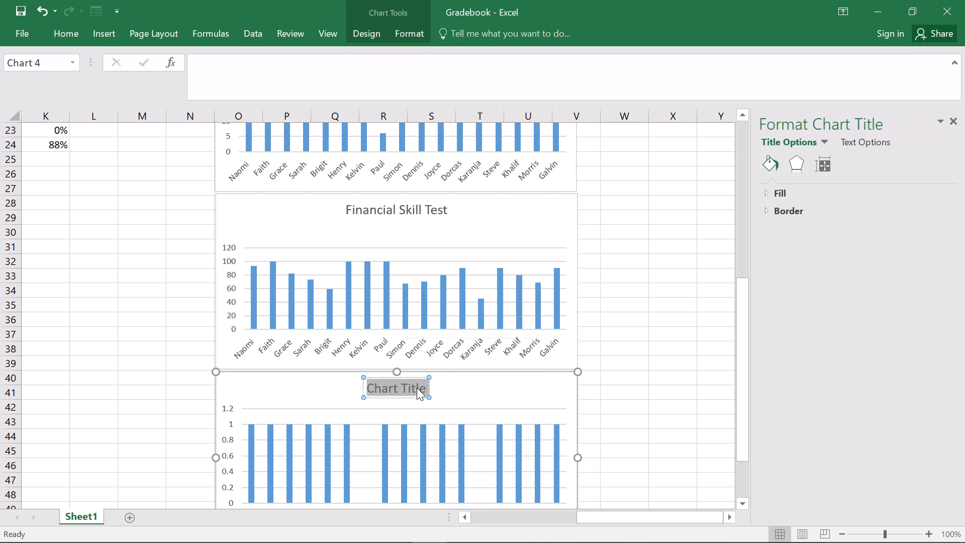
{"action": "key", "text": "d"}
{"action": "type", "text": "rug"}
{"action": "key", "text": "space"}
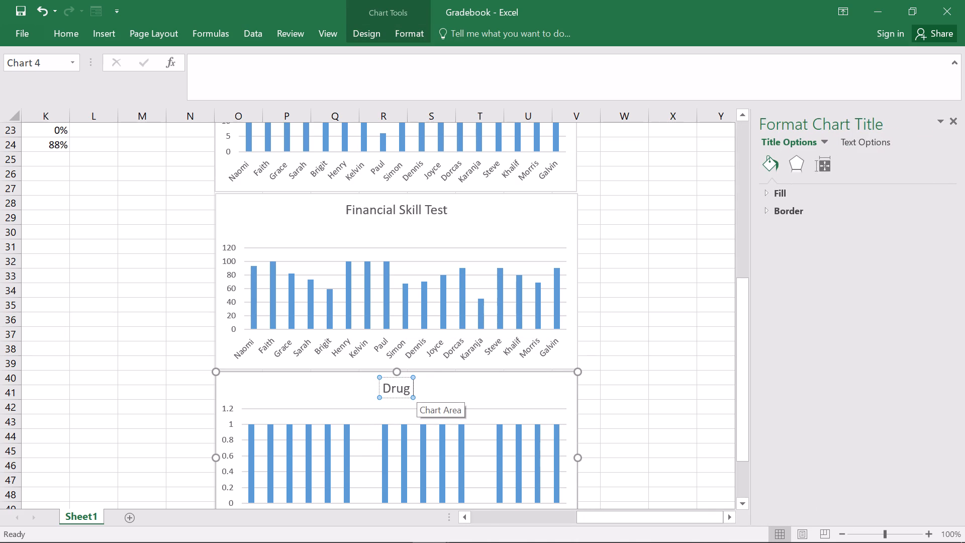
{"action": "key", "text": "t"}
{"action": "type", "text": "est"}
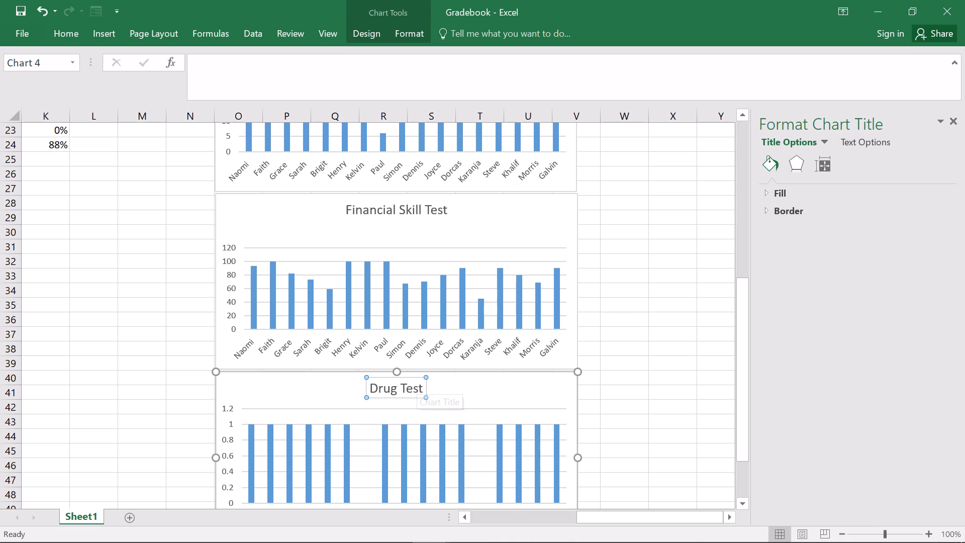
{"action": "scroll", "coordinate": [527, 384], "scroll_direction": "down", "scroll_amount": 3}
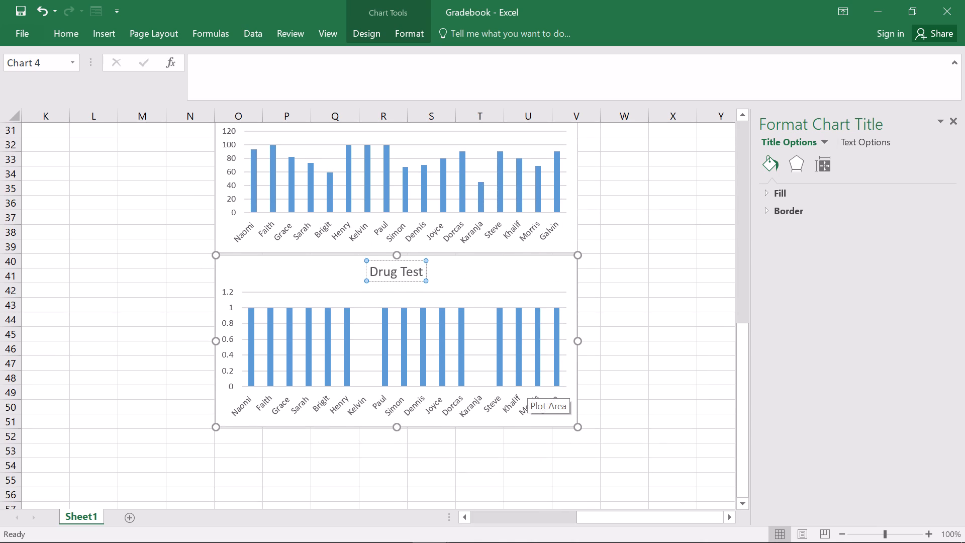
{"action": "left_click", "coordinate": [658, 343]}
Open the print settings for the workbook and set the print range to Print Entire Workbook.
{"action": "scroll", "coordinate": [645, 295], "scroll_direction": "up", "scroll_amount": 2}
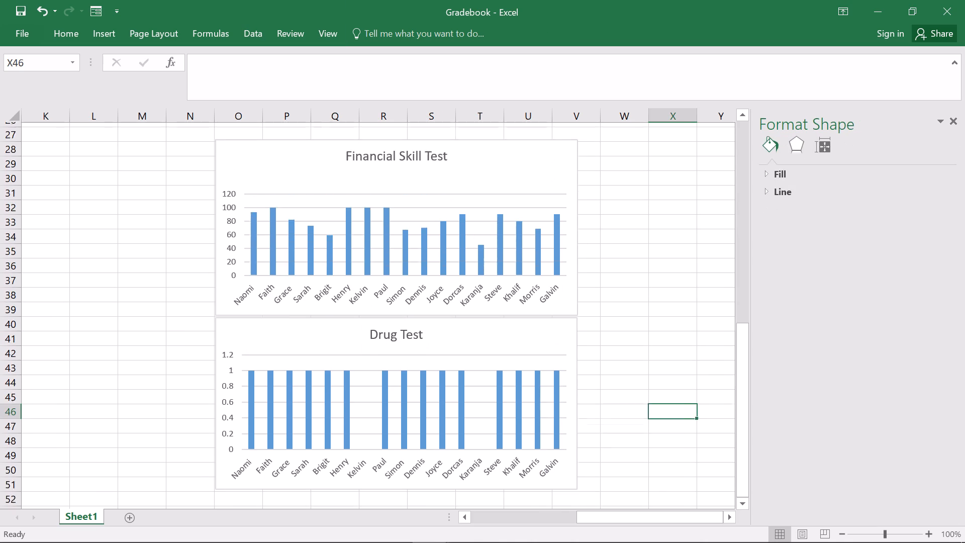
{"action": "scroll", "coordinate": [645, 295], "scroll_direction": "up", "scroll_amount": 6}
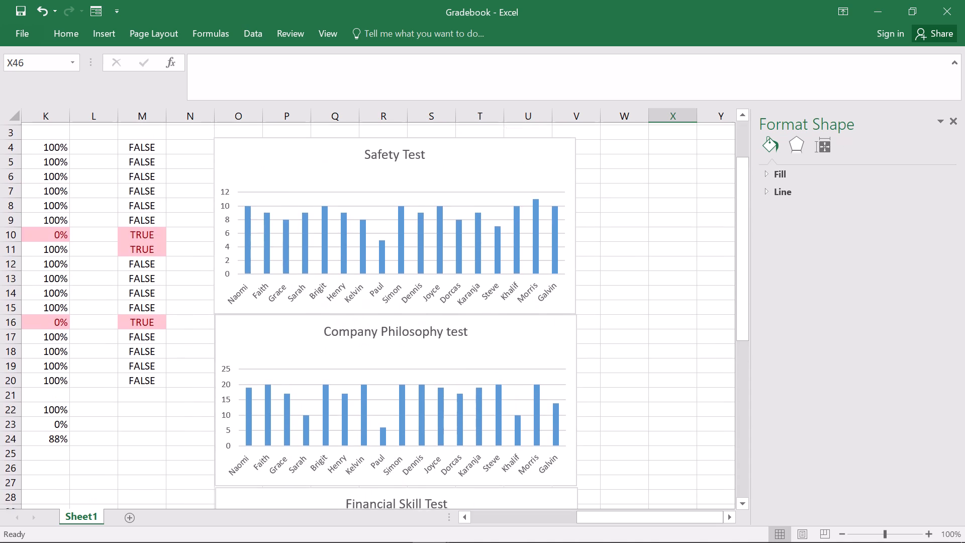
{"action": "scroll", "coordinate": [645, 295], "scroll_direction": "up", "scroll_amount": 1}
{"action": "scroll", "coordinate": [645, 295], "scroll_direction": "down", "scroll_amount": 3}
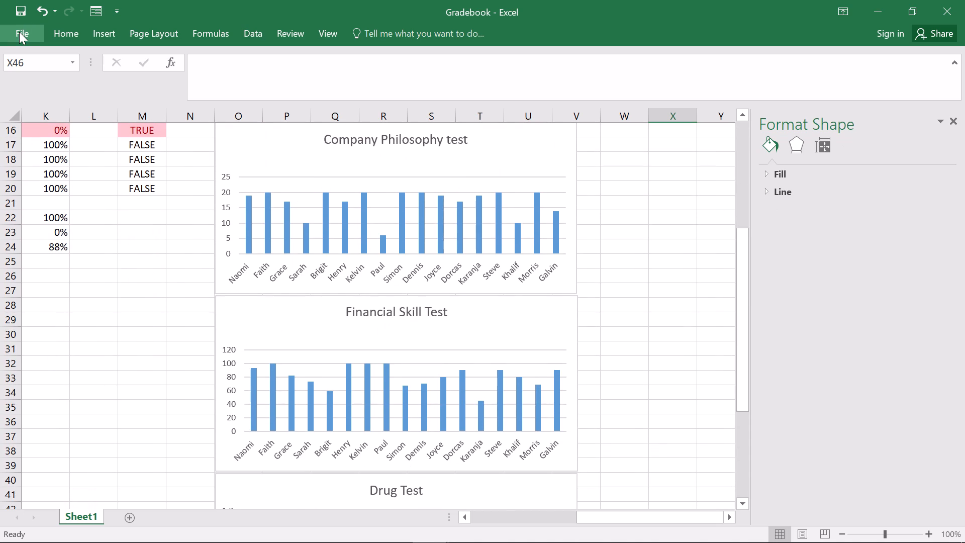
{"action": "left_click", "coordinate": [19, 32]}
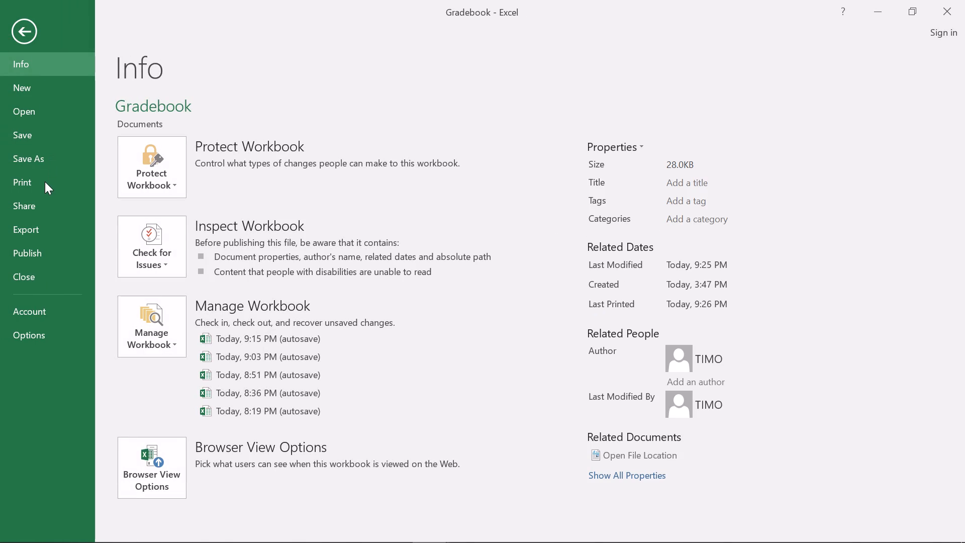
{"action": "left_click", "coordinate": [45, 183]}
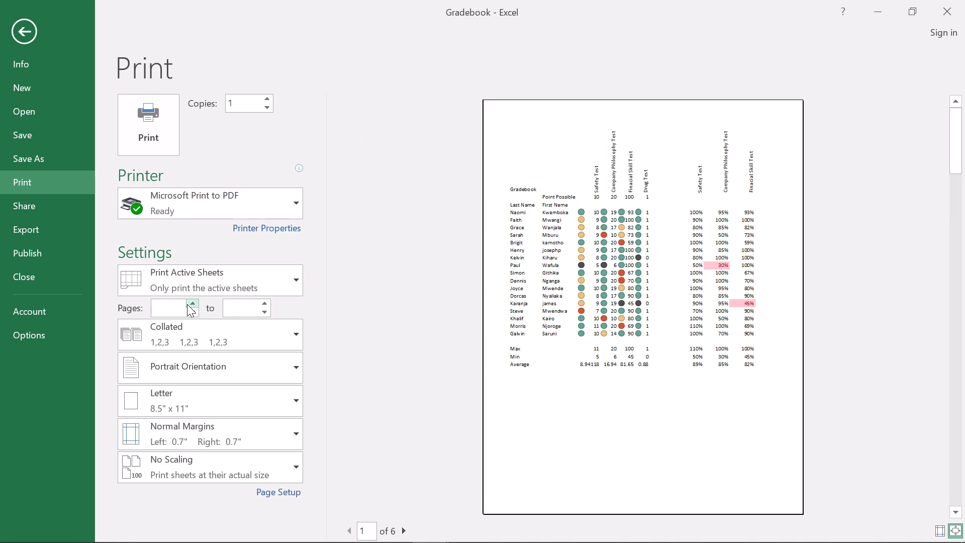
{"action": "left_click", "coordinate": [303, 278]}
{"action": "left_click", "coordinate": [299, 278]}
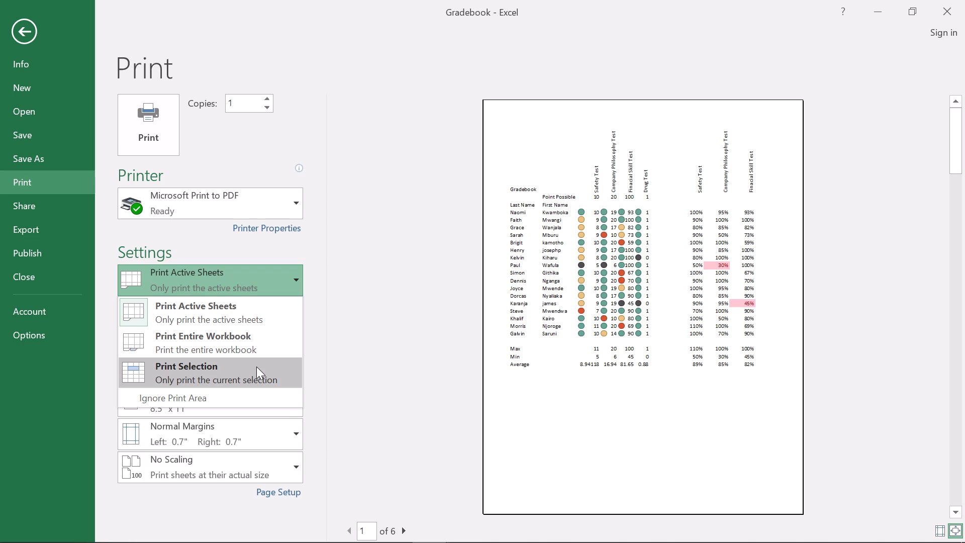
{"action": "left_click", "coordinate": [258, 349]}
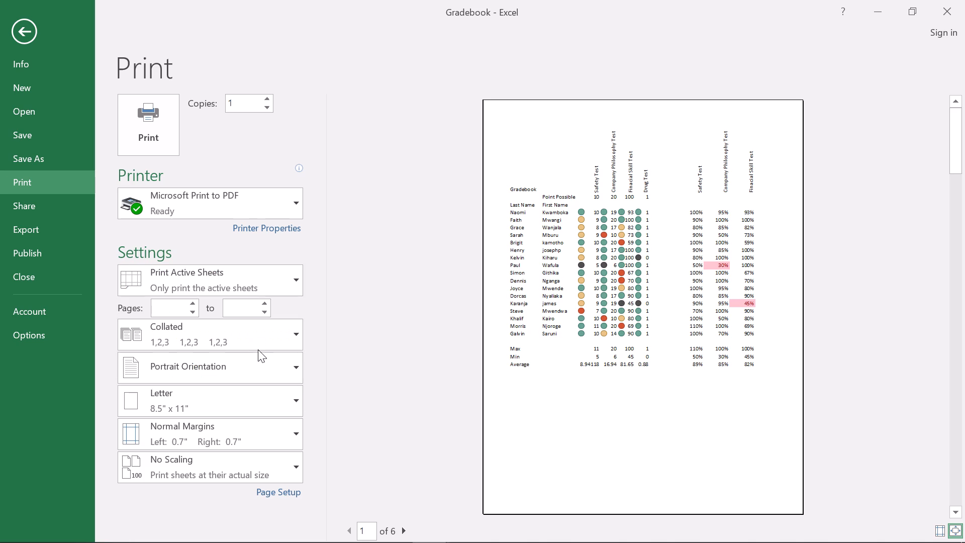
Change the print range to Print Active Sheets.
{"action": "left_click", "coordinate": [297, 278]}
{"action": "left_click", "coordinate": [287, 305]}
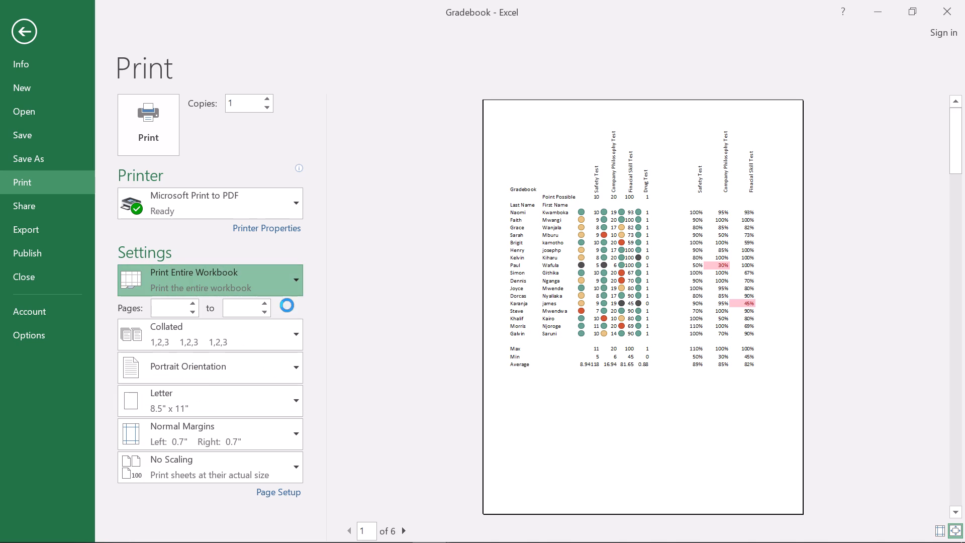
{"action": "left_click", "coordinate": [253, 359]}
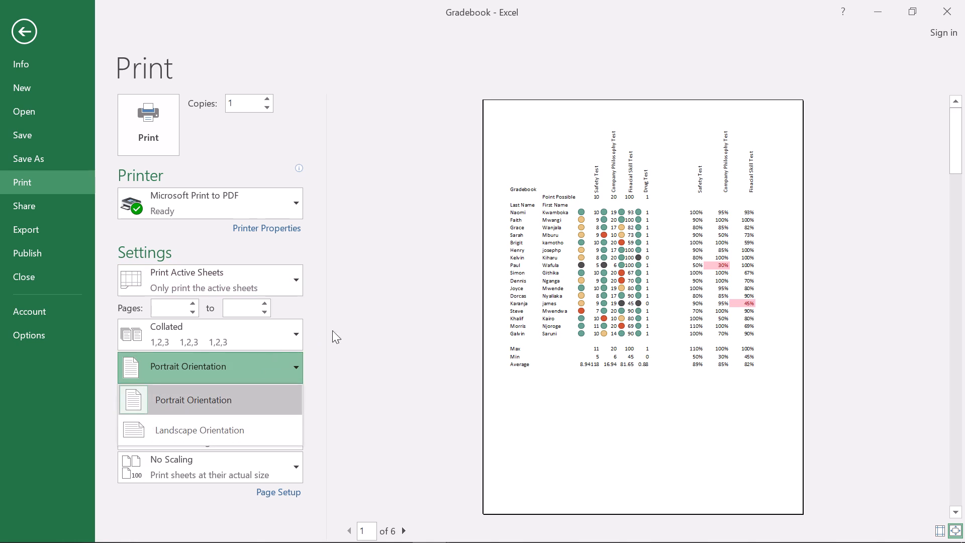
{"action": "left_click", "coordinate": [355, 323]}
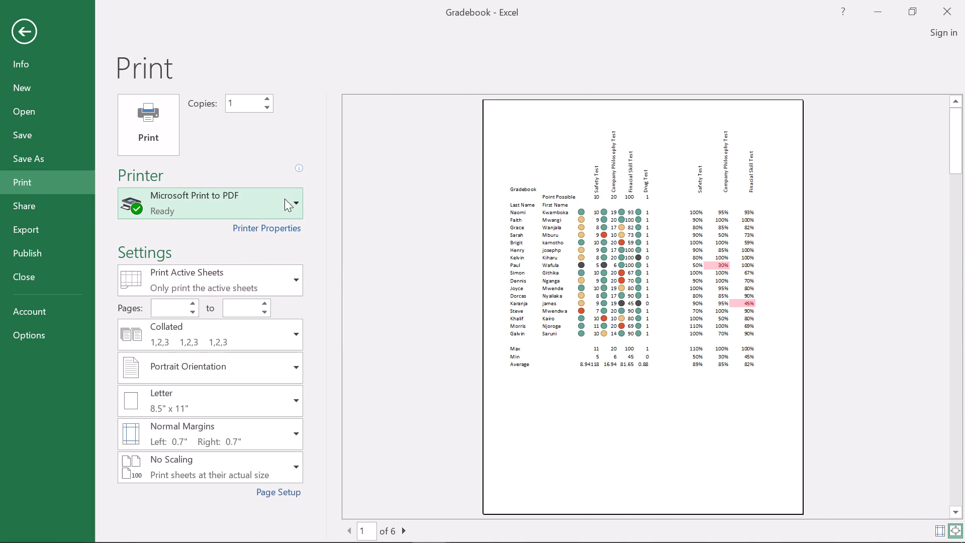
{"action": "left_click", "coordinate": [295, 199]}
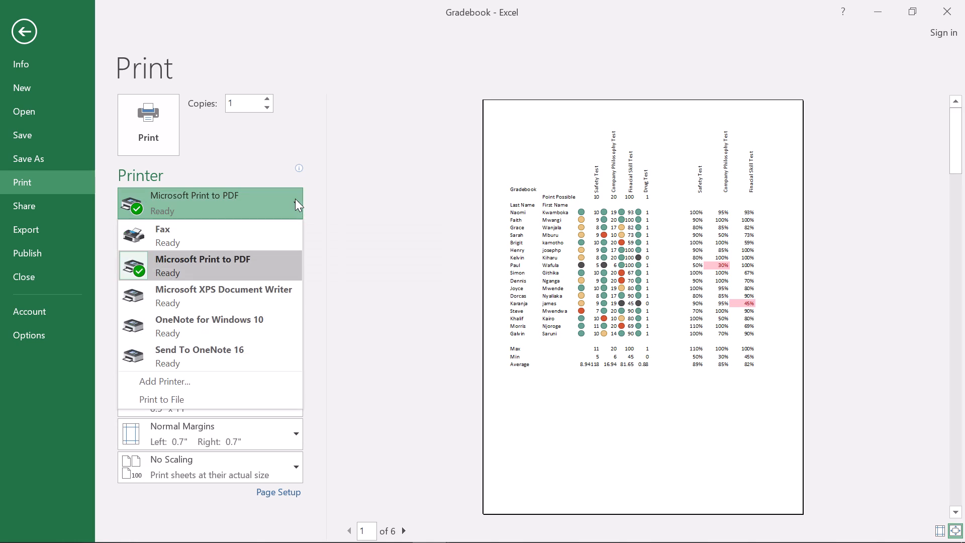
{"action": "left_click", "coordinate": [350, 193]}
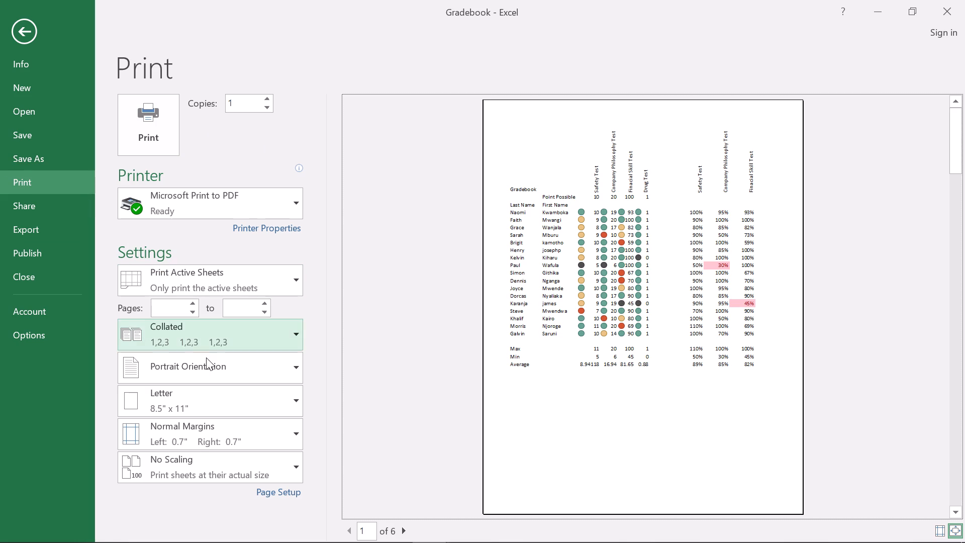
Set the print scaling to Fit Sheet on One Page and check the page preview.
{"action": "left_click", "coordinate": [200, 467]}
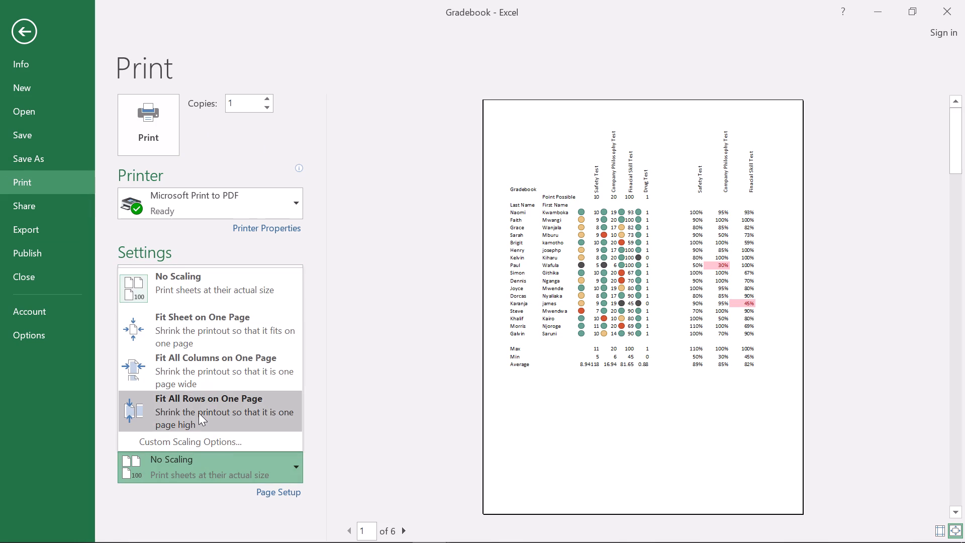
{"action": "left_click", "coordinate": [196, 344]}
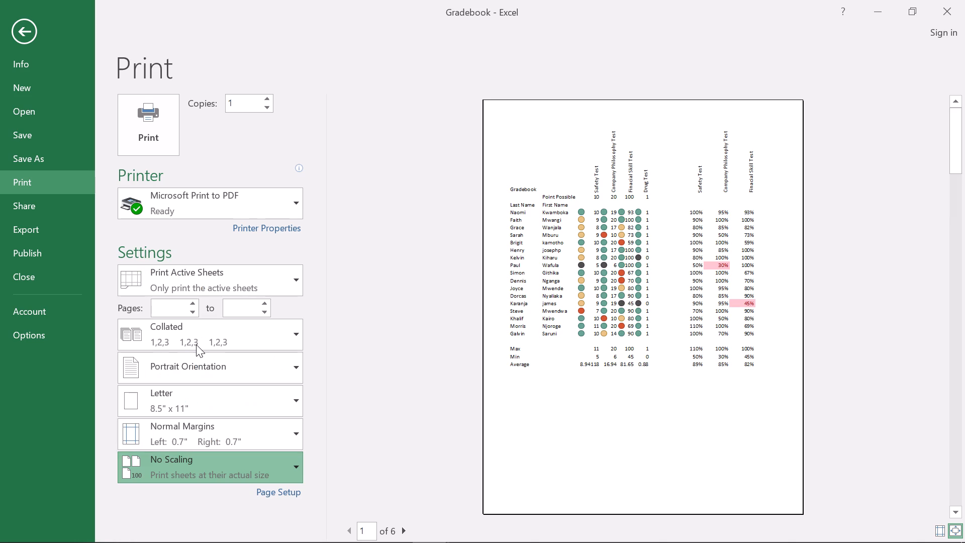
{"action": "left_click", "coordinate": [438, 320]}
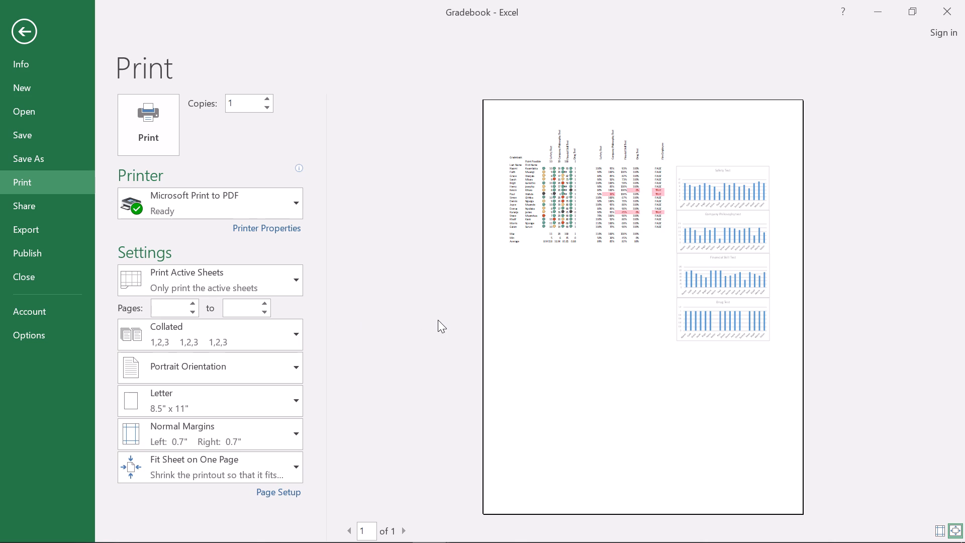
{"action": "scroll", "coordinate": [438, 320], "scroll_direction": "down", "scroll_amount": 1}
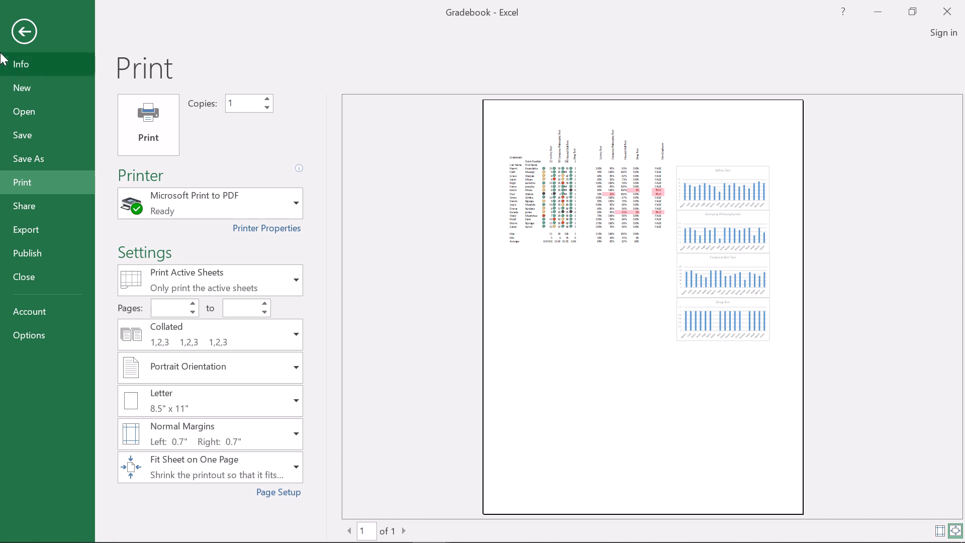
Save a copy of the workbook in the Documents folder as an Excel Workbook named Gradebook Final.
{"action": "left_click", "coordinate": [32, 155]}
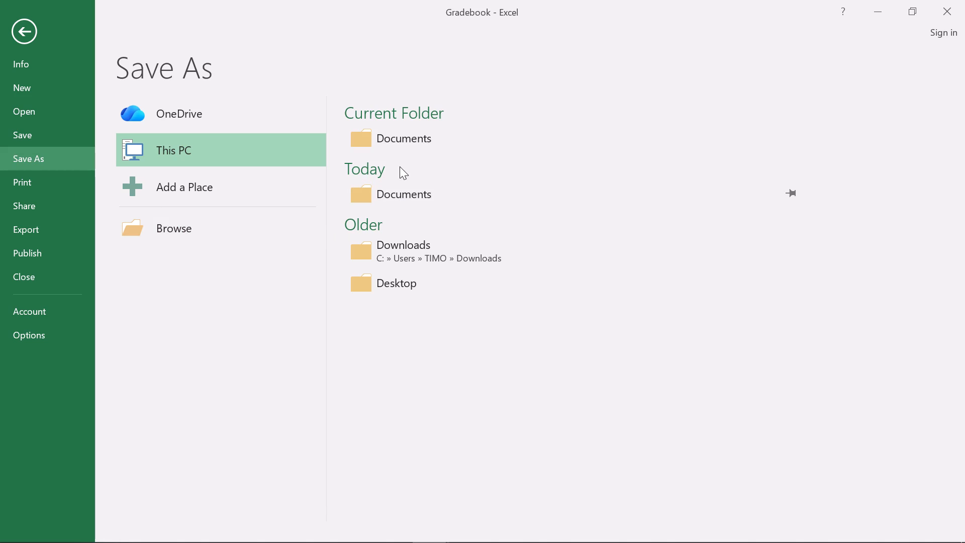
{"action": "left_click", "coordinate": [399, 193]}
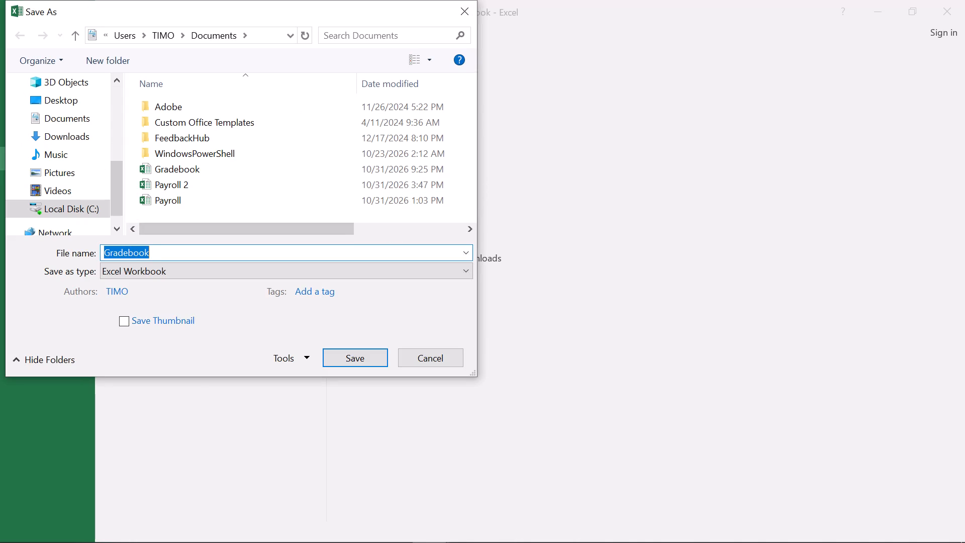
{"action": "key", "text": "space"}
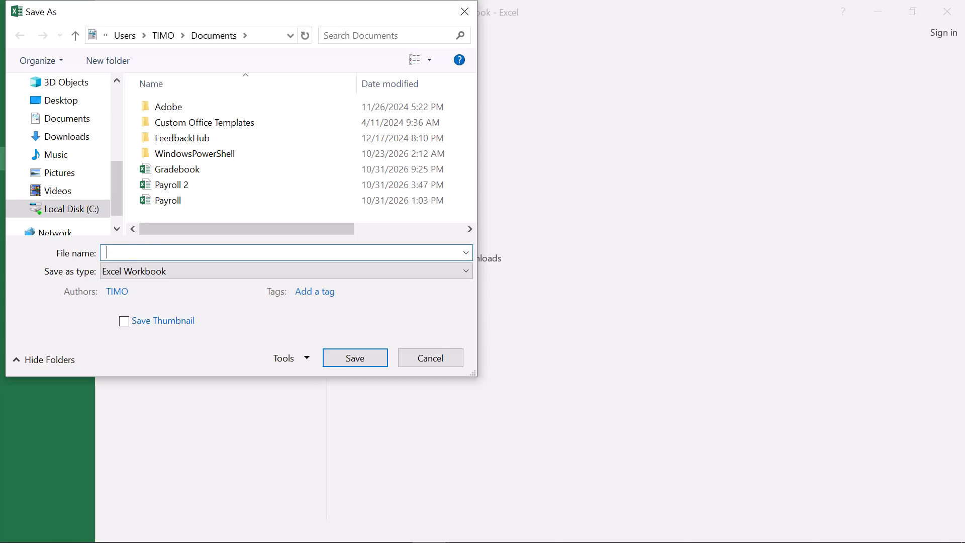
{"action": "key", "text": "ctrl+z"}
{"action": "key", "text": "space"}
{"action": "key", "text": "ctrl+z"}
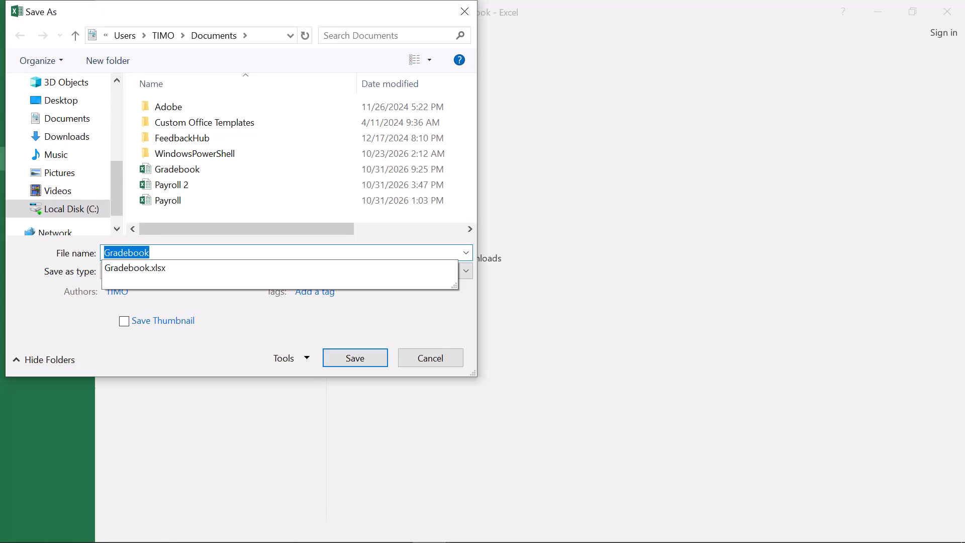
{"action": "left_click", "coordinate": [247, 255]}
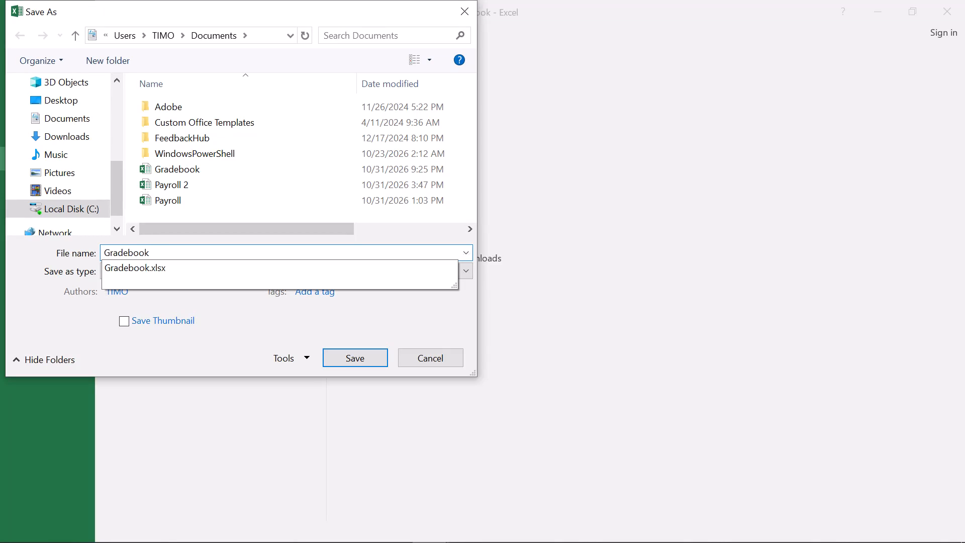
{"action": "key", "text": "space"}
{"action": "key", "text": "f"}
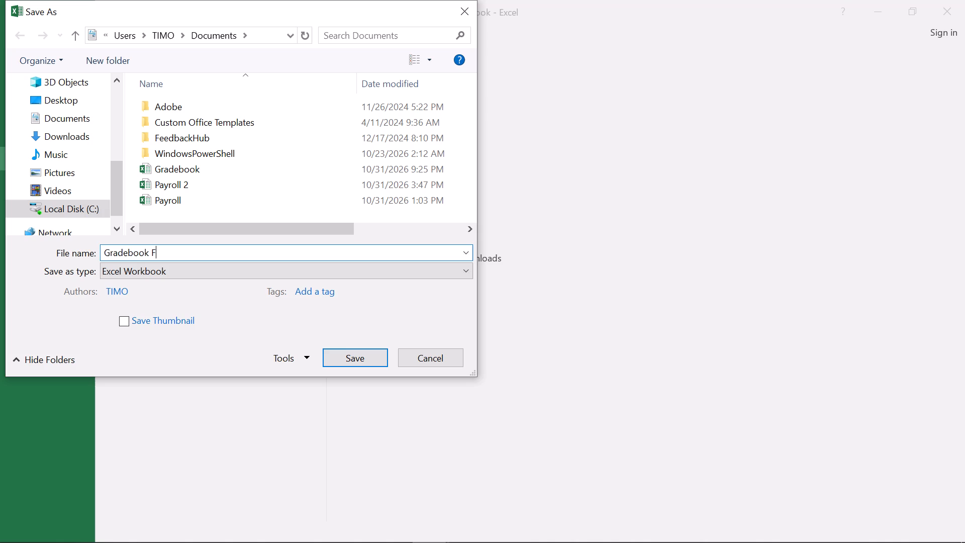
{"action": "type", "text": "inal"}
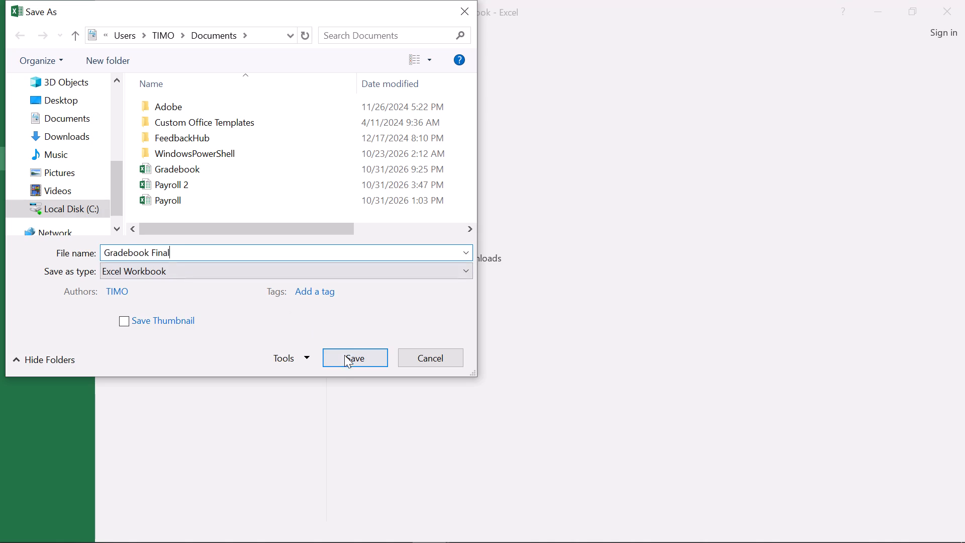
{"action": "left_click", "coordinate": [344, 358]}
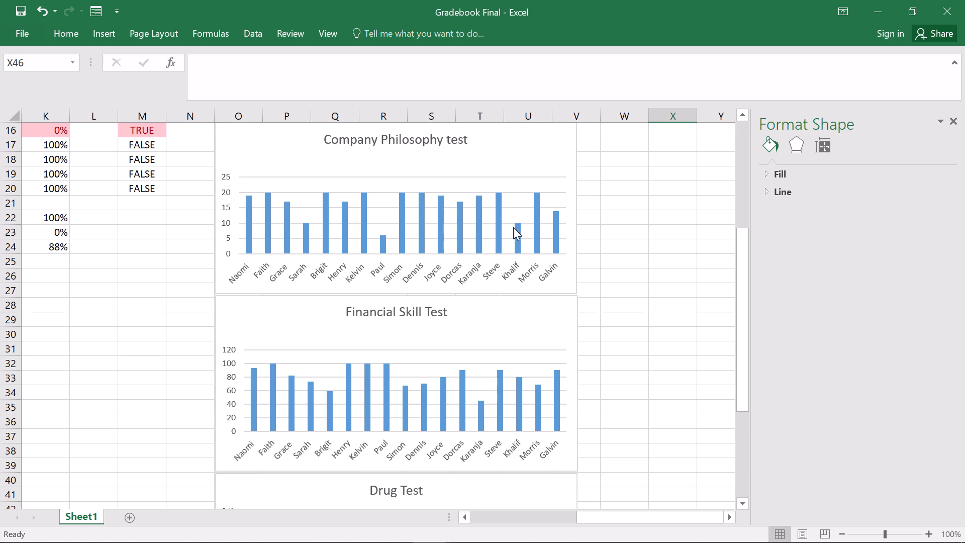